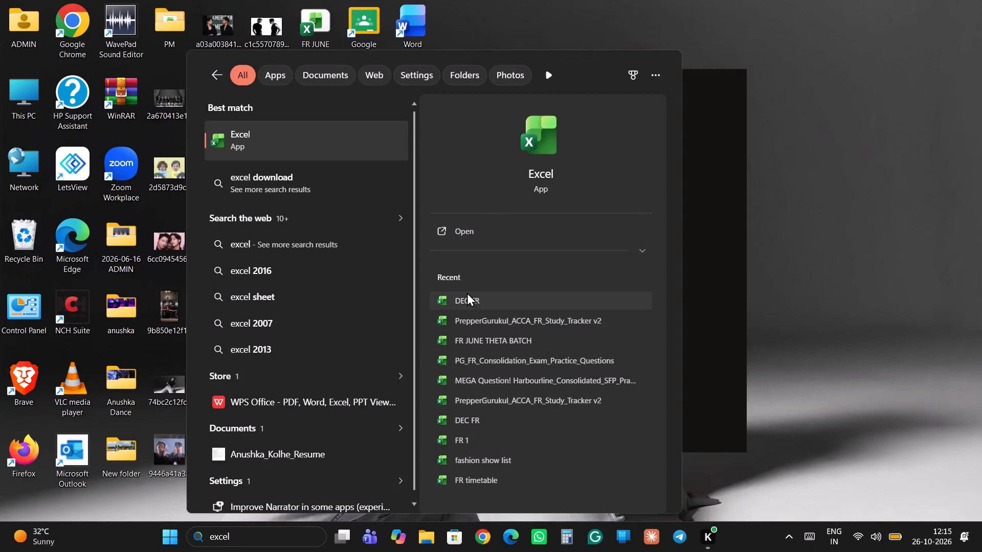
# Open the recent workbook DEC FR in Excel.
pyautogui.doubleClick(473, 297)
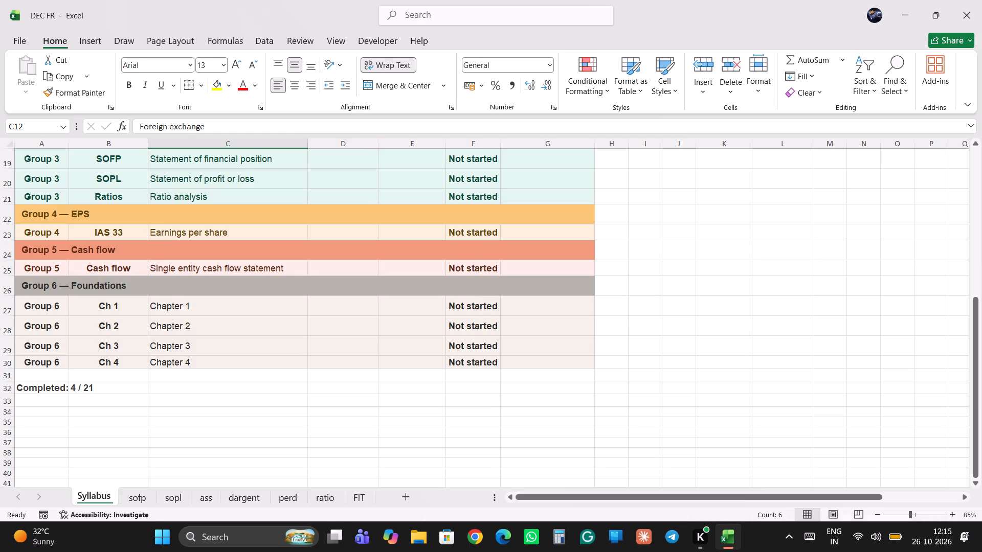
# Add a new blank worksheet after the FIT sheet.
pyautogui.click(365, 492)
pyautogui.click(403, 495)
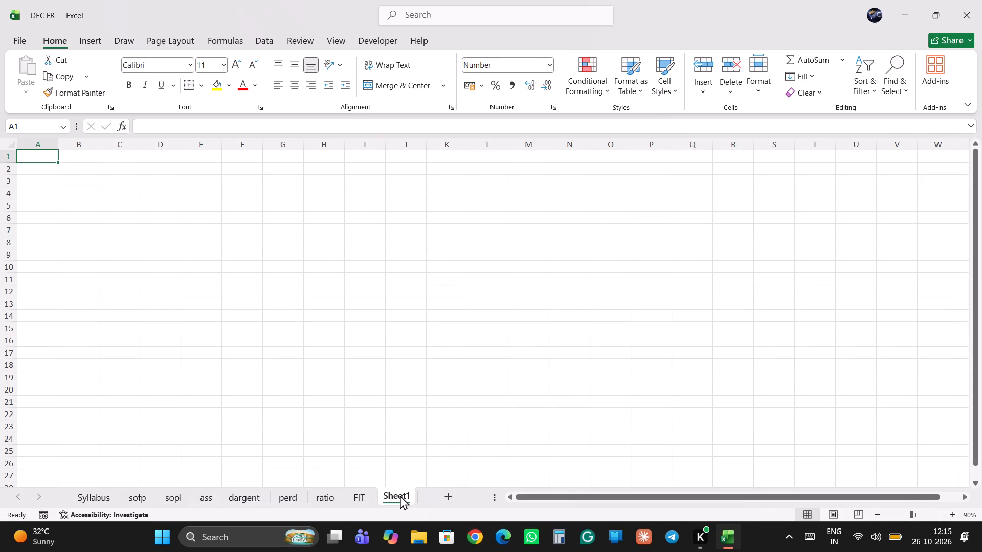
# Rename the new worksheet as "loudon single entity".
pyautogui.rightClick(400, 495)
pyautogui.click(464, 353)
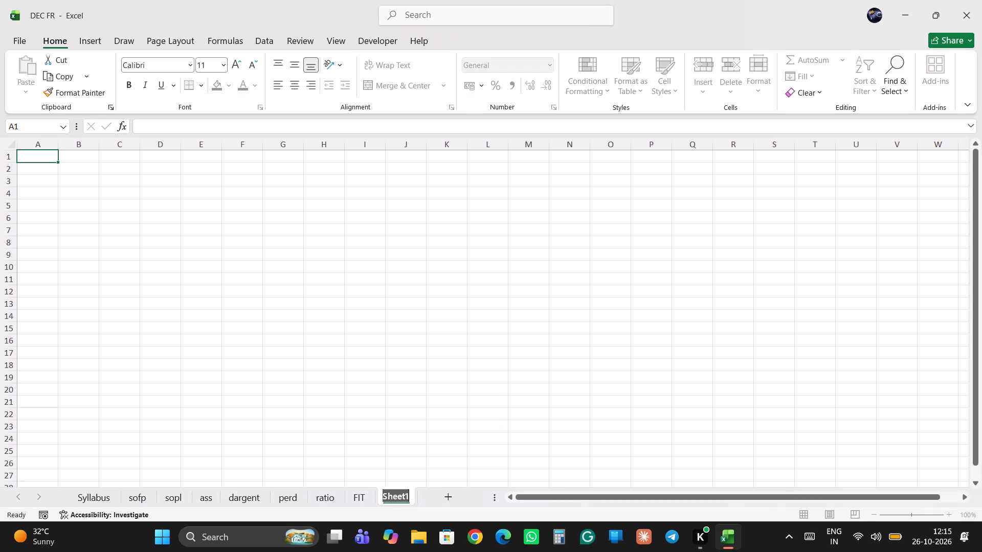
pyautogui.press('BackSpace')
pyautogui.press('BackSpace')
pyautogui.press('BackSpace')
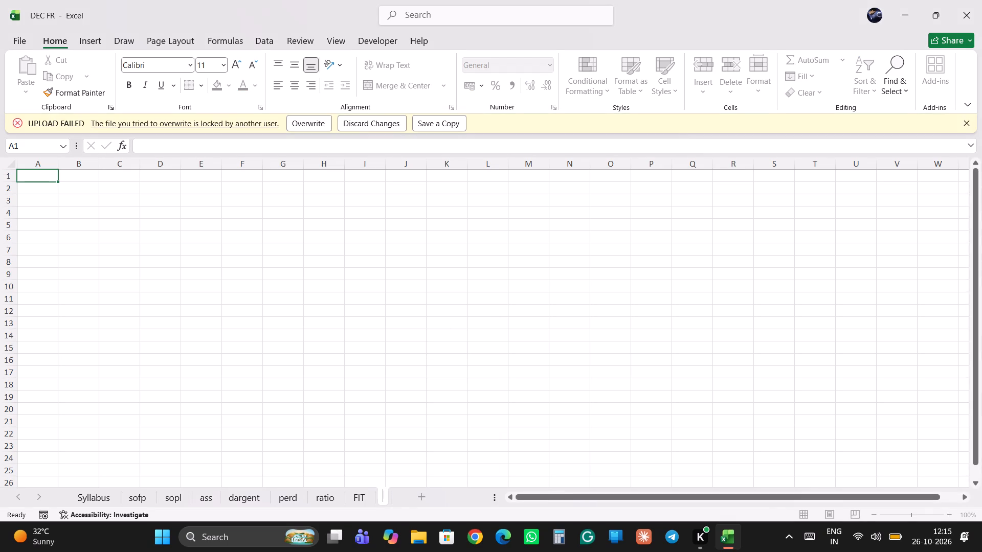
pyautogui.write('lo')
pyautogui.write('udon')
pyautogui.press('space')
pyautogui.press('space')
pyautogui.write('sinl')
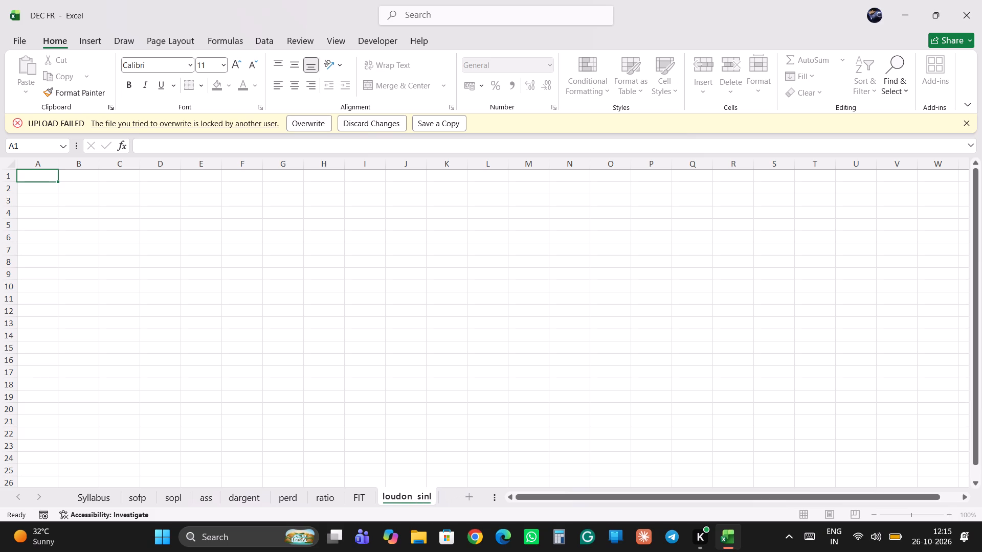
pyautogui.press('BackSpace')
pyautogui.press('BackSpace')
pyautogui.write('ngle')
pyautogui.press('space')
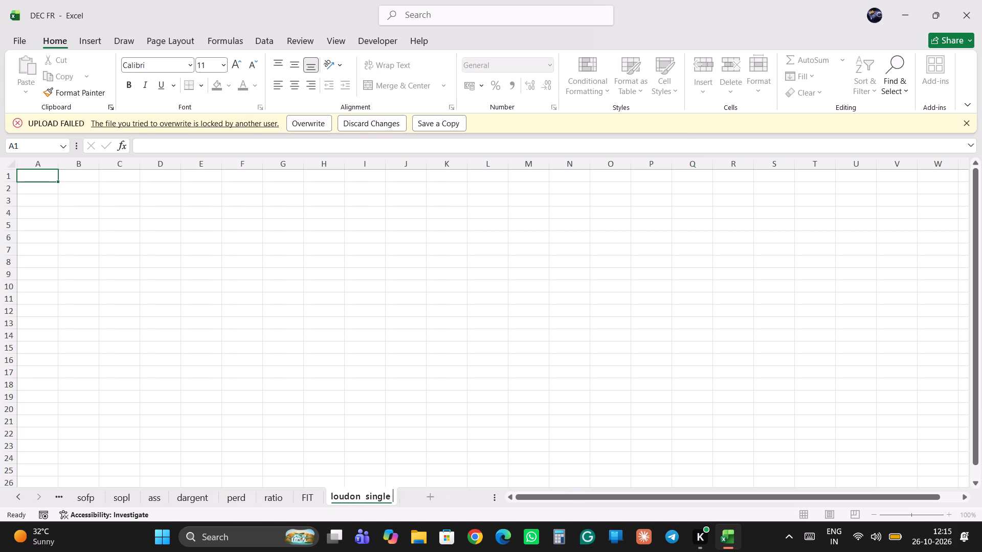
pyautogui.write('entity')
pyautogui.press('space')
pyautogui.press('Return')
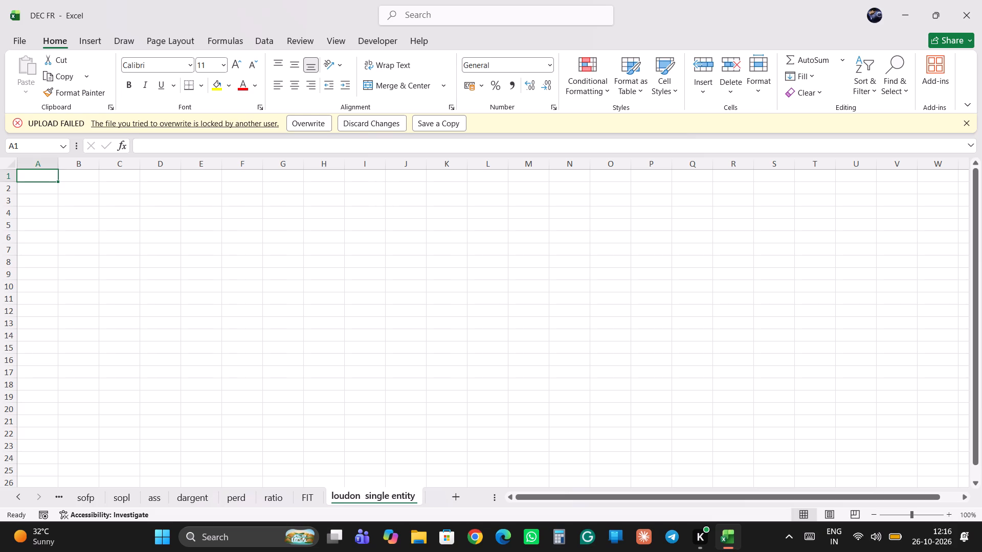
# Enter the heading "loudon com" in cell A2 of the new worksheet.
pyautogui.click(51, 192)
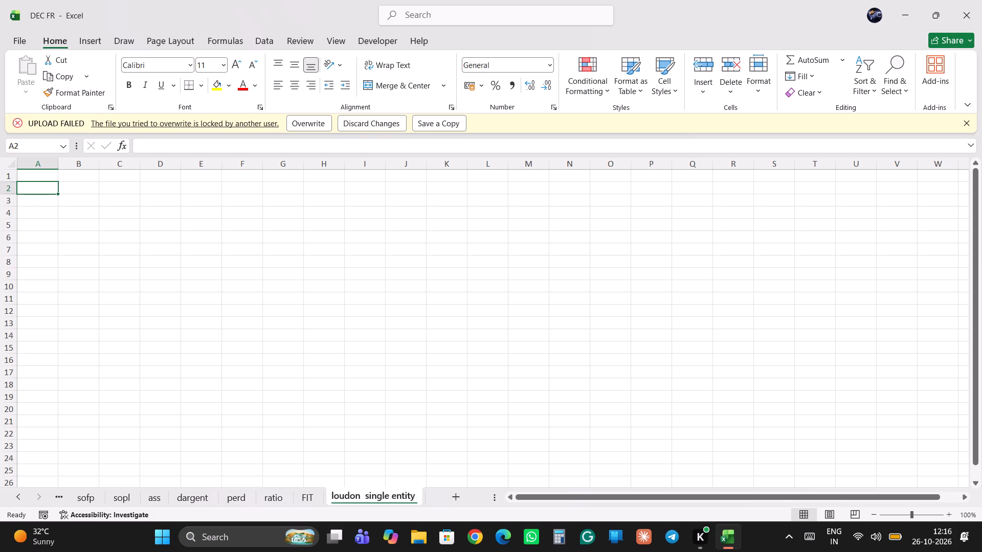
pyautogui.write('loudon')
pyautogui.press('space')
pyautogui.write('com')
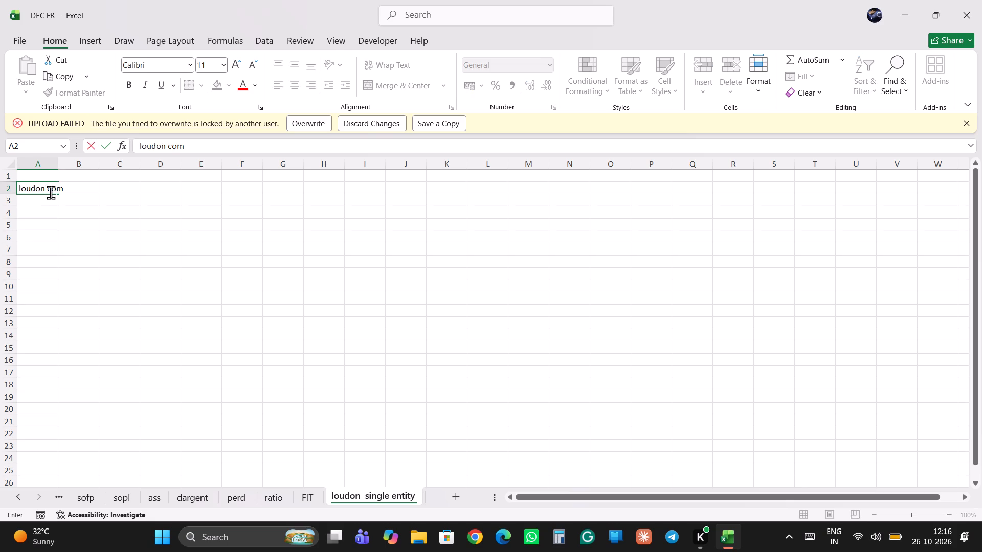
pyautogui.press('Return')
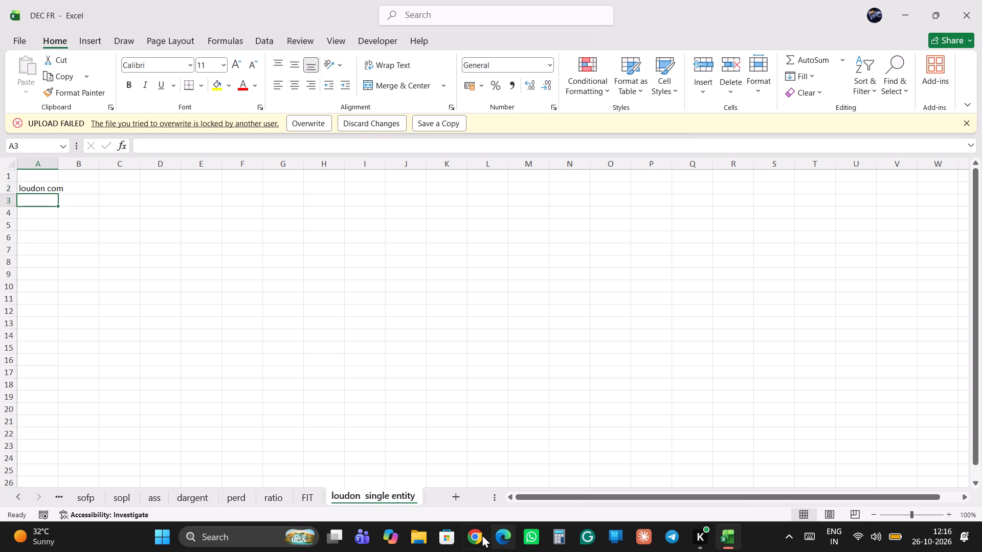
# Switch to Chrome with the "Your Chrome" profile, open an additional tab and return to the first one.
pyautogui.click(480, 534)
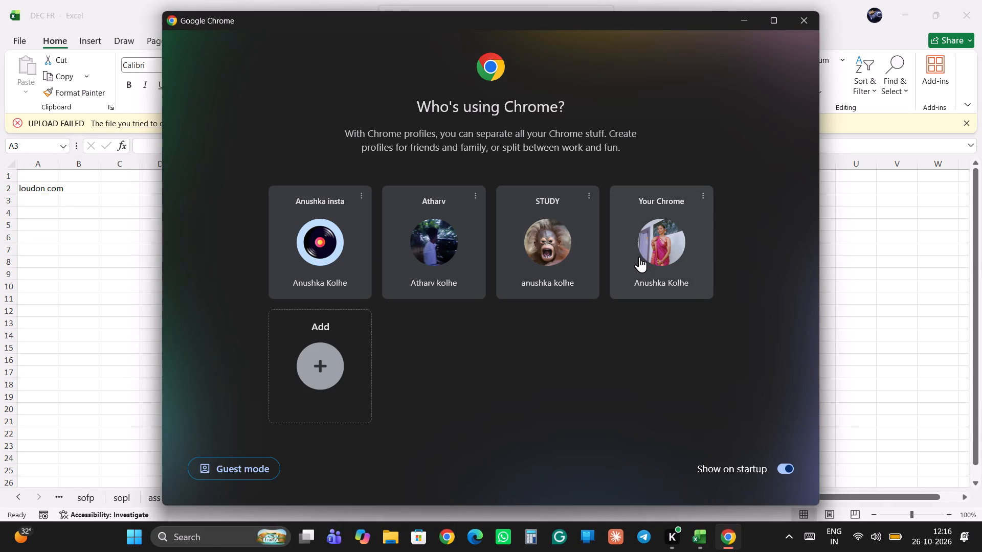
pyautogui.click(639, 257)
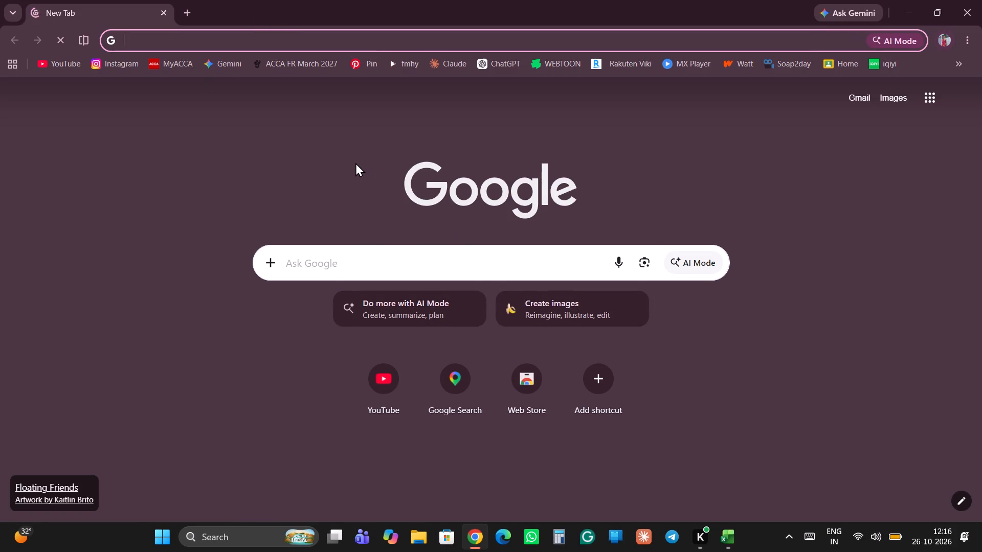
pyautogui.click(190, 14)
pyautogui.click(92, 9)
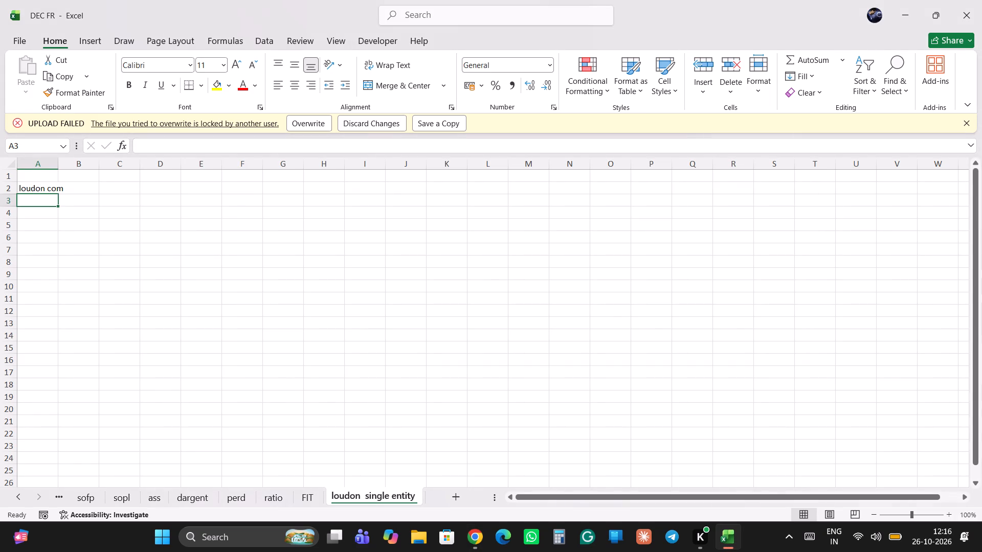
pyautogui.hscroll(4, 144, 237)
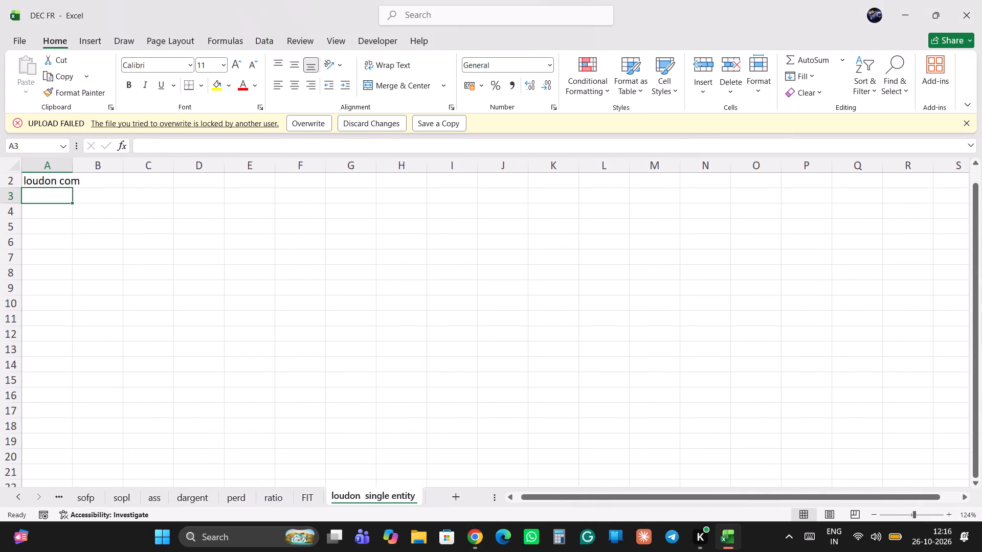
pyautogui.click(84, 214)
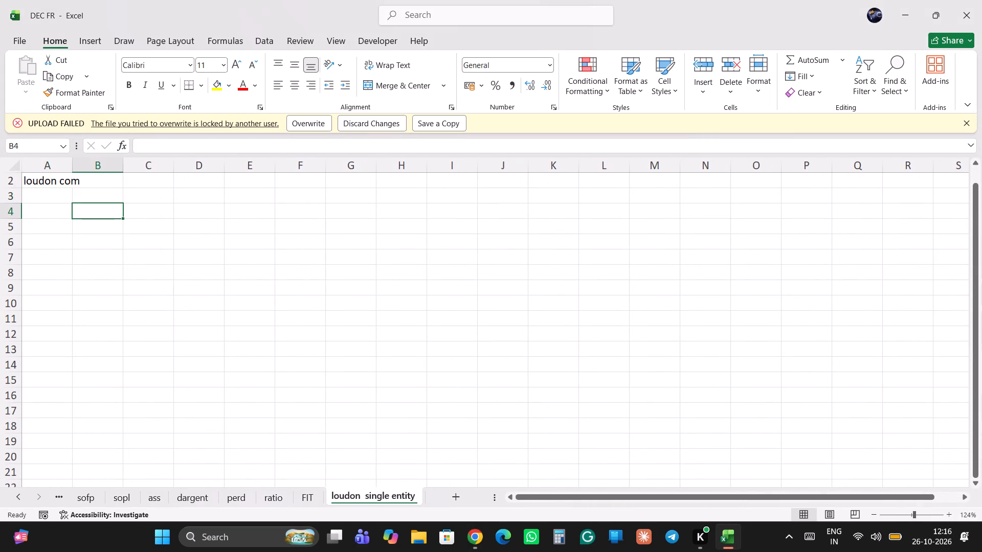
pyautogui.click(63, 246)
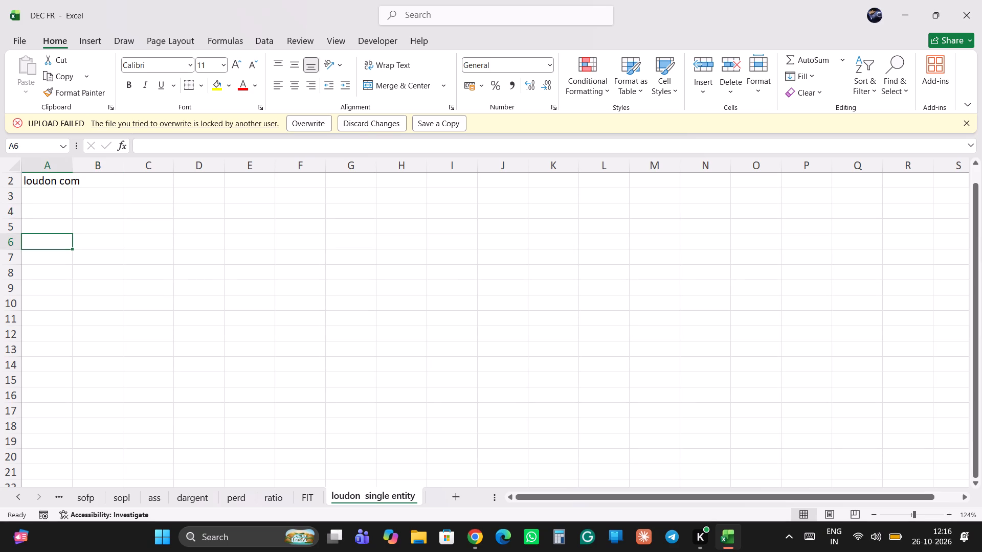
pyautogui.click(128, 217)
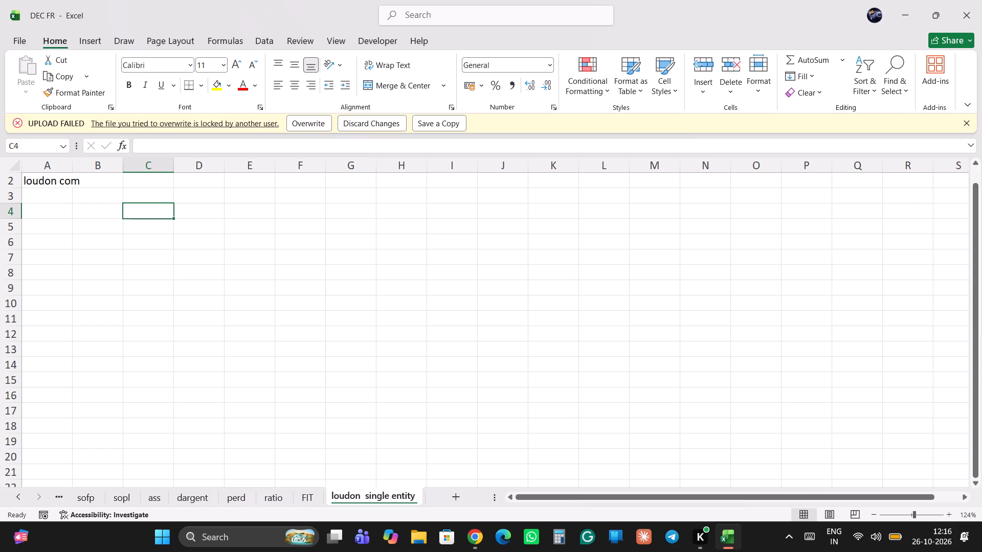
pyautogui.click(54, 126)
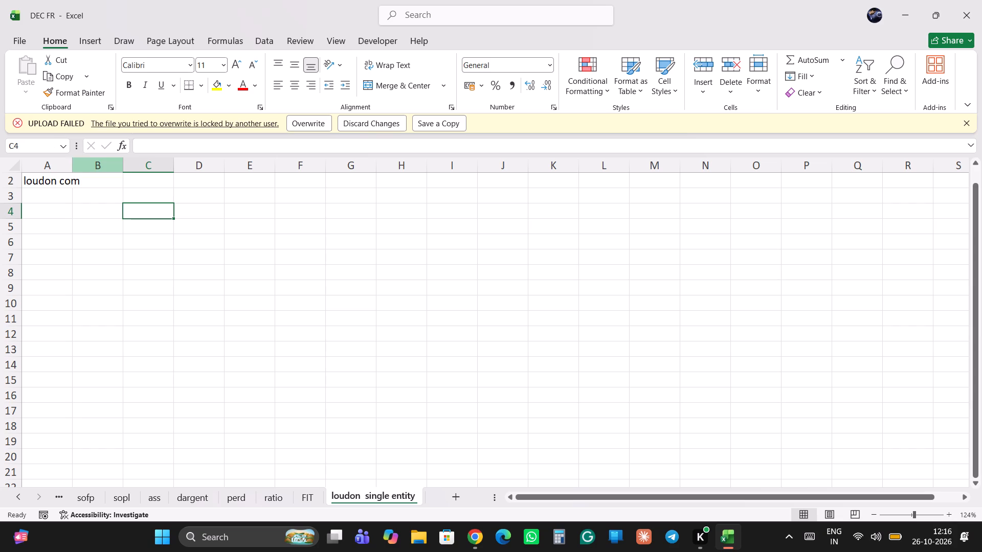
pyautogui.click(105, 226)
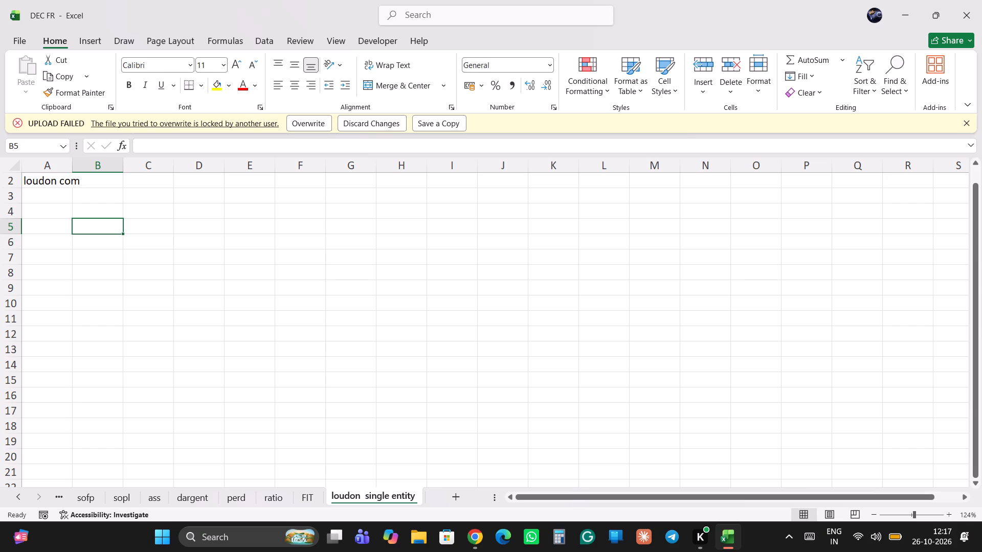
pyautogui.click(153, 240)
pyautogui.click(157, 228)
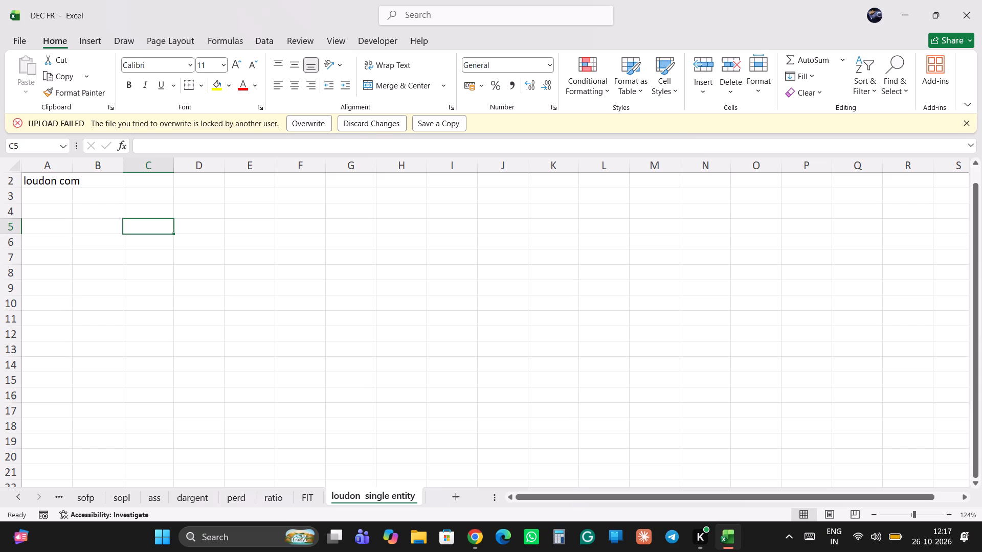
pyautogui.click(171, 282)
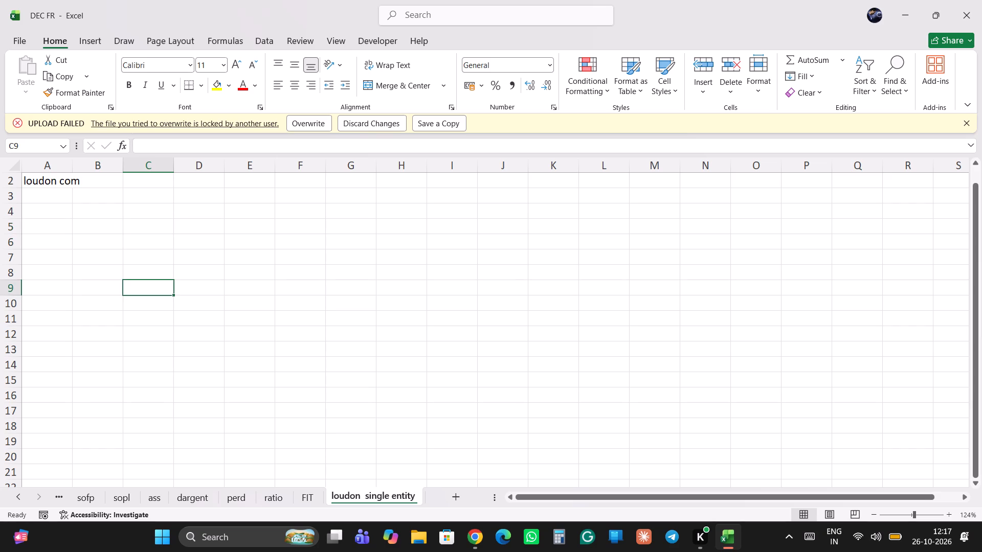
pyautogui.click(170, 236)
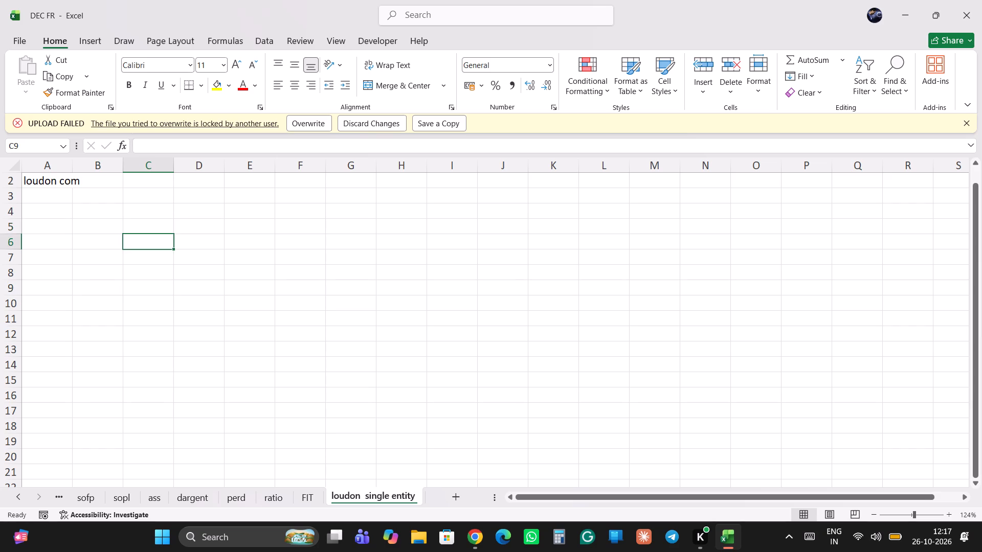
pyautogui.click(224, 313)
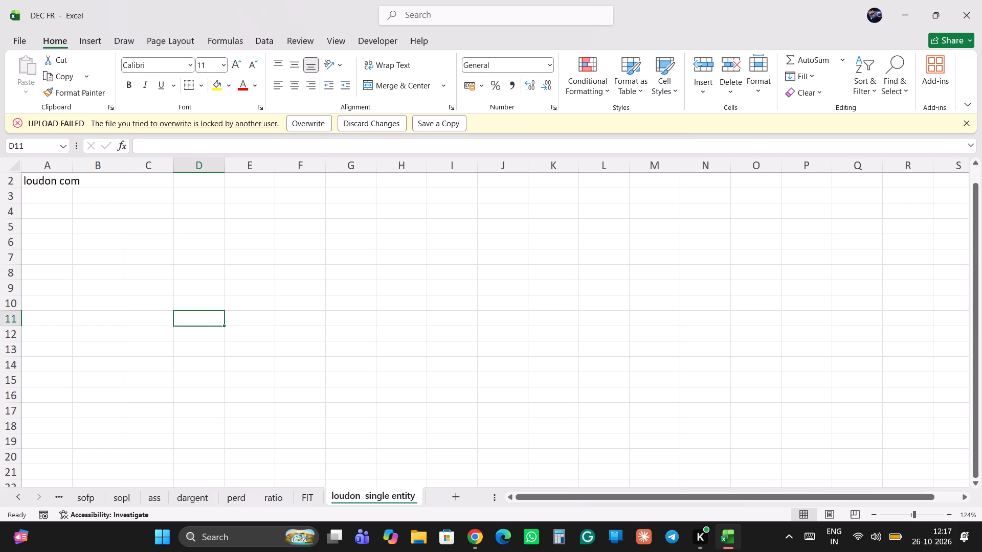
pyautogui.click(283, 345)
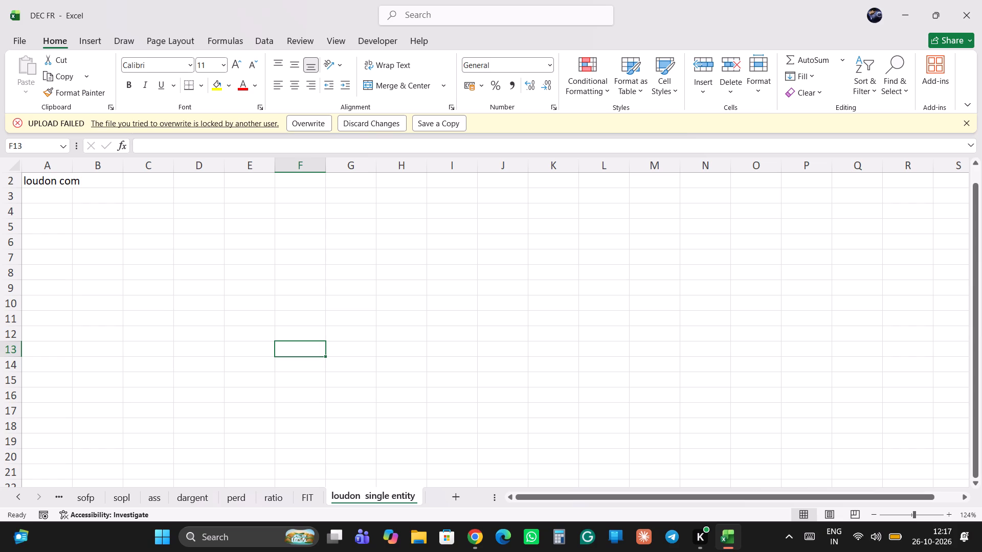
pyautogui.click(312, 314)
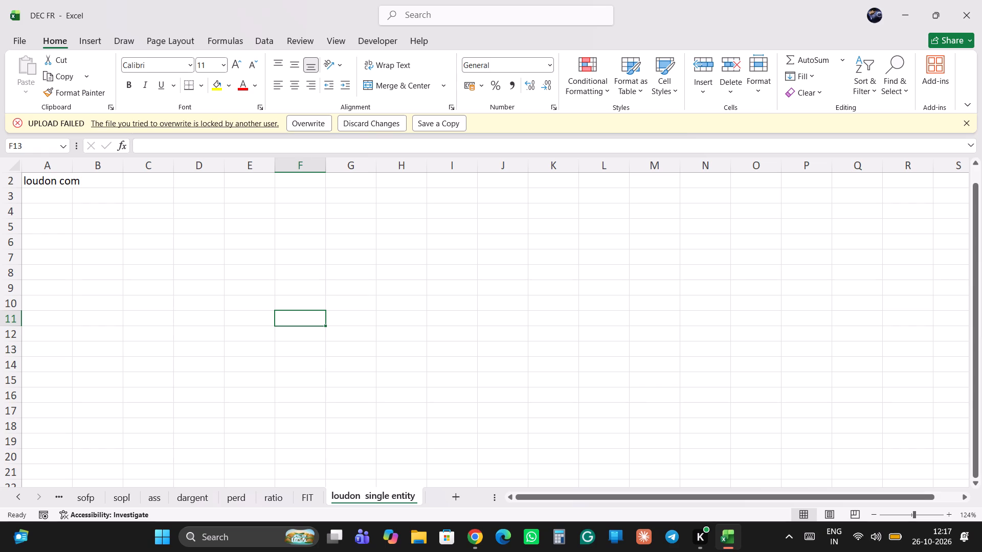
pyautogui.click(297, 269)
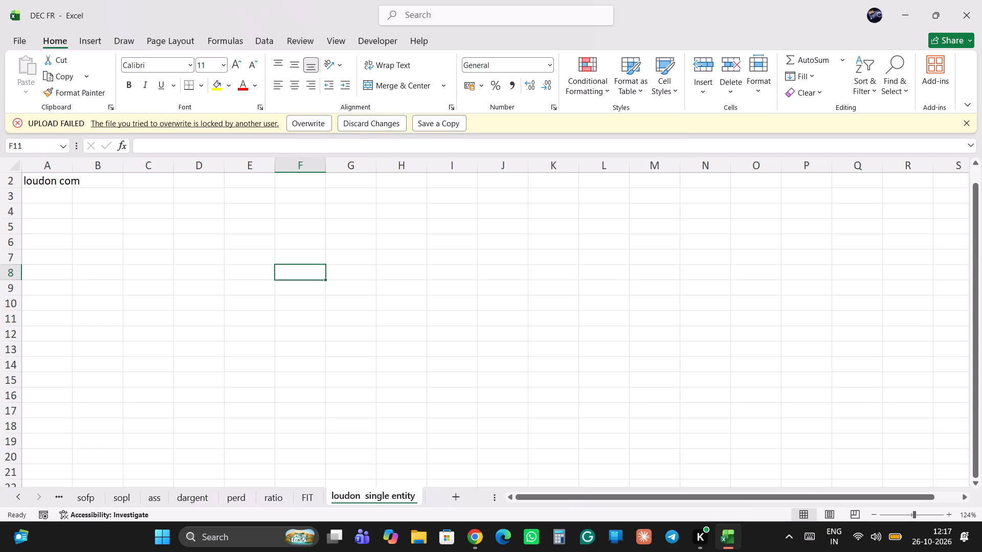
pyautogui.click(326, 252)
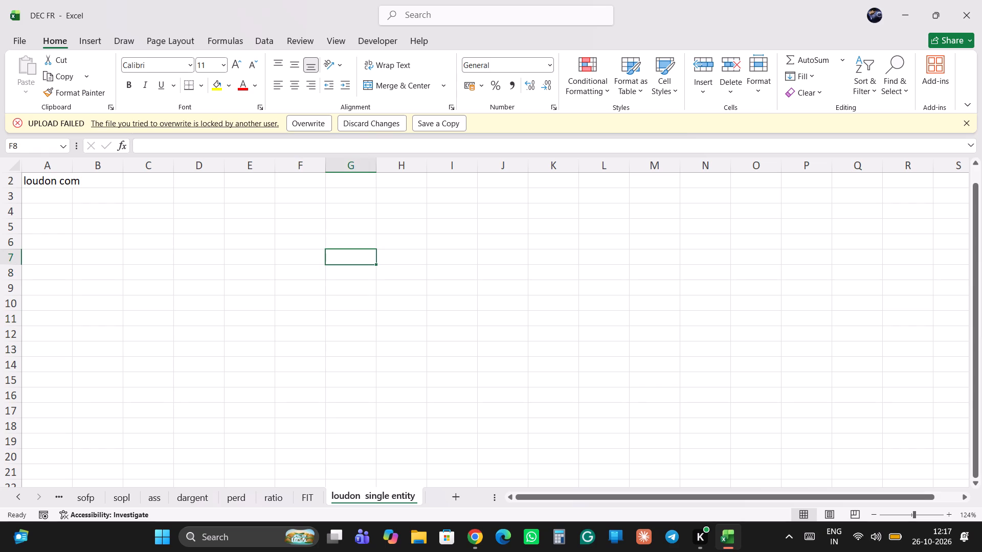
# Widen column A in the loudon sheet so the "loudon com" heading in A2 fits inside it.
pyautogui.click(60, 181)
pyautogui.moveTo(70, 171); pyautogui.dragTo(92, 172)
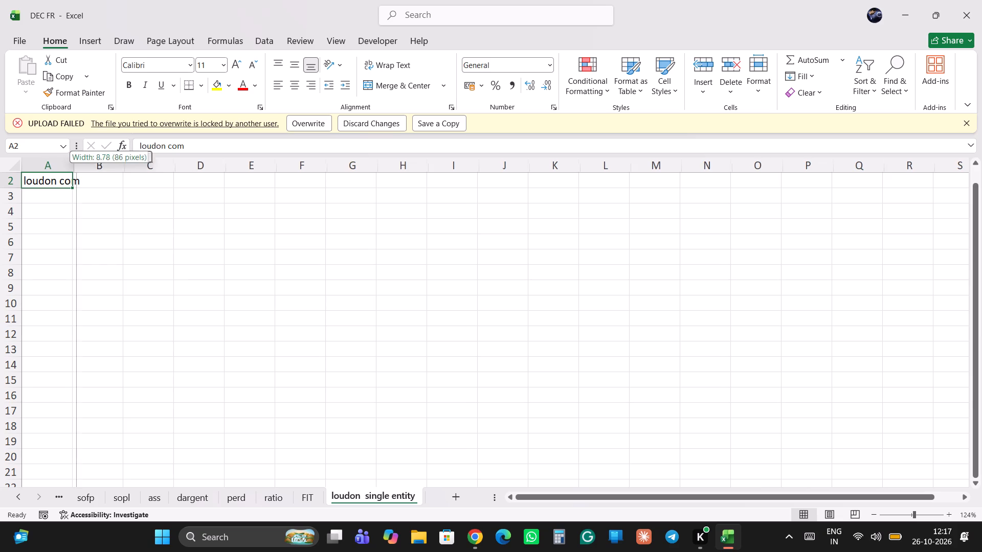
pyautogui.moveTo(92, 172); pyautogui.dragTo(109, 177)
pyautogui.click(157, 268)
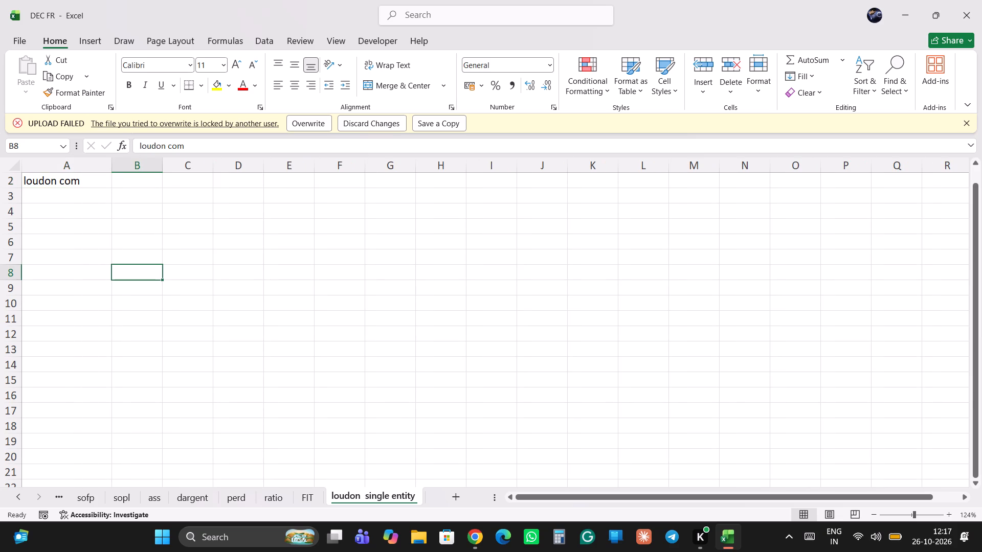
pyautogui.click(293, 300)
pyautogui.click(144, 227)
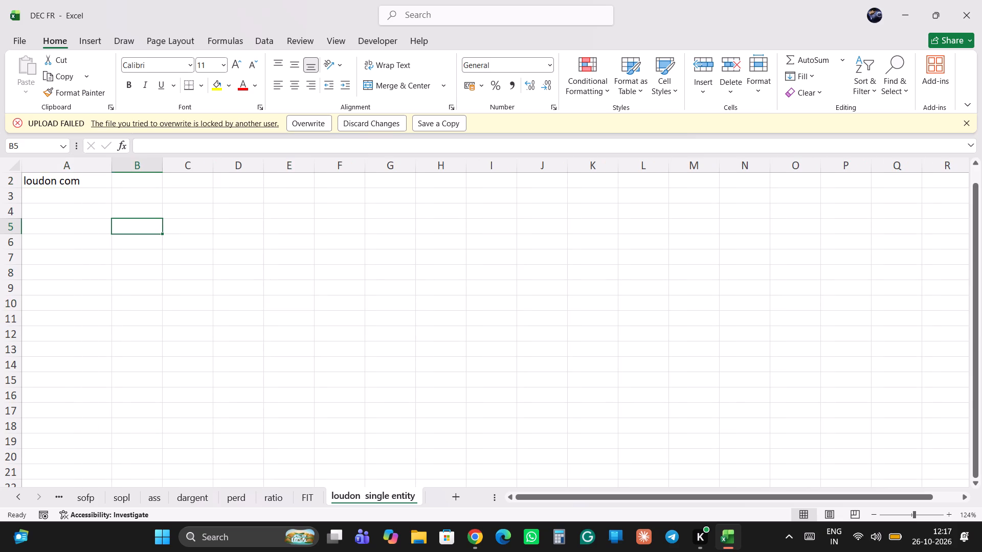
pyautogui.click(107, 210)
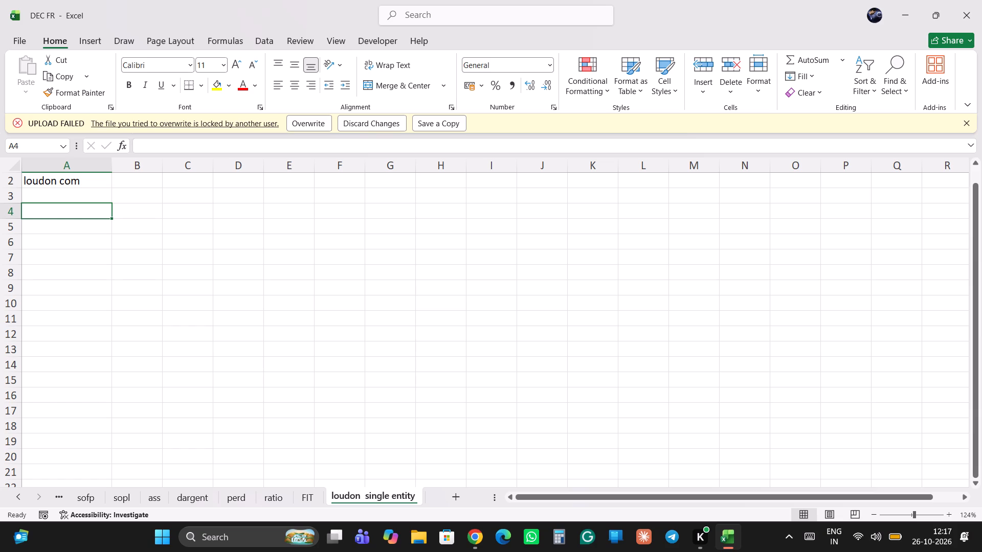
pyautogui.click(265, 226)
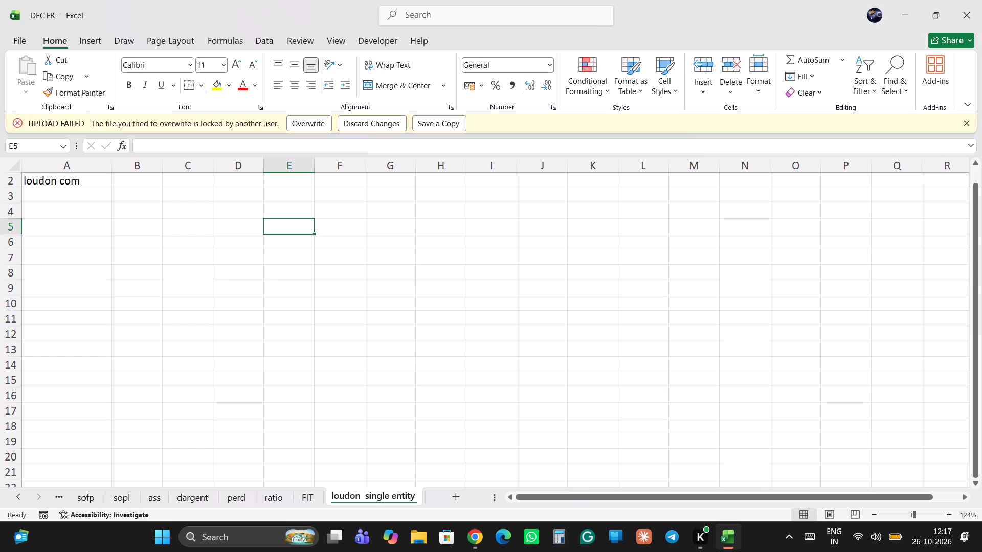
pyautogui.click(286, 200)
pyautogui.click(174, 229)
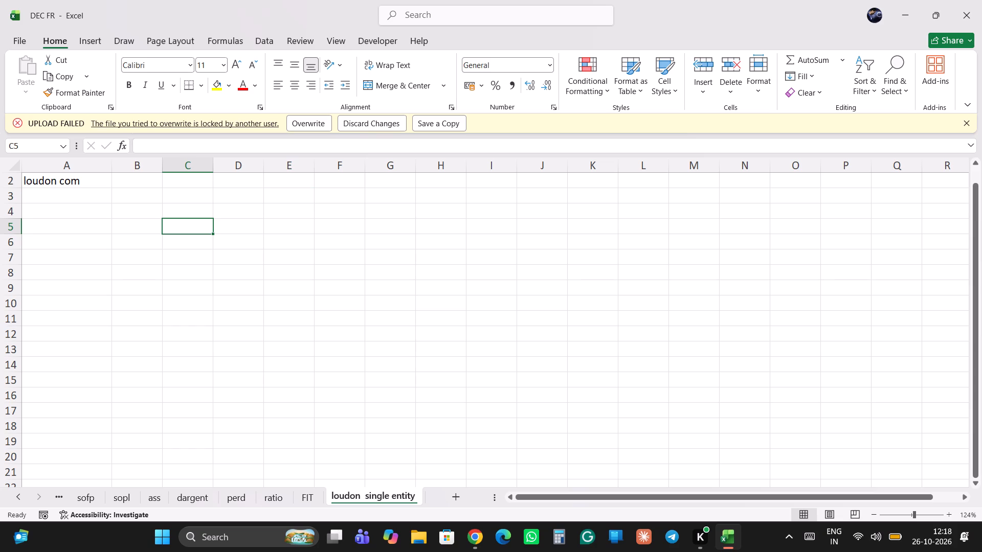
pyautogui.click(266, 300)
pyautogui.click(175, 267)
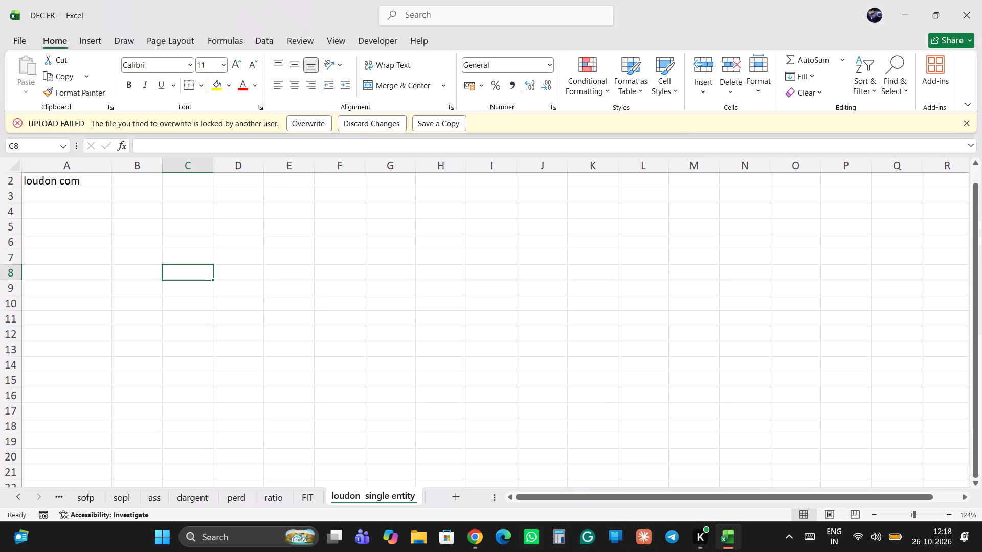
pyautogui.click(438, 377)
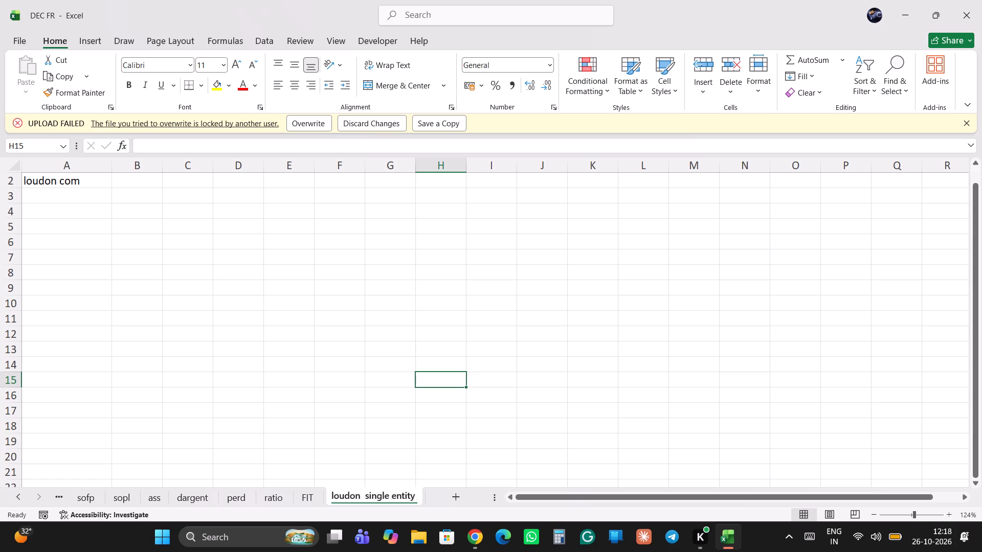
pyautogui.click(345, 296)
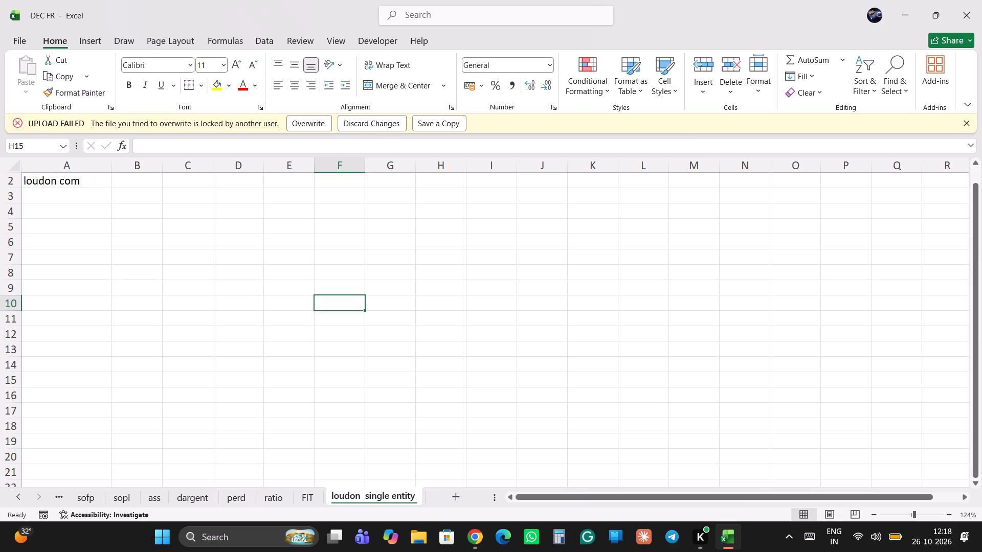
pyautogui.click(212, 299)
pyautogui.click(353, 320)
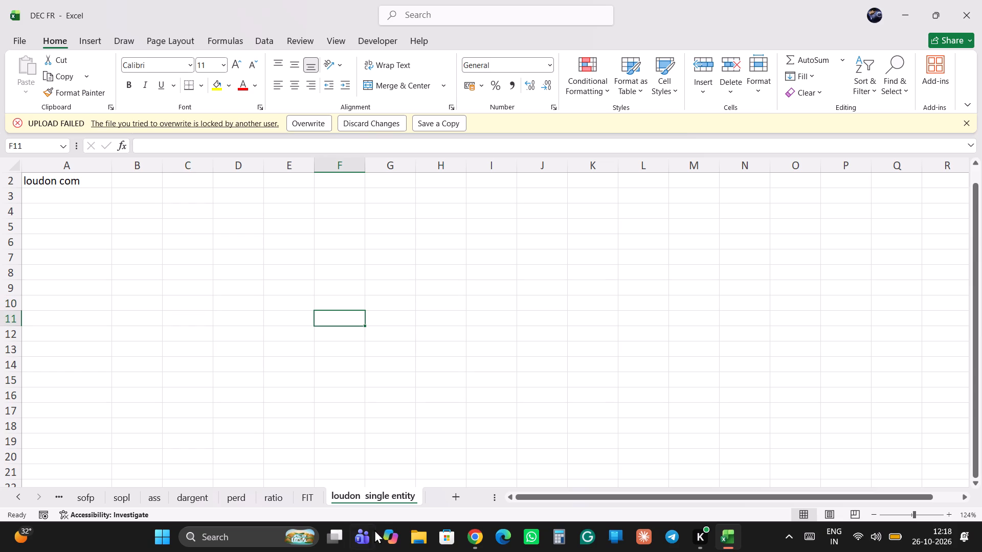
# On the FIT sheet, move the whole ratio table from G3:J8 so that it starts at cell A3.
pyautogui.click(297, 489)
pyautogui.scroll(1, 351, 233)
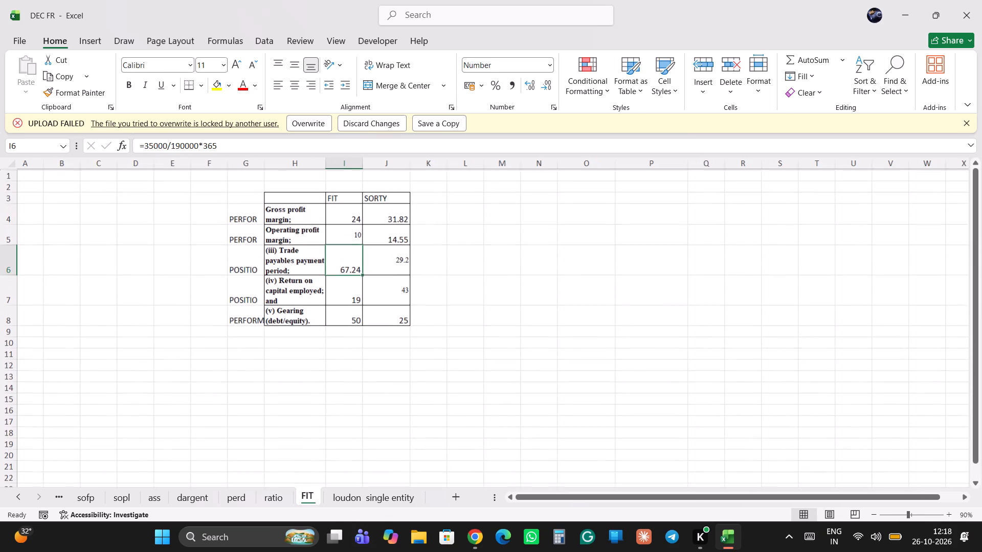
pyautogui.moveTo(249, 193); pyautogui.dragTo(408, 325)
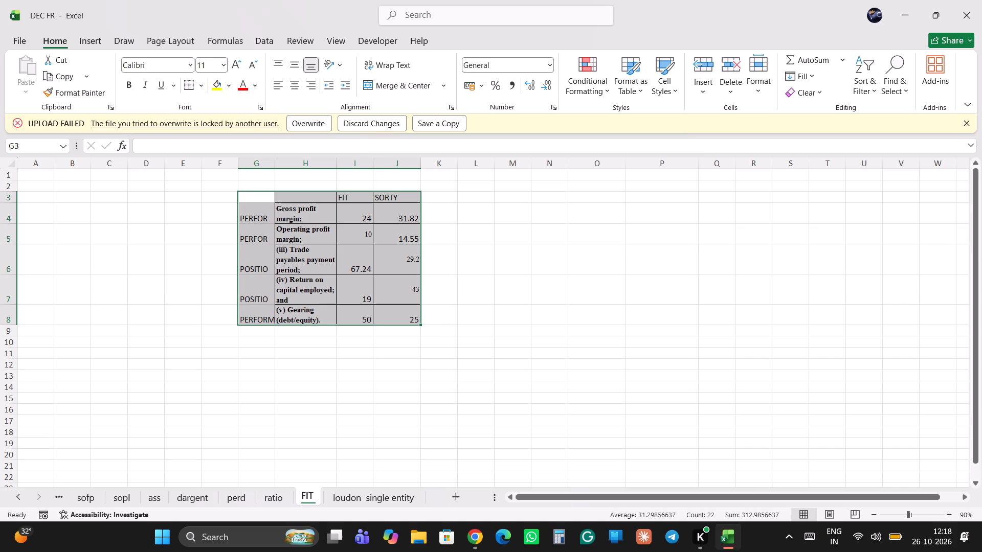
pyautogui.hotkey('ctrl', 'x')
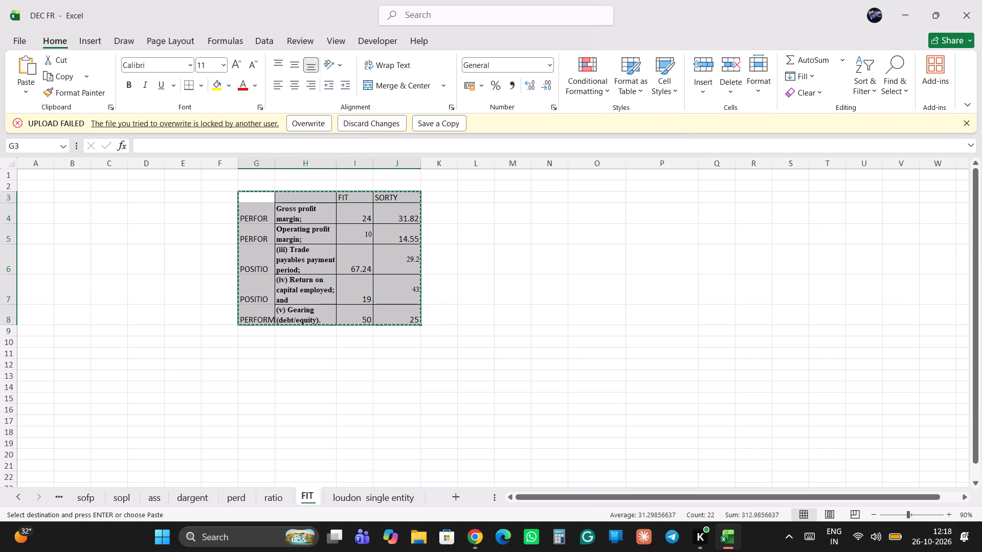
pyautogui.click(44, 200)
pyautogui.hotkey('ctrl', 'v')
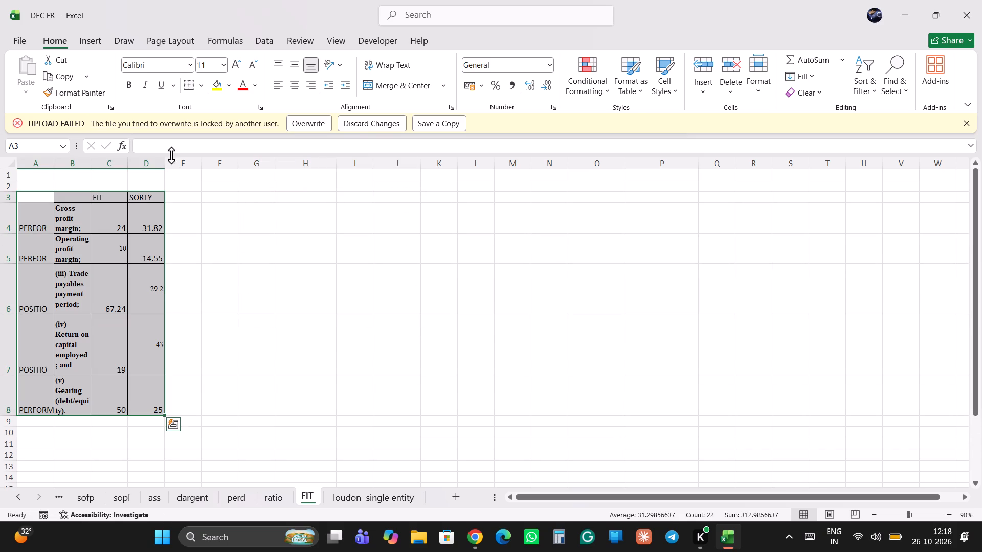
# Widen columns D, C and B of the moved ratio table on the FIT sheet so its labels wrap less.
pyautogui.moveTo(164, 164); pyautogui.dragTo(201, 173)
pyautogui.moveTo(126, 164); pyautogui.dragTo(153, 174)
pyautogui.moveTo(90, 164); pyautogui.dragTo(119, 171)
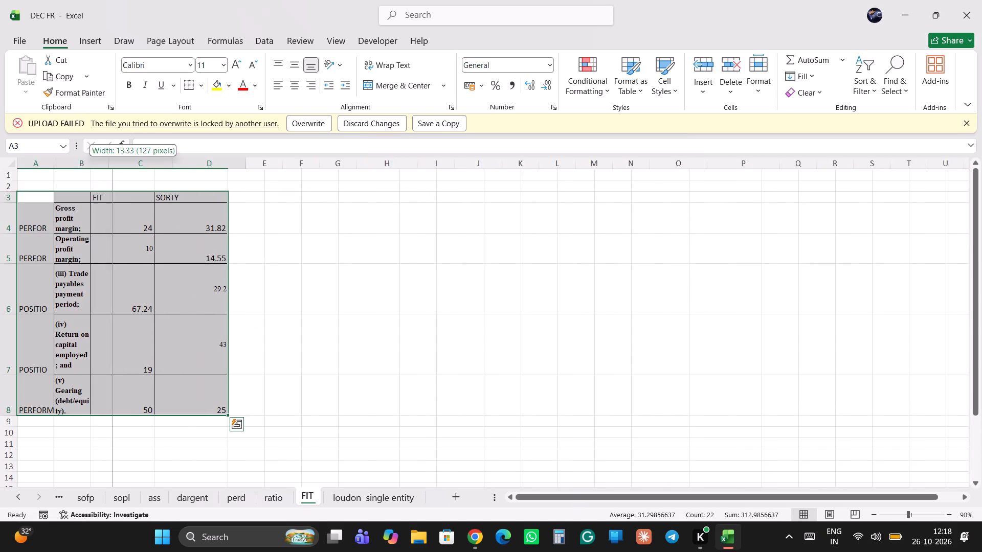
pyautogui.moveTo(119, 171); pyautogui.dragTo(122, 172)
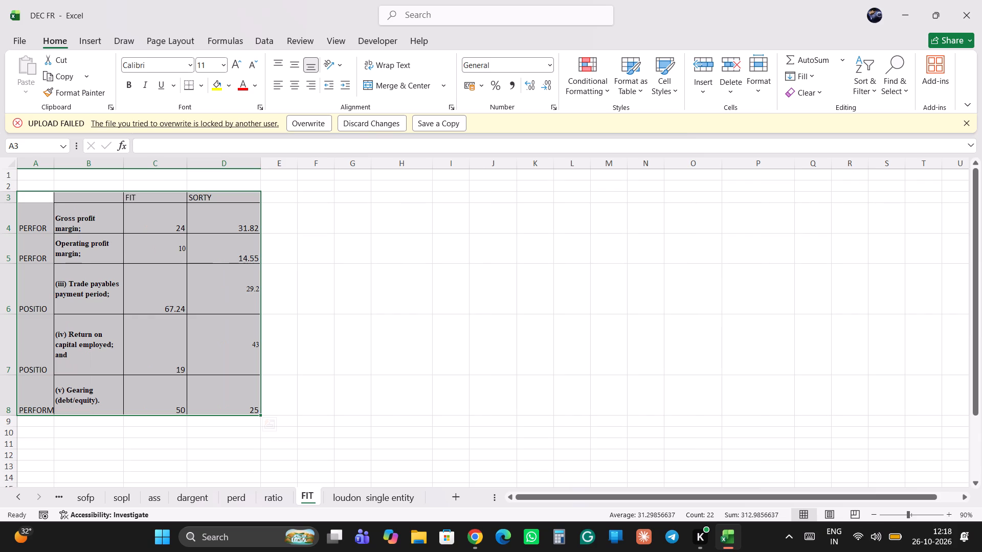
pyautogui.scroll(-1, 326, 298)
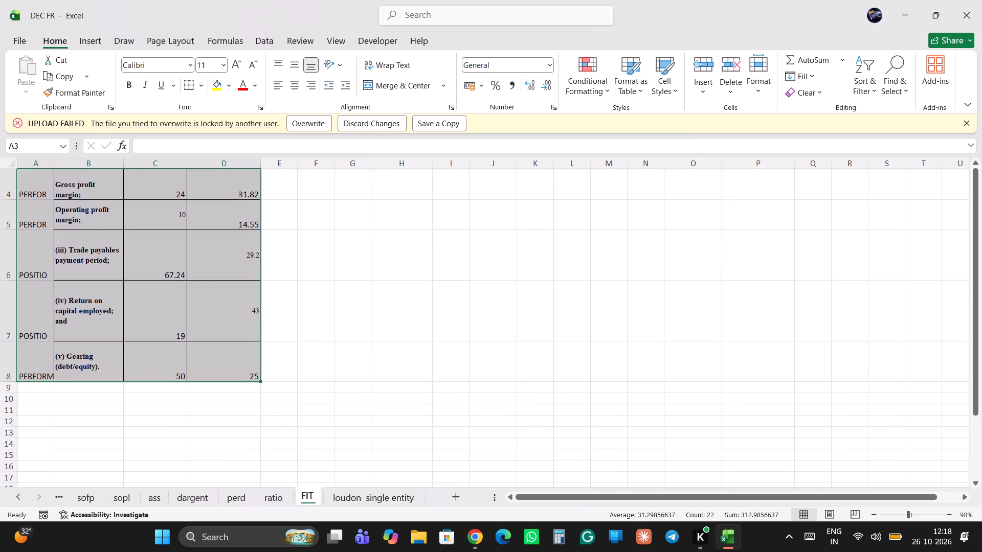
pyautogui.click(359, 316)
pyautogui.click(50, 262)
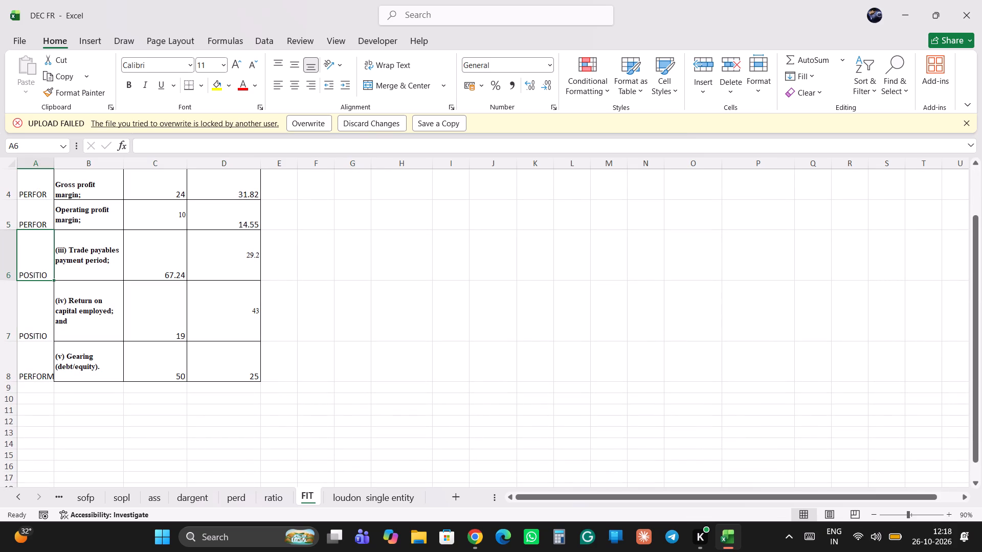
pyautogui.scroll(3, 293, 349)
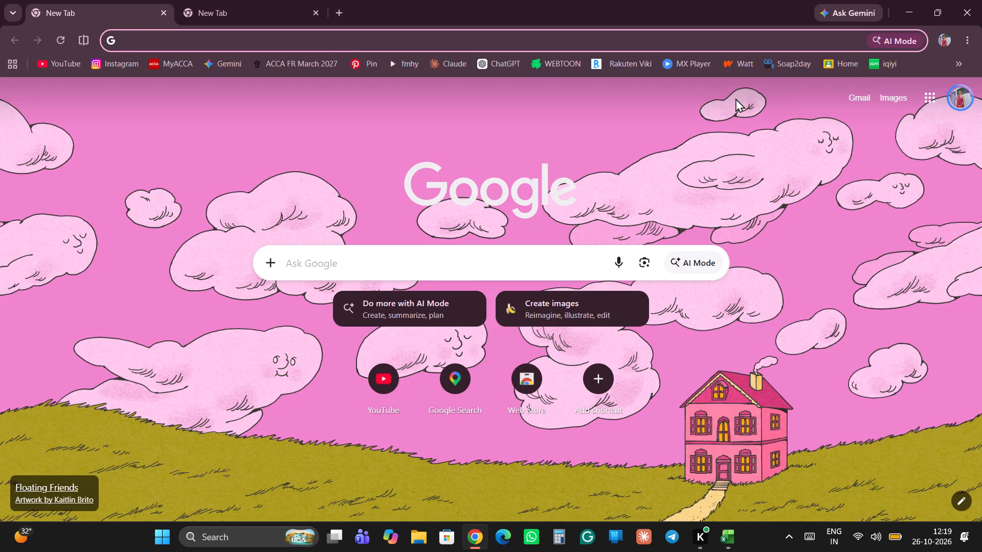
# Switch to Chrome, search the browsing history for "bpp" and open "FR Bpp kit 2026 .pdf" from it.
pyautogui.hotkey('ctrl', 'h')
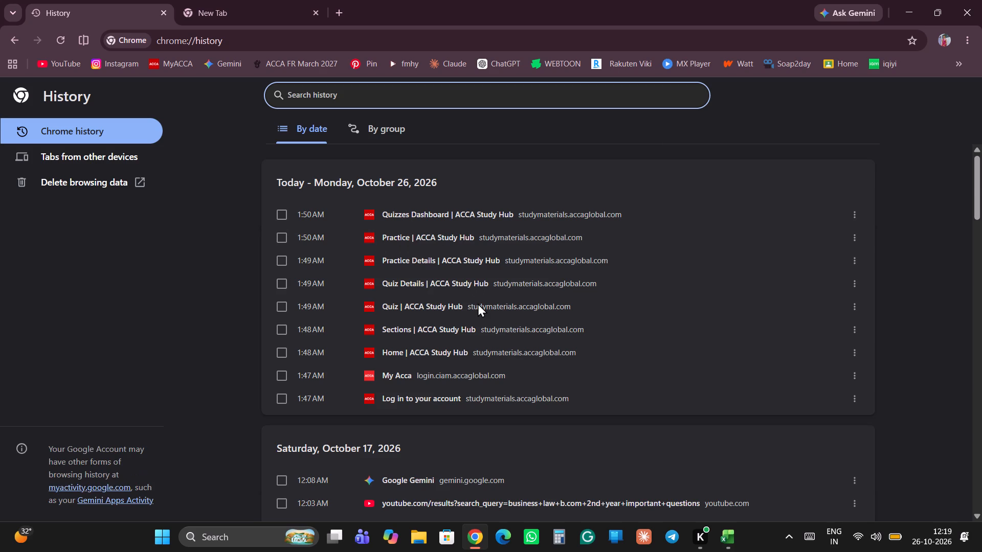
pyautogui.scroll(-7, 478, 303)
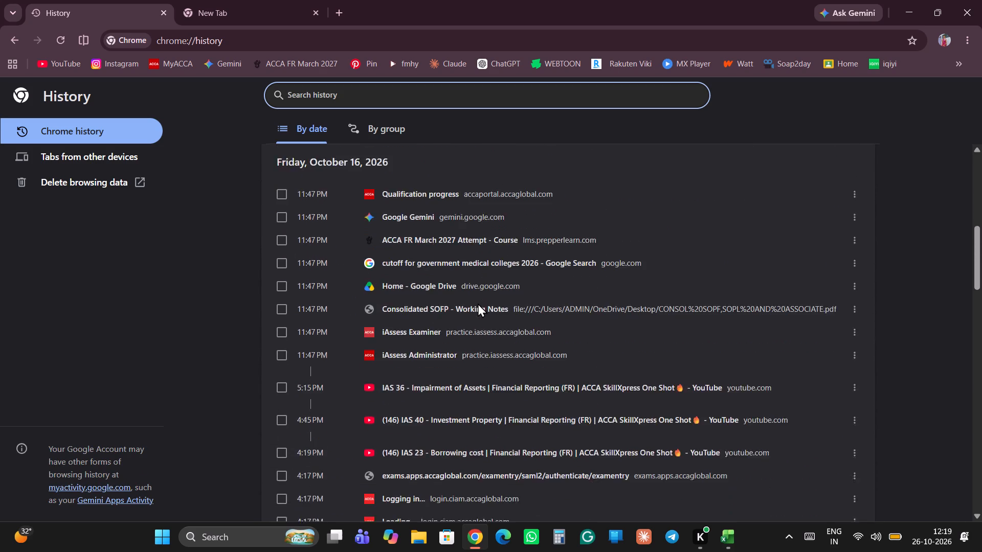
pyautogui.scroll(-3, 478, 303)
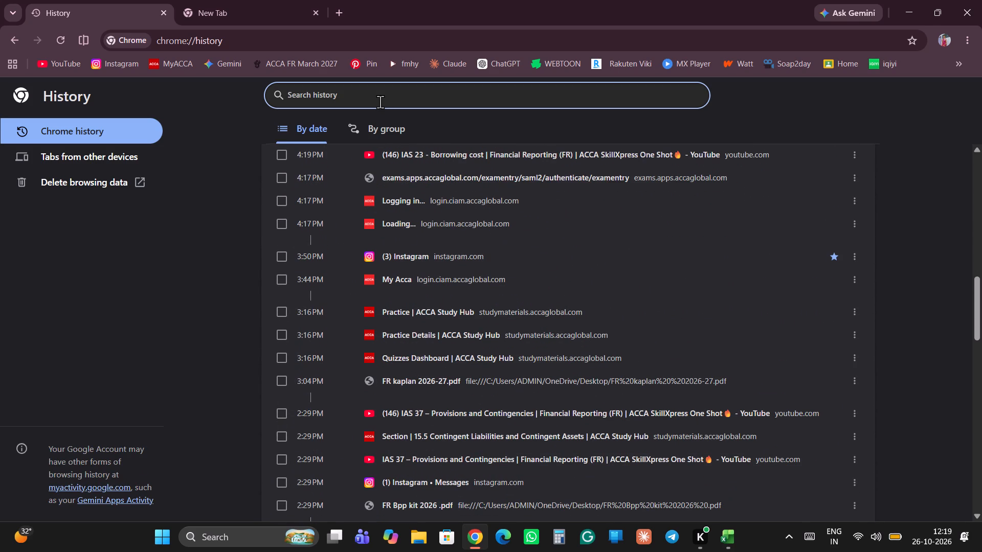
pyautogui.click(380, 102)
pyautogui.write('bpp')
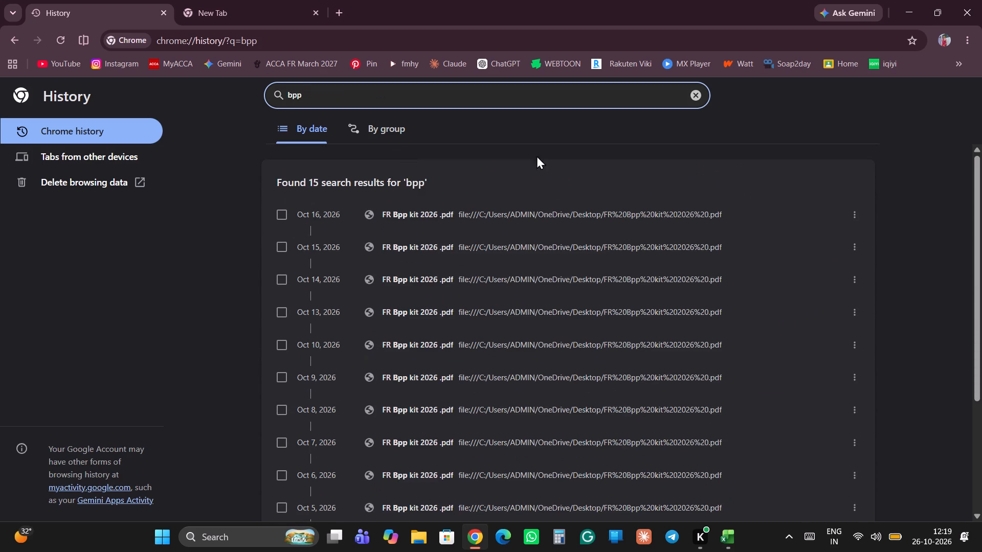
pyautogui.click(439, 216)
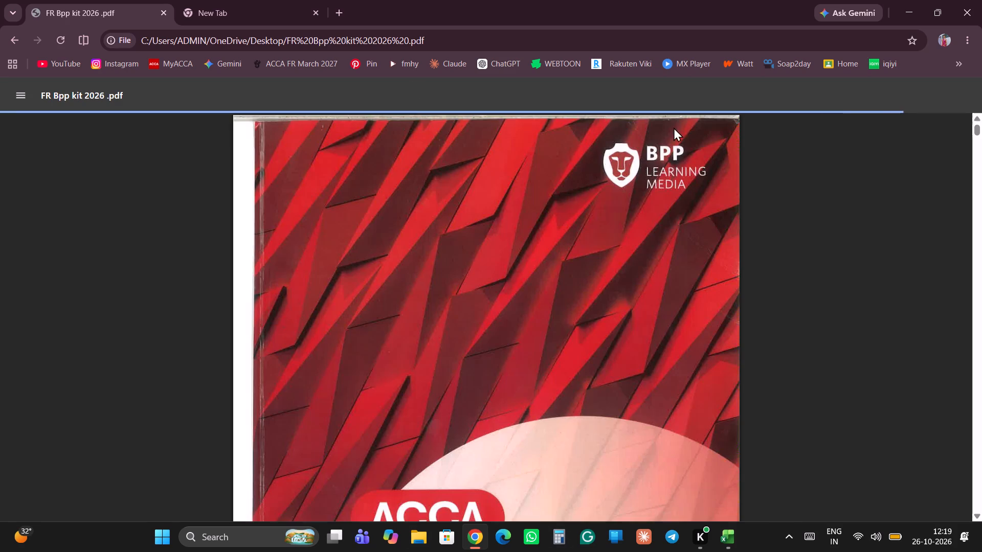
# Go to page 160 of the BPP kit PDF and look through the following pages for the Loudon Co question.
pyautogui.click(321, 96)
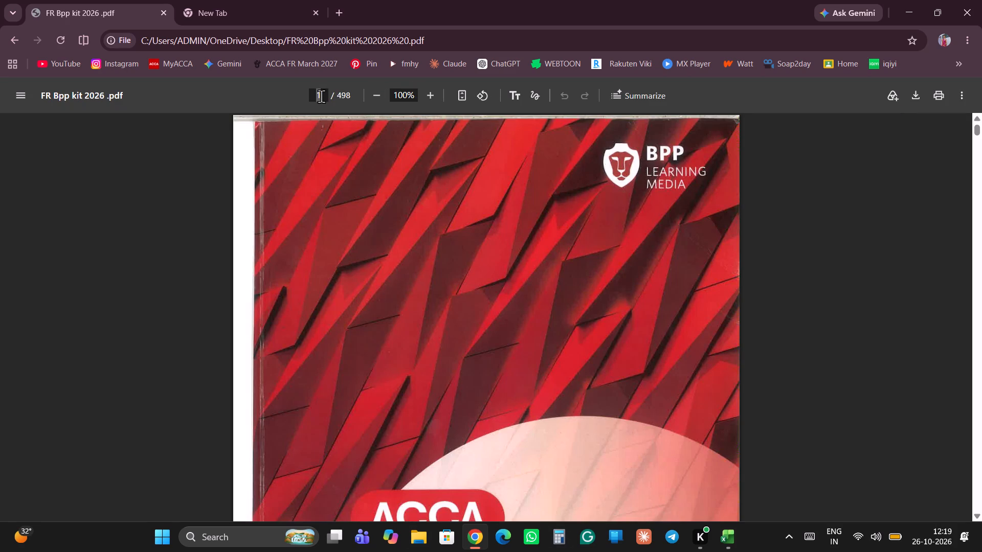
pyautogui.press('BackSpace')
pyautogui.press('BackSpace')
pyautogui.write('160')
pyautogui.press('Return')
pyautogui.scroll(8, 433, 327)
pyautogui.scroll(-2, 433, 327)
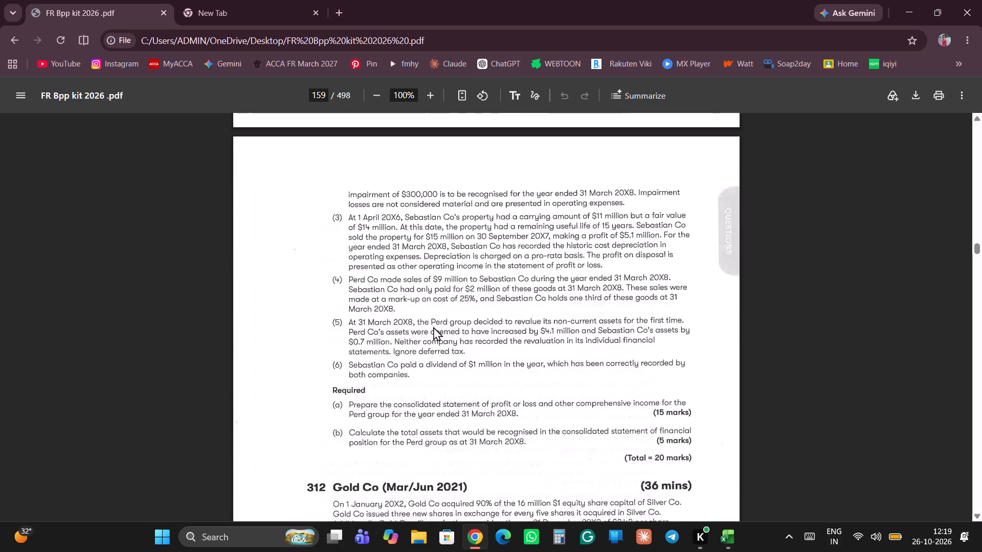
pyautogui.scroll(-2, 433, 327)
pyautogui.click(433, 327)
pyautogui.scroll(-8, 433, 327)
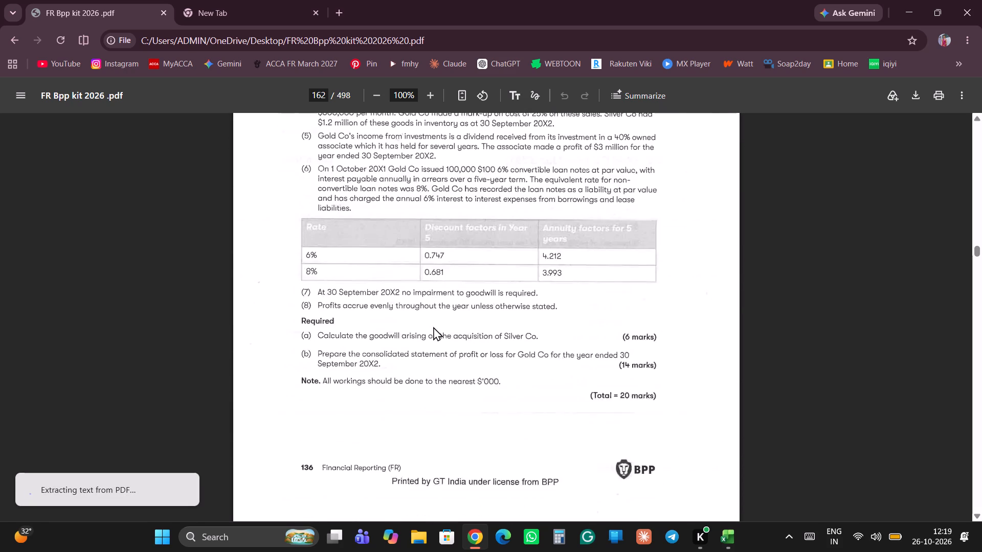
pyautogui.scroll(-13, 433, 327)
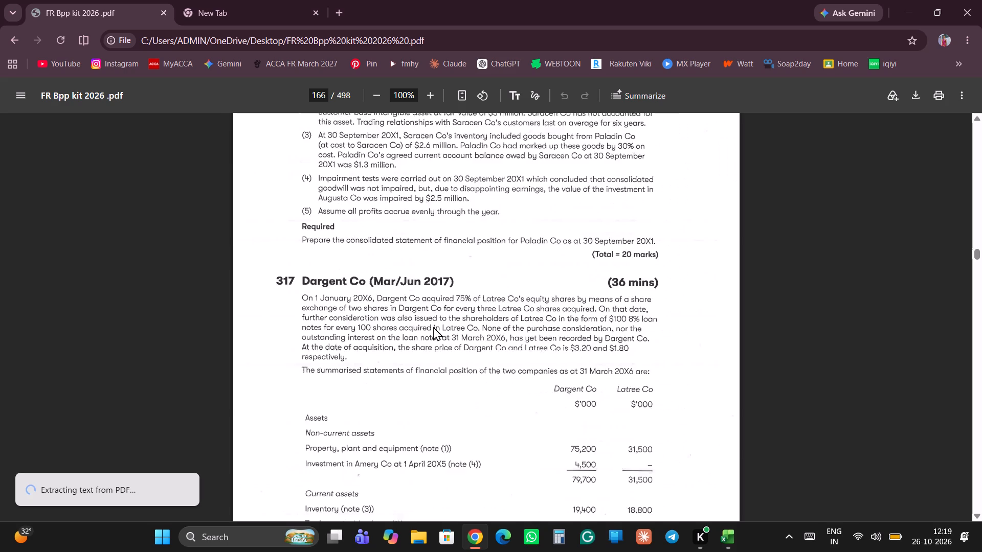
pyautogui.scroll(-5, 433, 327)
pyautogui.scroll(-20, 433, 327)
pyautogui.scroll(-3, 433, 327)
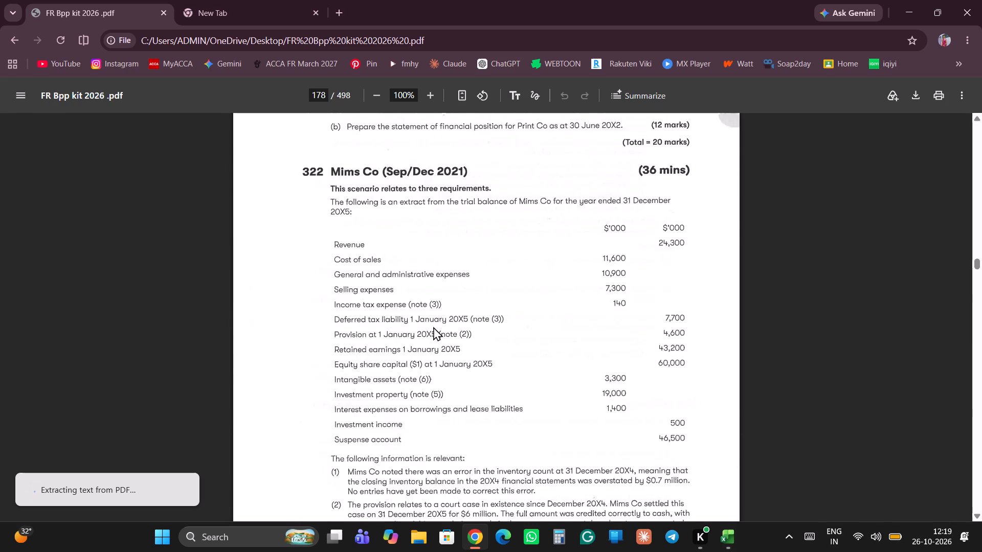
pyautogui.scroll(6, 433, 327)
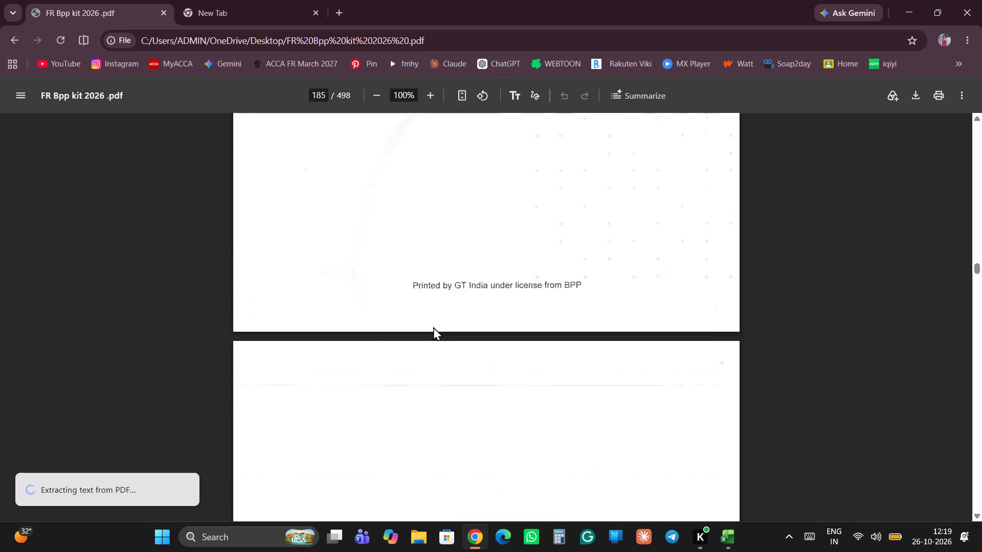
pyautogui.scroll(12, 433, 327)
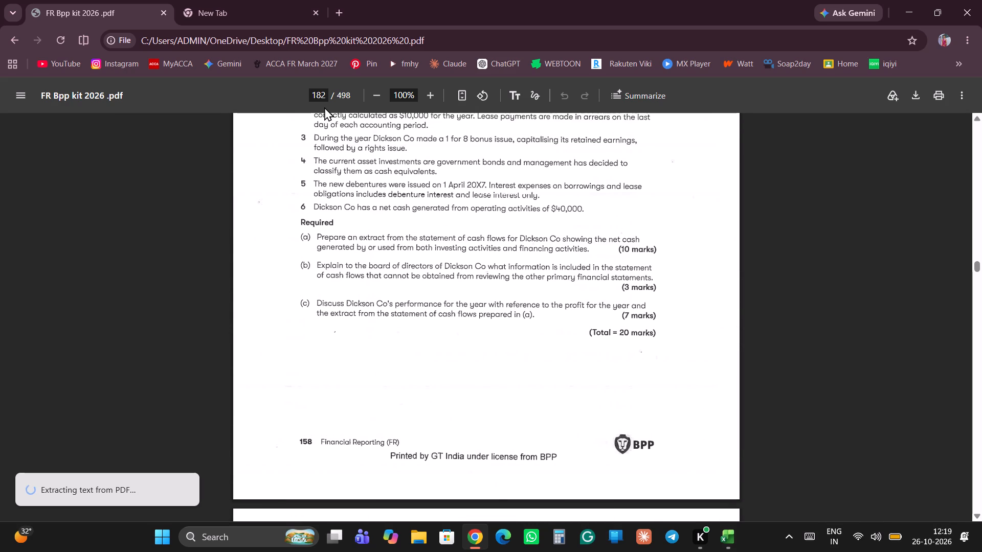
# Go to page 170 of the PDF and examine question 320 Loudon Co (Sep/Dec 2020) with its trial balance.
pyautogui.click(325, 93)
pyautogui.press('BackSpace')
pyautogui.write('170')
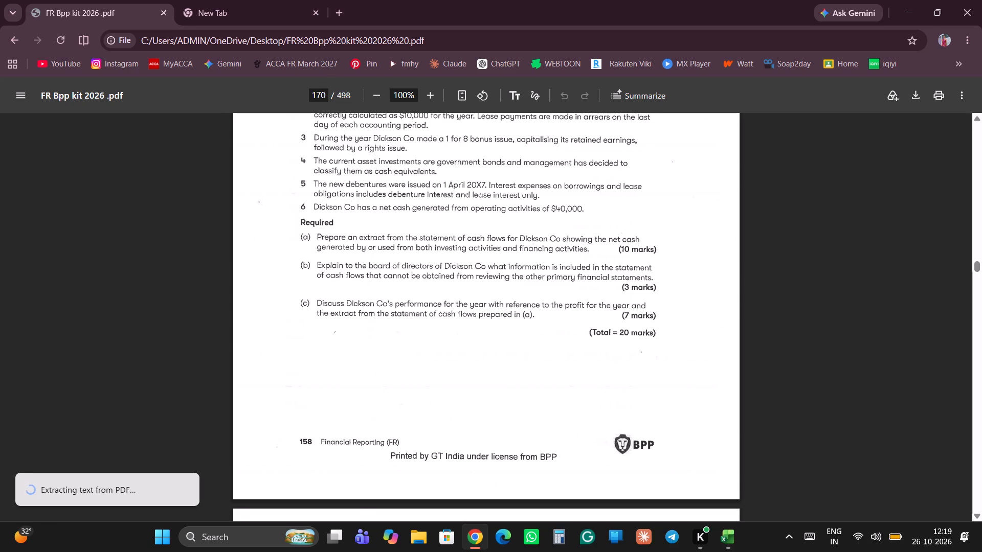
pyautogui.press('Return')
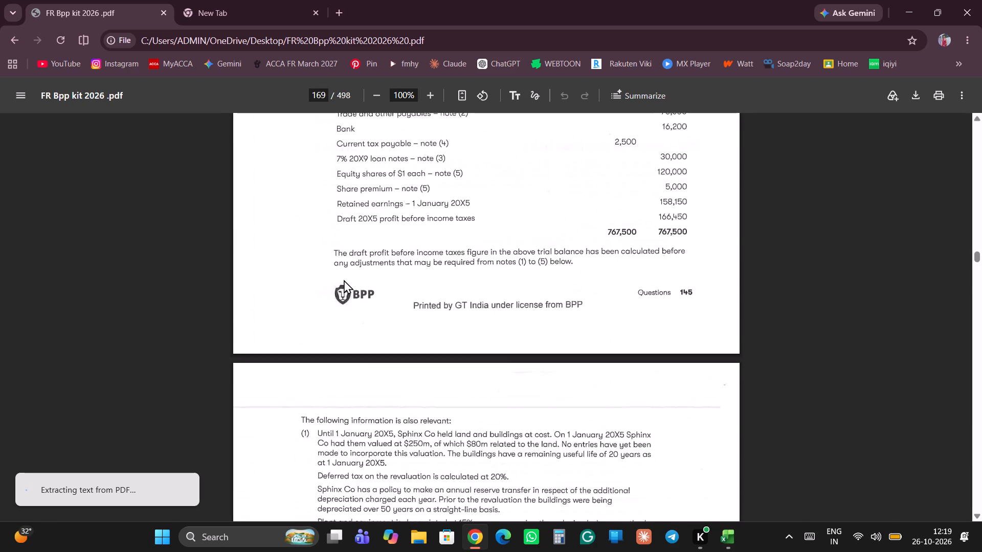
pyautogui.scroll(2, 344, 280)
pyautogui.hscroll(1, 344, 280)
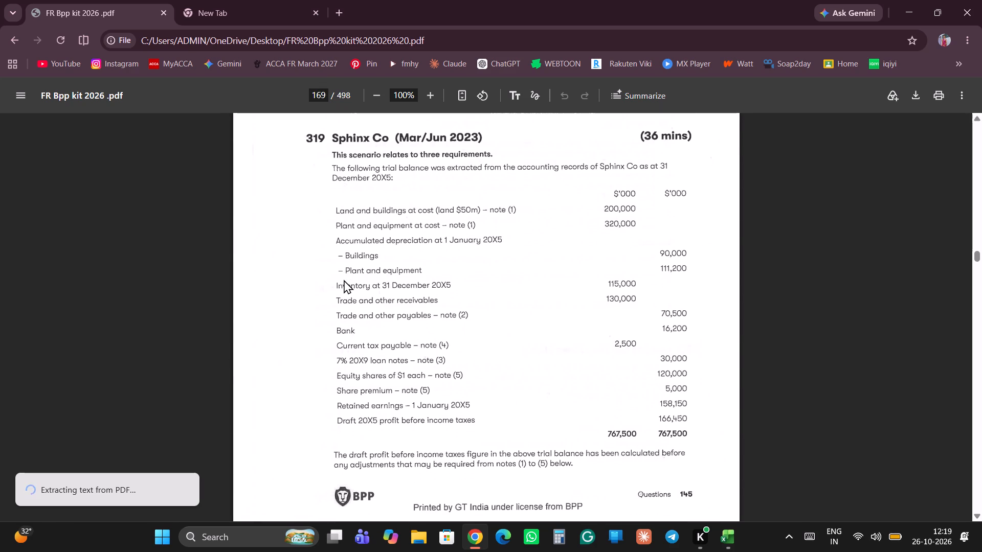
pyautogui.hscroll(1, 344, 280)
pyautogui.scroll(-5, 344, 280)
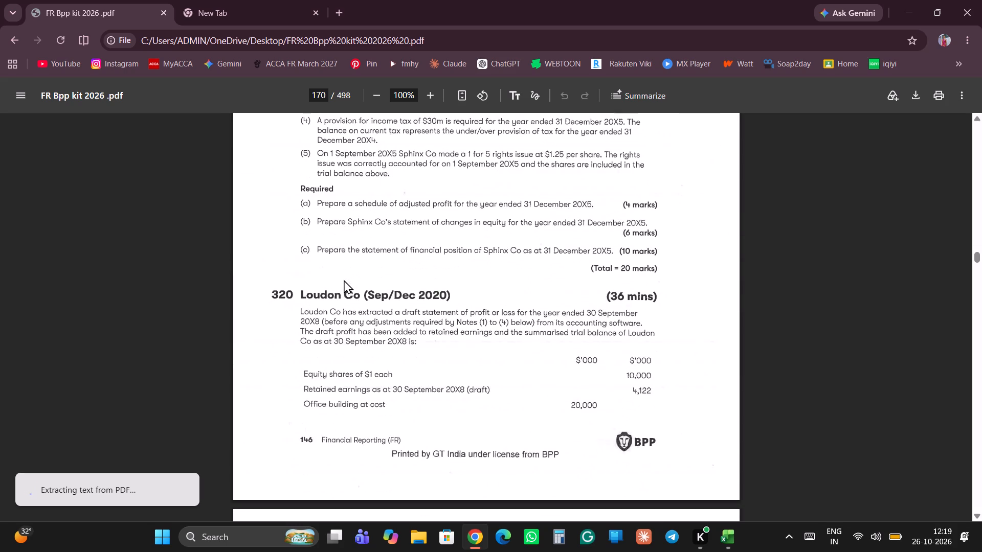
pyautogui.scroll(-1, 344, 280)
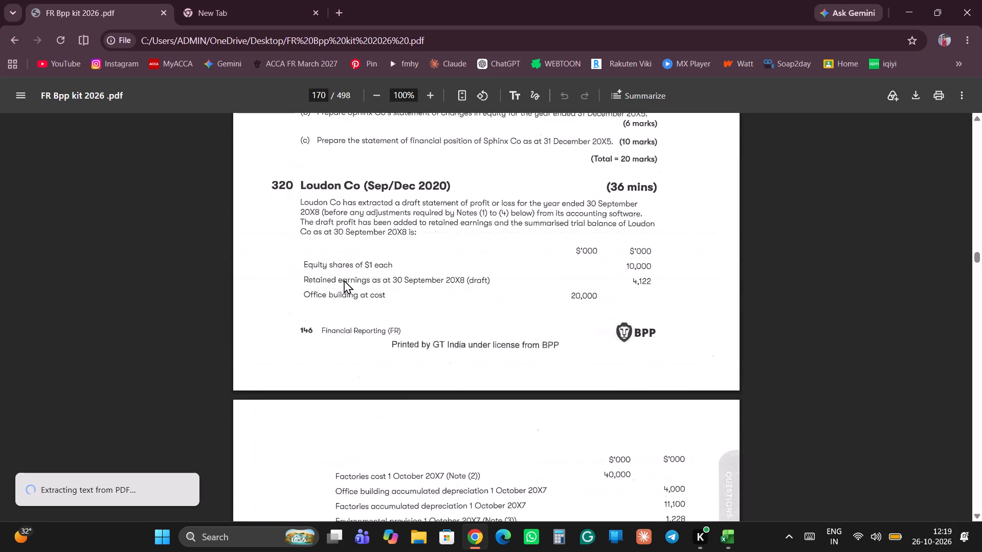
pyautogui.scroll(-6, 344, 280)
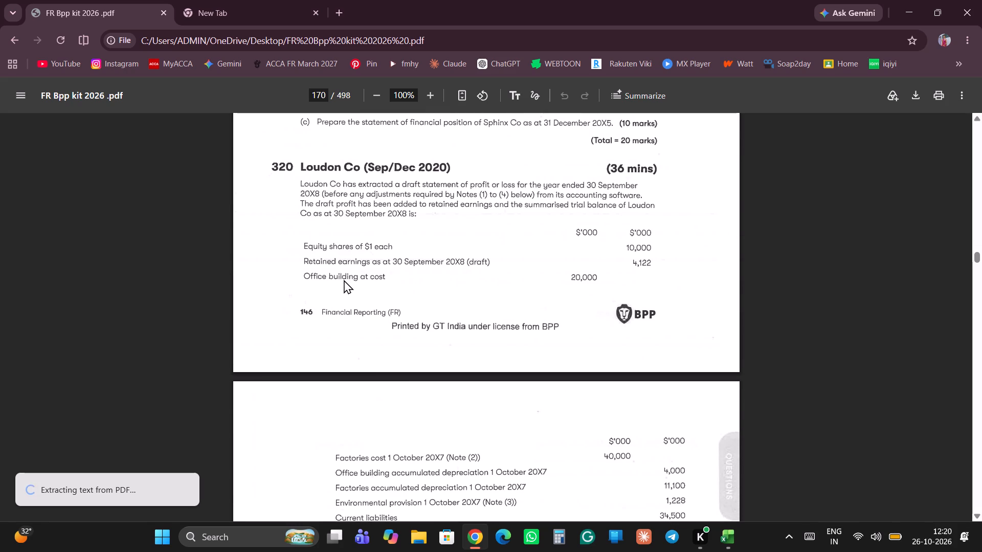
pyautogui.scroll(1, 339, 296)
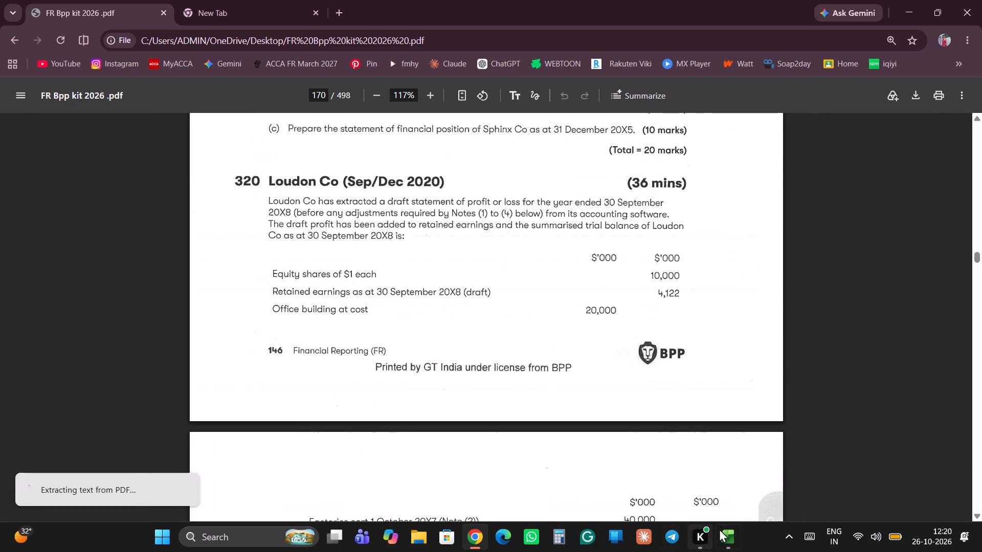
# Rearrange the taskbar so that the Chrome icon sits between the K app and Excel icons.
pyautogui.moveTo(478, 534); pyautogui.dragTo(658, 533)
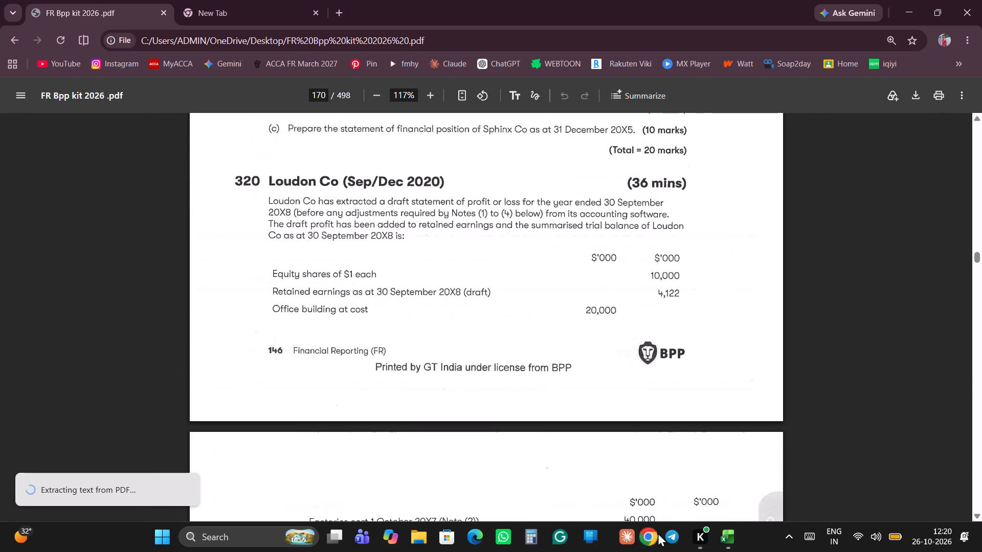
pyautogui.moveTo(658, 533); pyautogui.dragTo(709, 537)
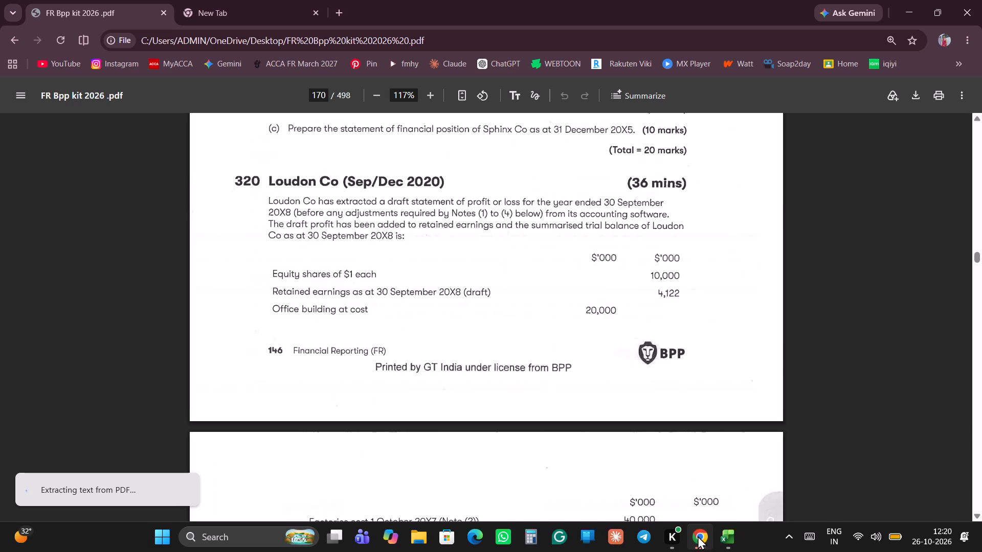
pyautogui.moveTo(698, 536); pyautogui.dragTo(680, 535)
pyautogui.moveTo(680, 535); pyautogui.dragTo(660, 536)
pyautogui.moveTo(668, 538); pyautogui.dragTo(699, 538)
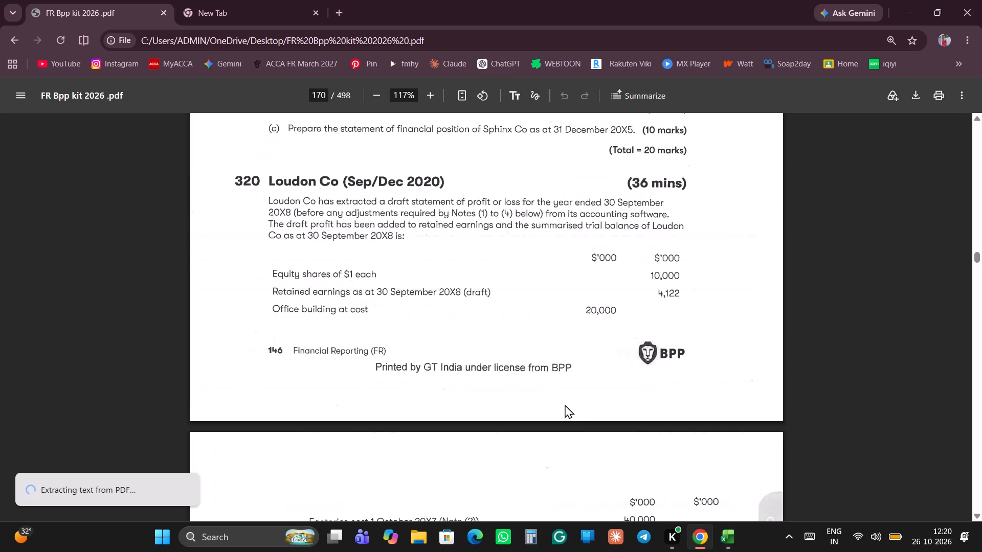
# Read the rest of Loudon Co's trial balance and its notes on the loan note and non-current assets on page 171.
pyautogui.scroll(-7, 565, 404)
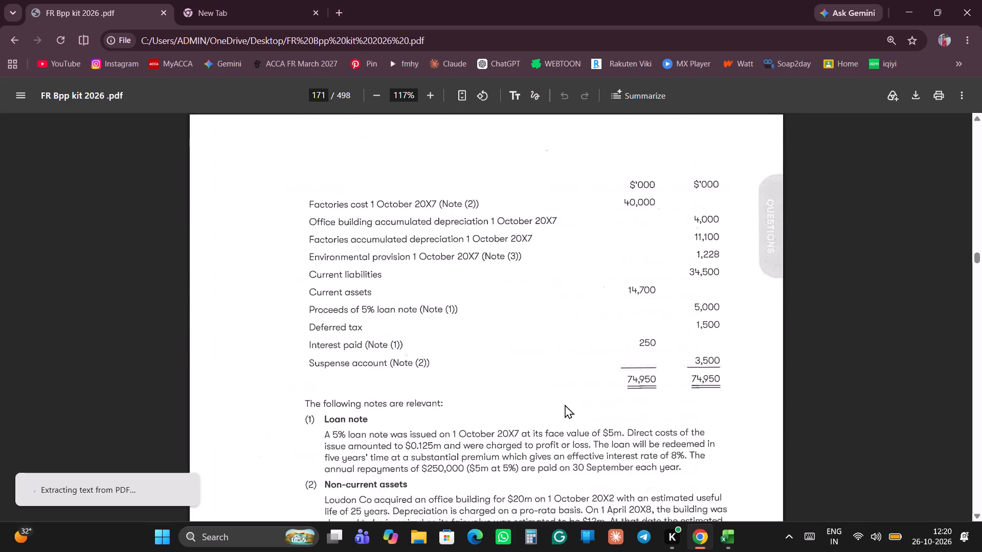
pyautogui.scroll(-2, 565, 404)
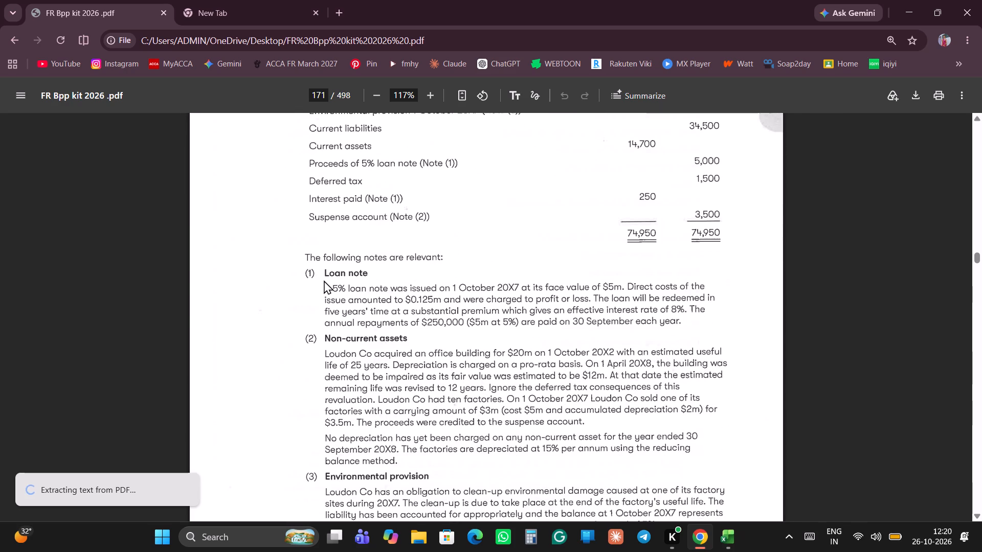
pyautogui.moveTo(324, 279); pyautogui.dragTo(462, 353)
pyautogui.click(666, 302)
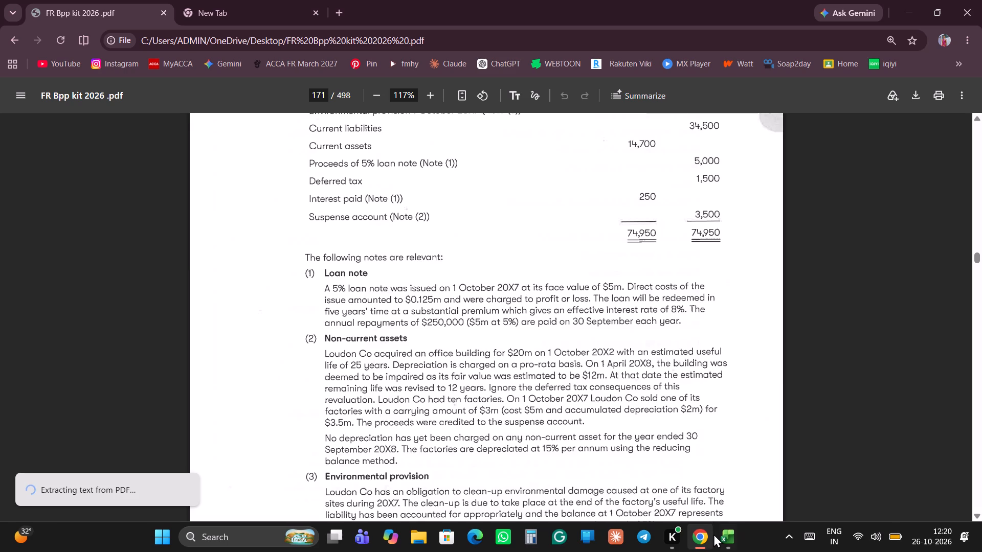
pyautogui.click(631, 374)
pyautogui.click(544, 339)
pyautogui.click(397, 330)
pyautogui.click(397, 330)
pyautogui.scroll(1, 378, 232)
pyautogui.scroll(-1, 378, 232)
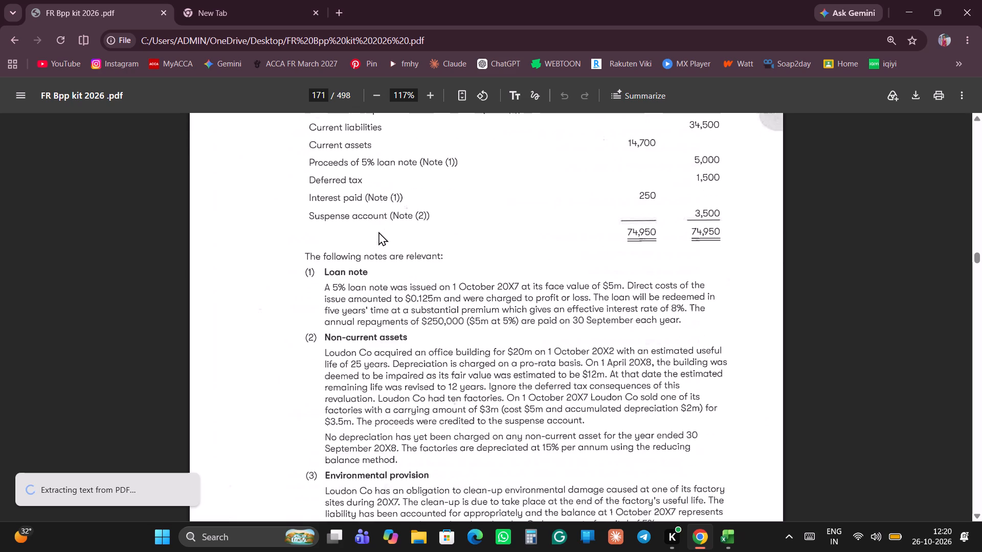
# Switch to the DEC FR workbook in Excel, check the ratio and perd worksheets, and delete the empty perd worksheet.
pyautogui.click(735, 544)
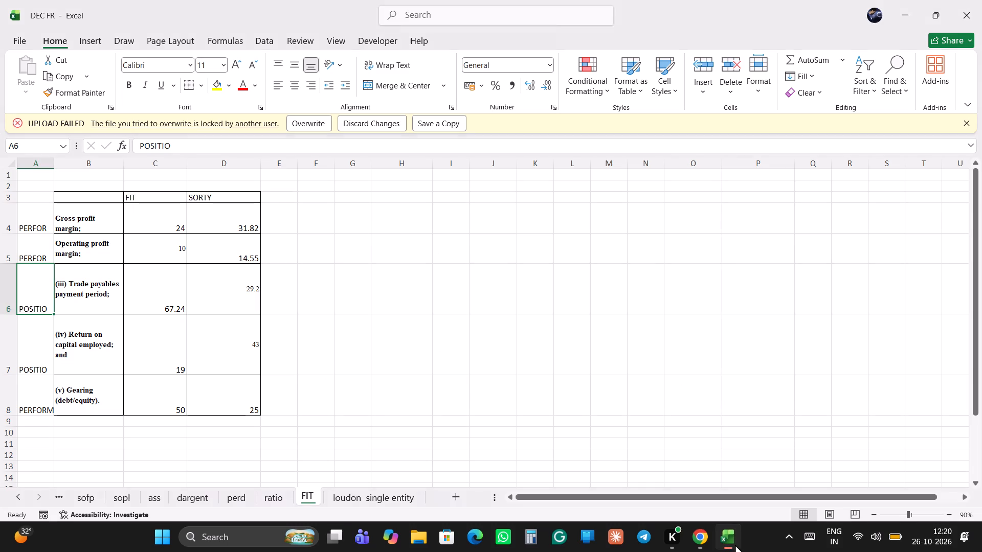
pyautogui.click(280, 490)
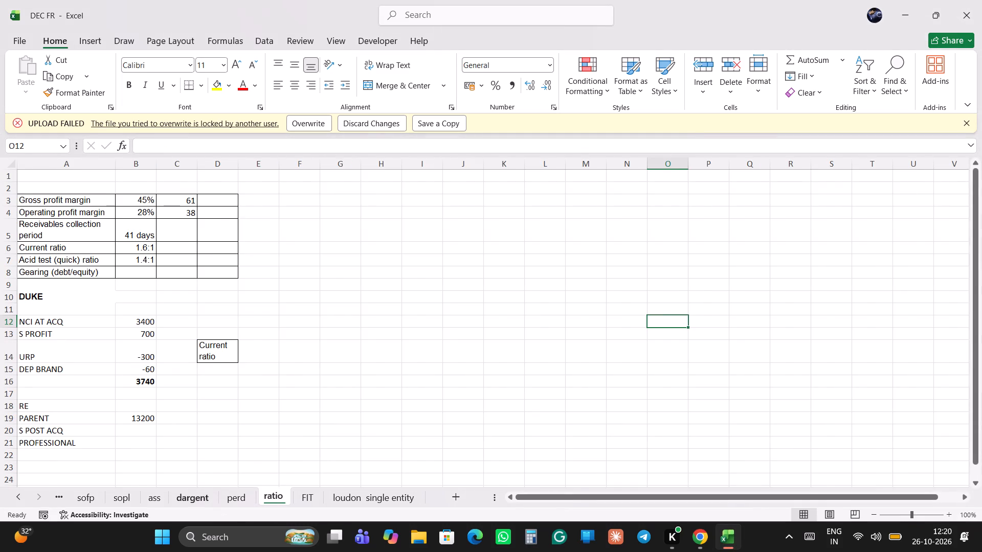
pyautogui.hscroll(1, 209, 483)
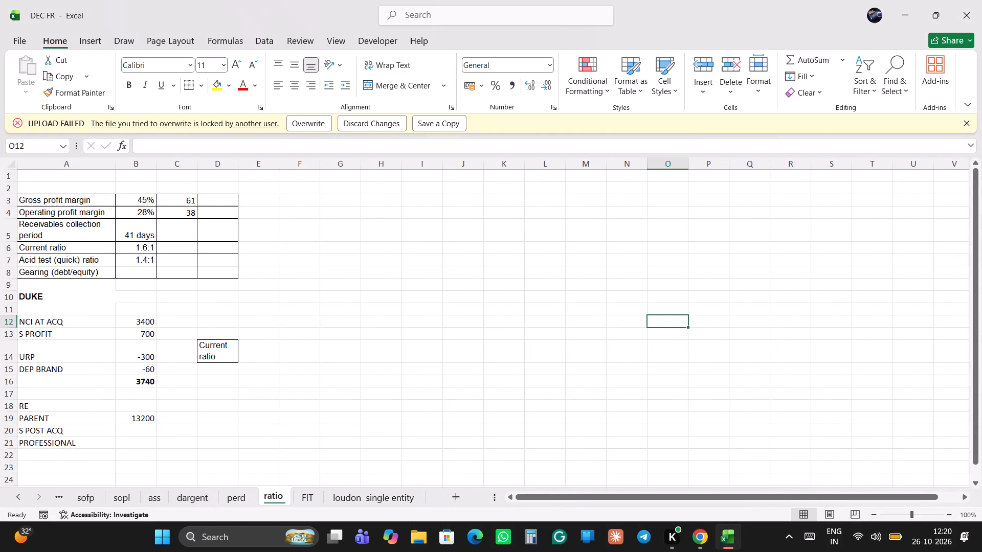
pyautogui.click(231, 488)
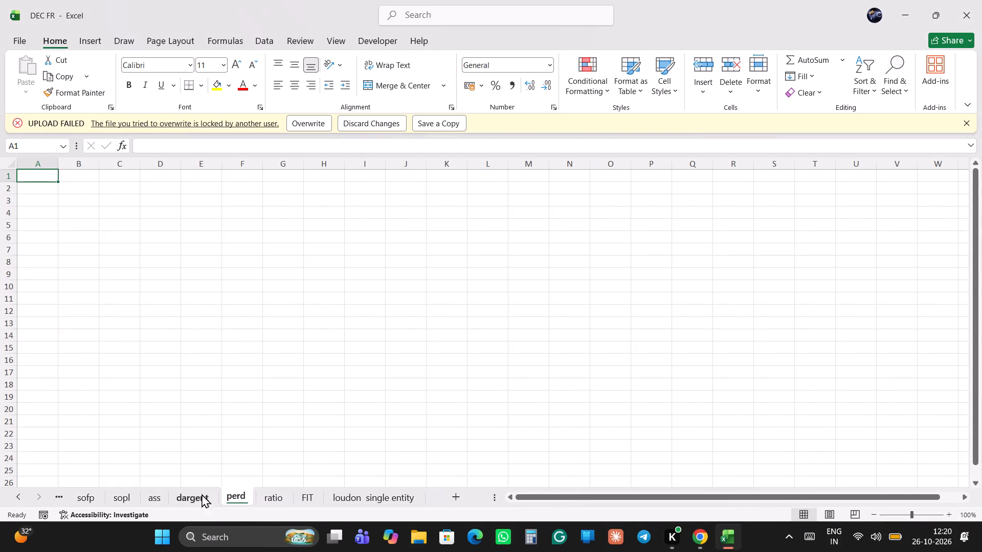
pyautogui.scroll(3, 232, 418)
pyautogui.scroll(-5, 232, 418)
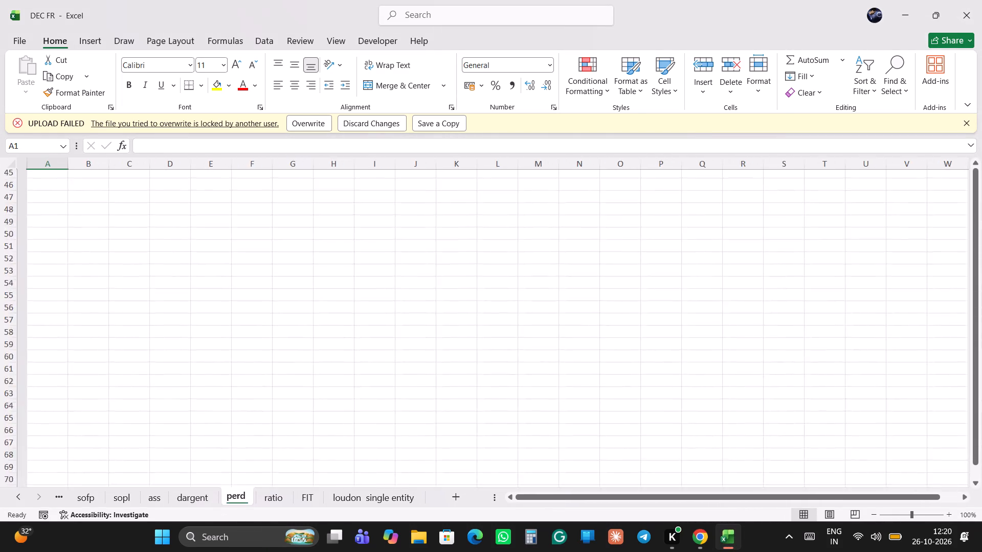
pyautogui.scroll(-4, 232, 418)
pyautogui.scroll(12, 232, 418)
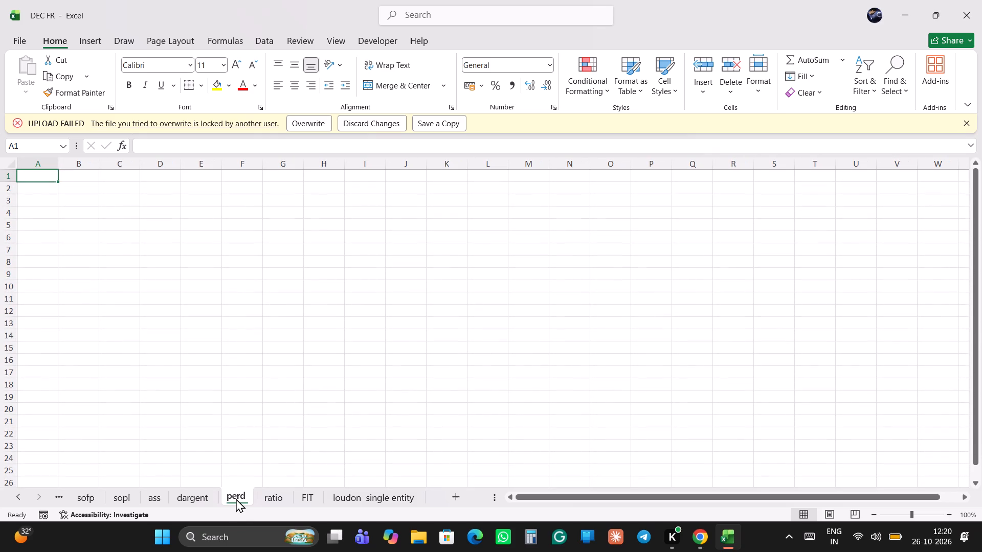
pyautogui.rightClick(236, 498)
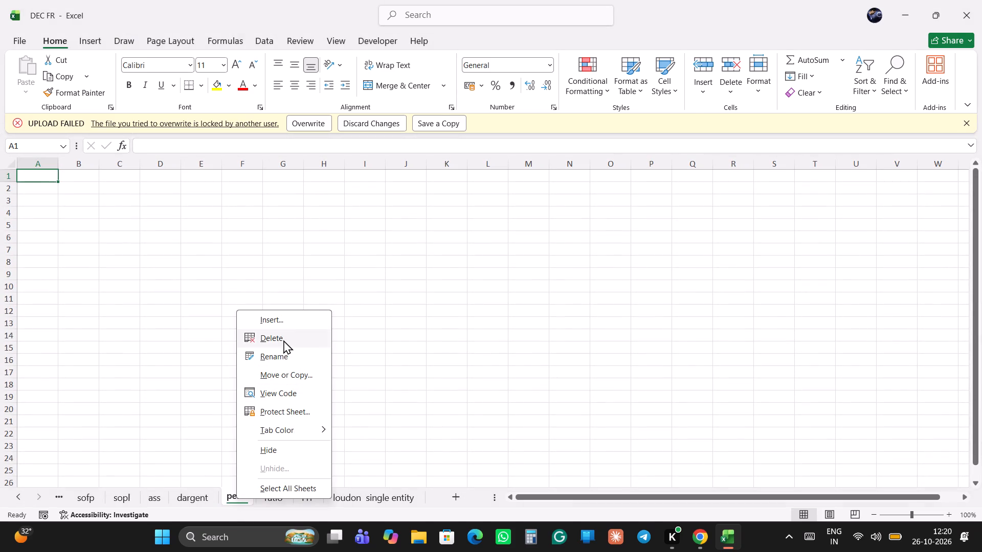
pyautogui.click(283, 340)
# Review the dargent worksheet from WN1 to WN-8, including the layout of its workings and its statement of financial position.
pyautogui.click(202, 489)
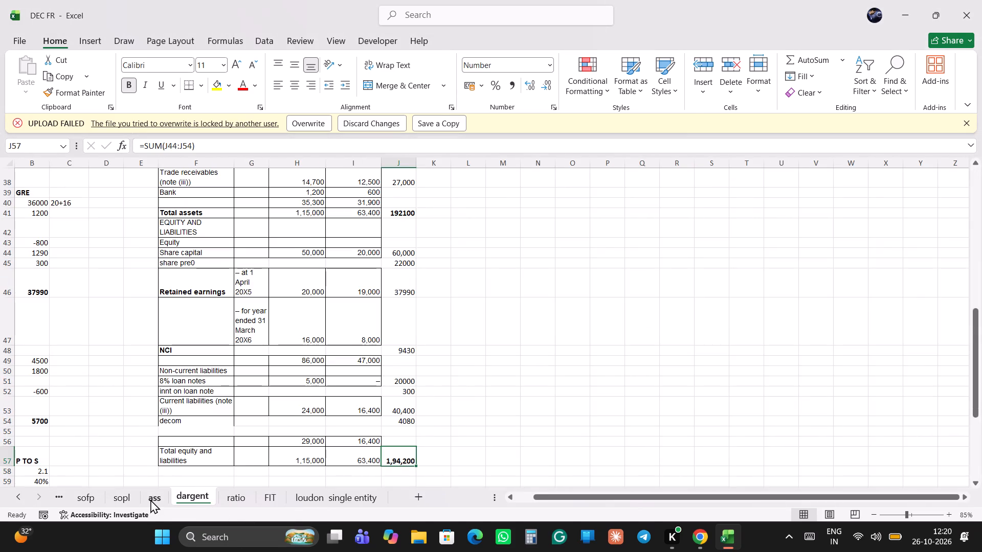
pyautogui.click(150, 499)
pyautogui.click(182, 502)
pyautogui.hscroll(9, 292, 387)
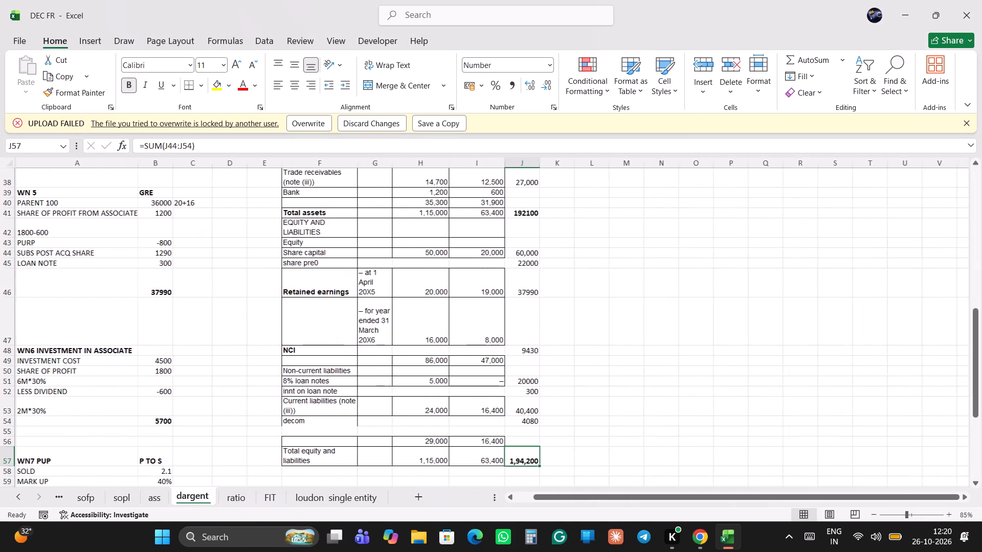
pyautogui.scroll(13, 292, 387)
pyautogui.scroll(-5, 292, 387)
pyautogui.scroll(1, 292, 387)
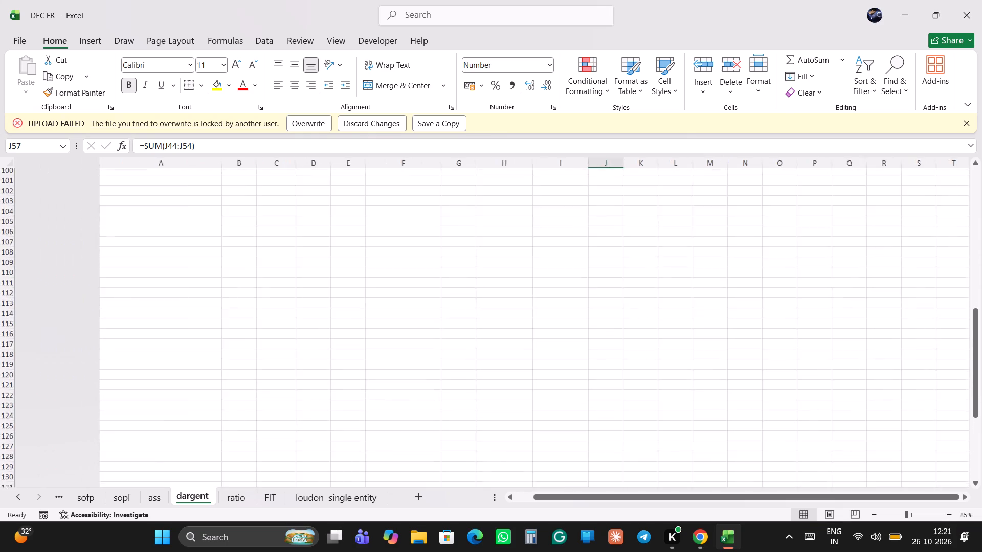
pyautogui.scroll(1, 292, 387)
pyautogui.hscroll(3, 292, 387)
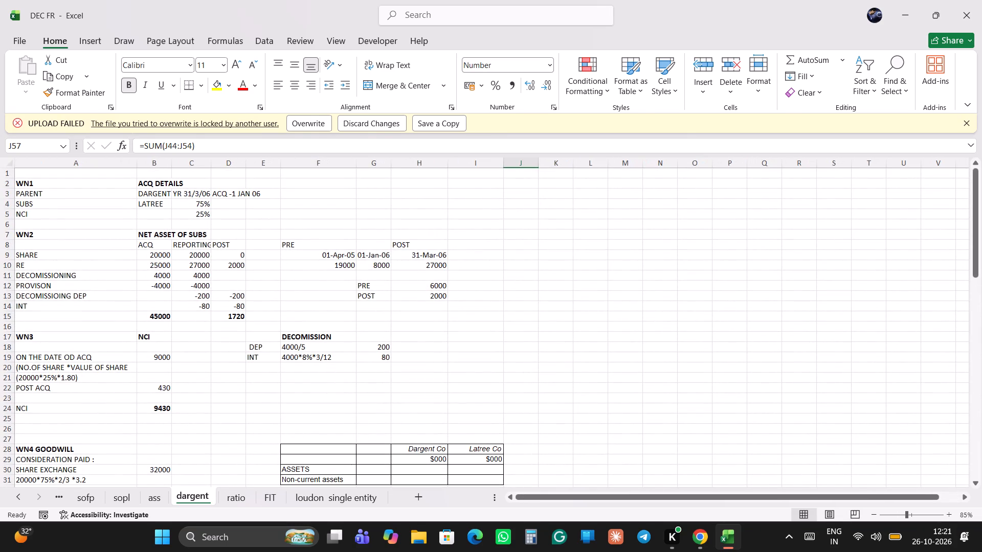
pyautogui.scroll(-4, 292, 387)
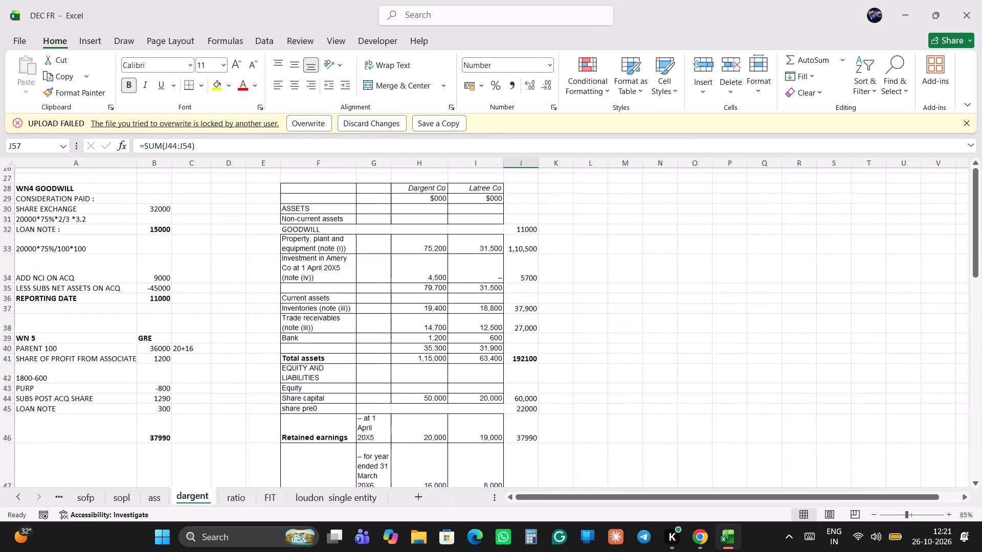
pyautogui.scroll(-1, 292, 387)
pyautogui.hscroll(1, 292, 387)
pyautogui.scroll(5, 292, 387)
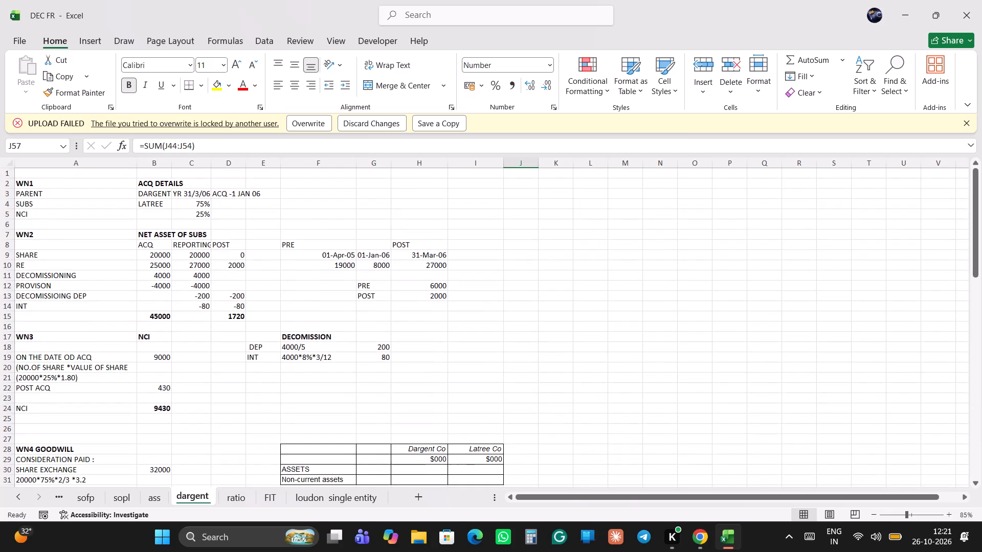
pyautogui.scroll(-2, 292, 387)
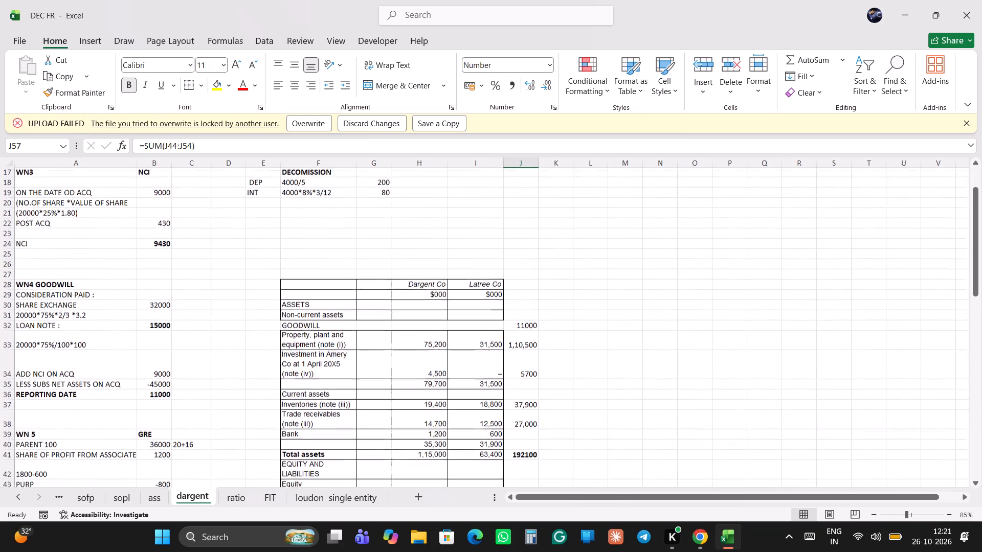
pyautogui.scroll(-1, 292, 387)
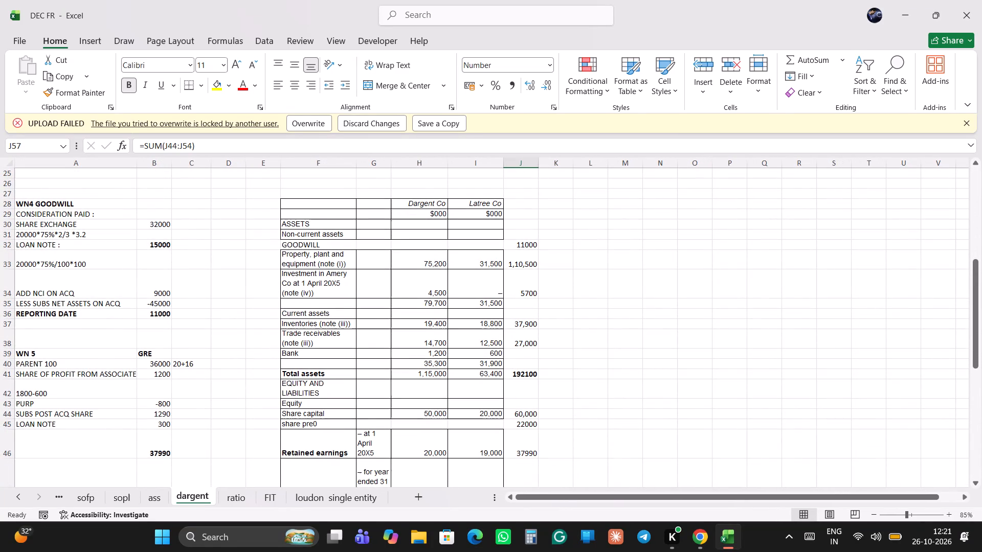
pyautogui.scroll(-2, 292, 387)
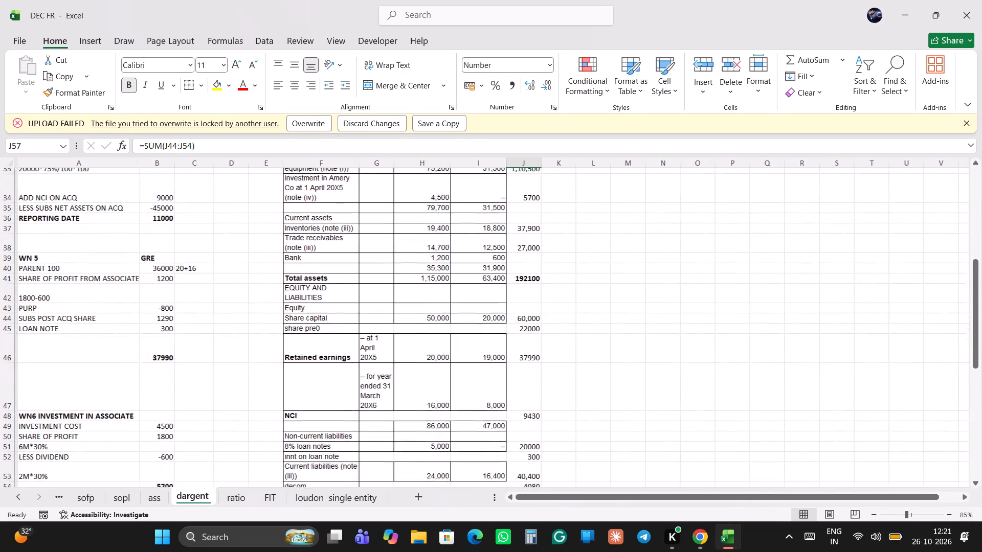
pyautogui.scroll(-3, 292, 387)
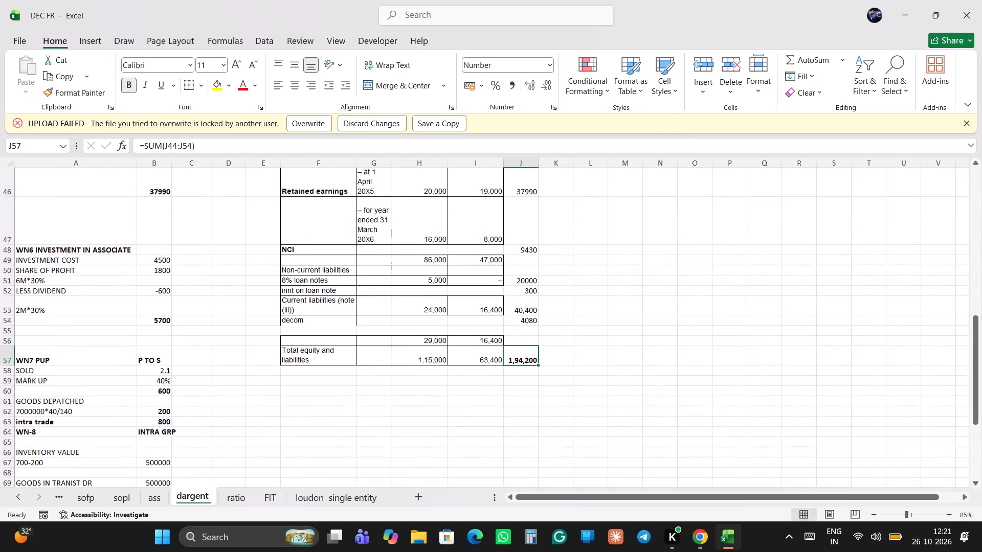
pyautogui.scroll(-2, 292, 387)
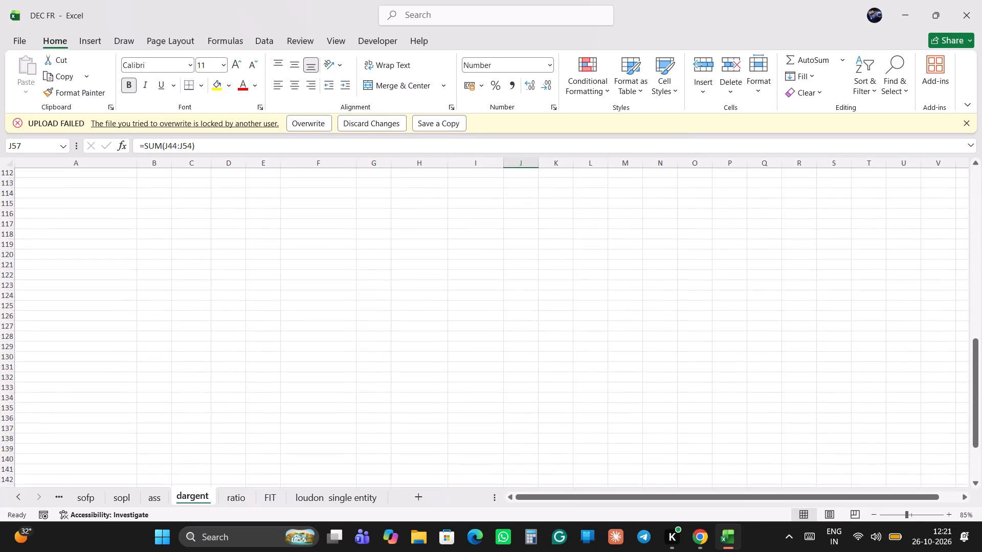
pyautogui.scroll(13, 292, 387)
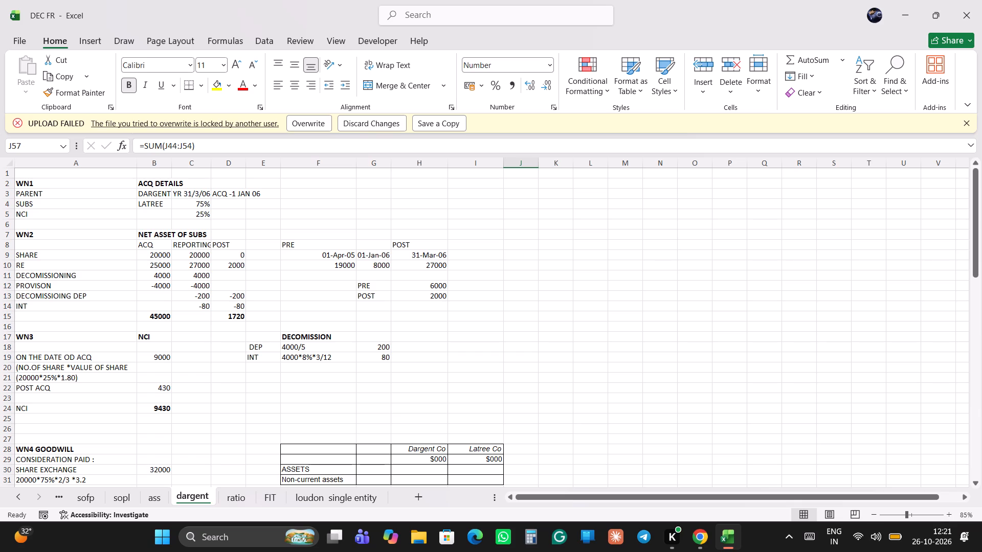
pyautogui.scroll(-4, 393, 374)
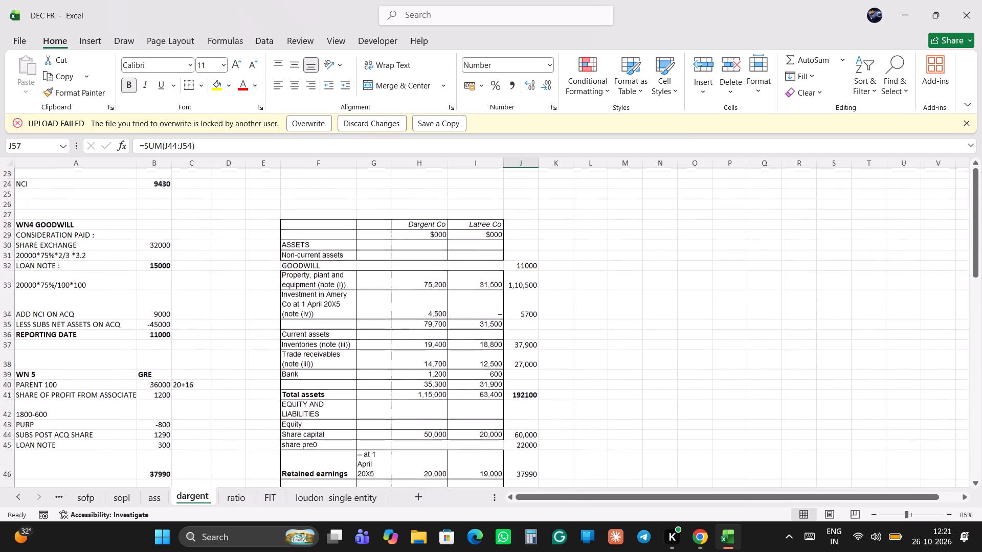
pyautogui.scroll(-1, 393, 374)
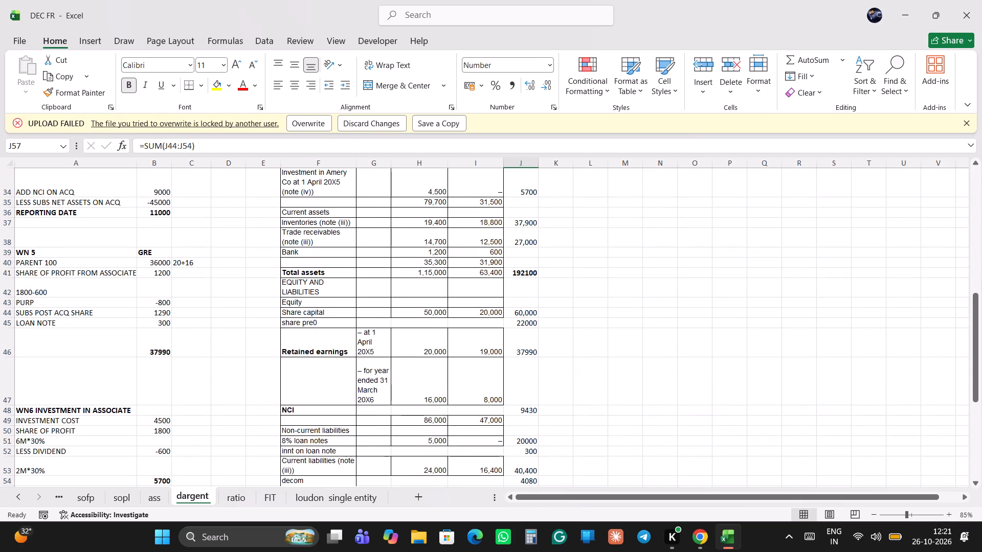
# Switch to the "loudon single entity" worksheet.
pyautogui.click(366, 502)
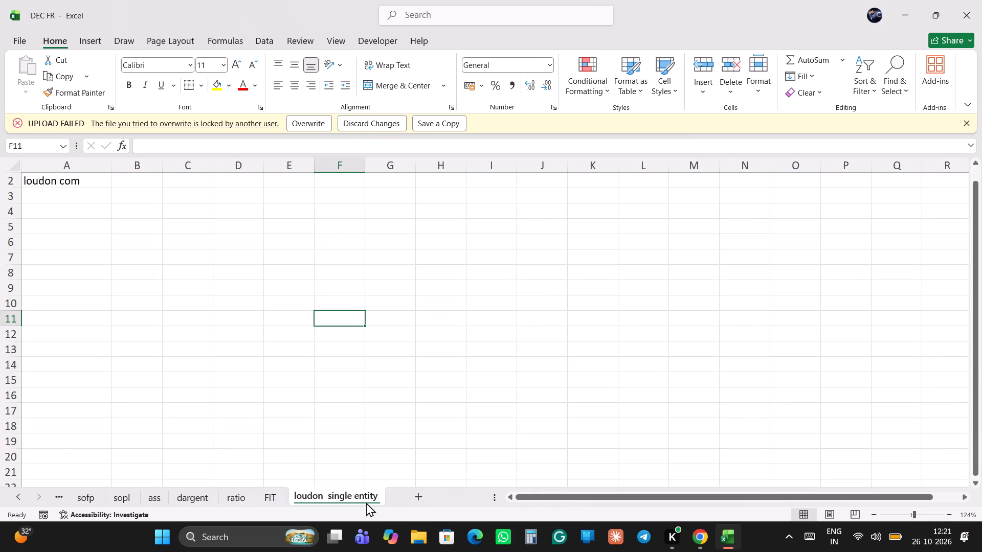
pyautogui.hscroll(3, 113, 206)
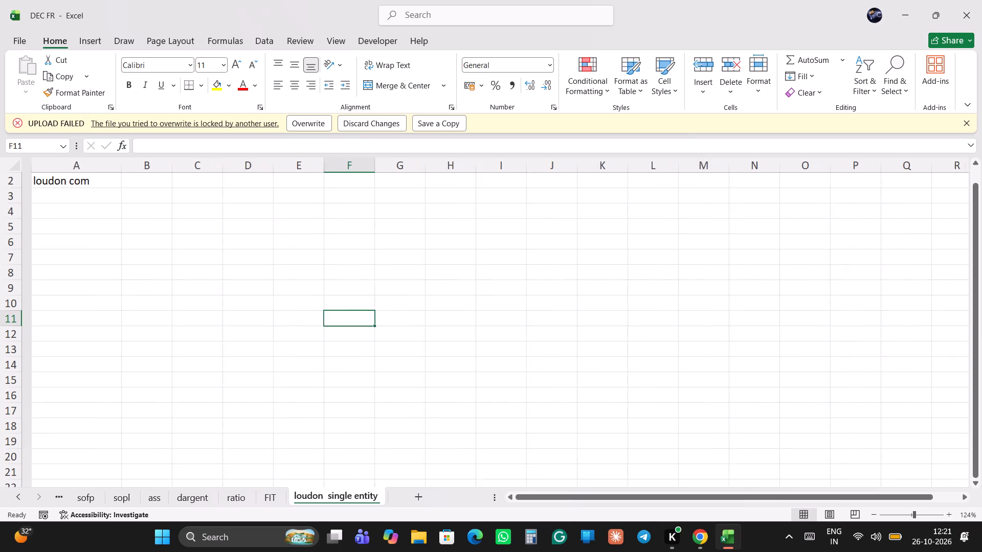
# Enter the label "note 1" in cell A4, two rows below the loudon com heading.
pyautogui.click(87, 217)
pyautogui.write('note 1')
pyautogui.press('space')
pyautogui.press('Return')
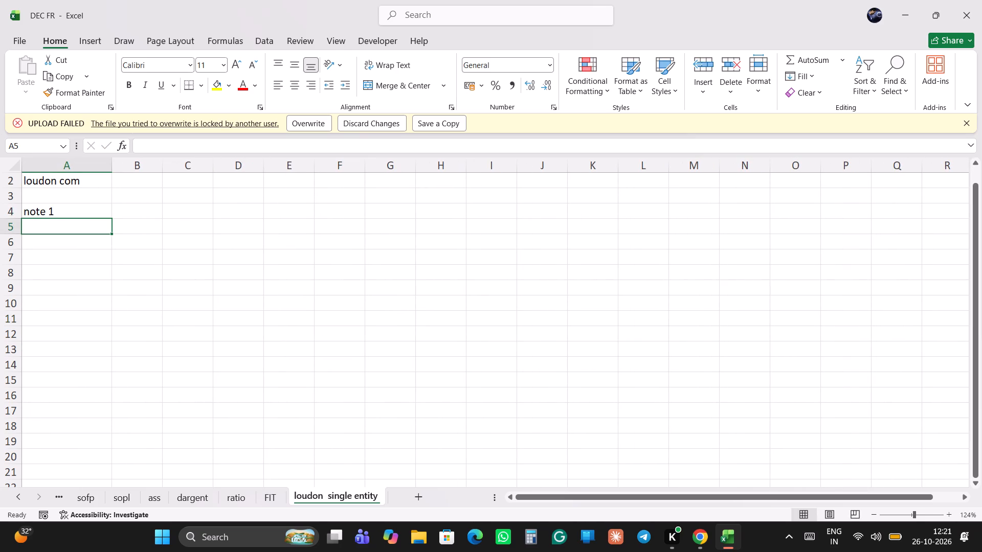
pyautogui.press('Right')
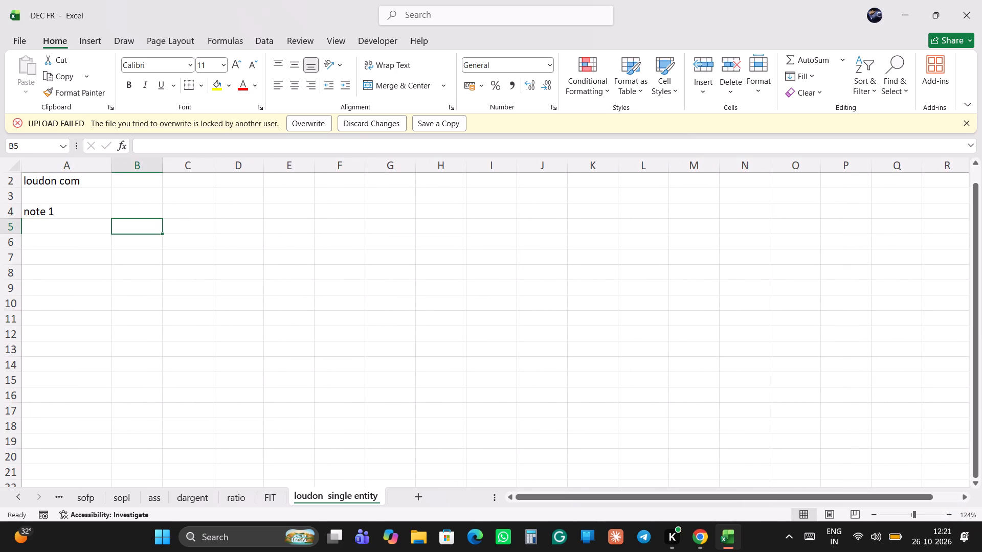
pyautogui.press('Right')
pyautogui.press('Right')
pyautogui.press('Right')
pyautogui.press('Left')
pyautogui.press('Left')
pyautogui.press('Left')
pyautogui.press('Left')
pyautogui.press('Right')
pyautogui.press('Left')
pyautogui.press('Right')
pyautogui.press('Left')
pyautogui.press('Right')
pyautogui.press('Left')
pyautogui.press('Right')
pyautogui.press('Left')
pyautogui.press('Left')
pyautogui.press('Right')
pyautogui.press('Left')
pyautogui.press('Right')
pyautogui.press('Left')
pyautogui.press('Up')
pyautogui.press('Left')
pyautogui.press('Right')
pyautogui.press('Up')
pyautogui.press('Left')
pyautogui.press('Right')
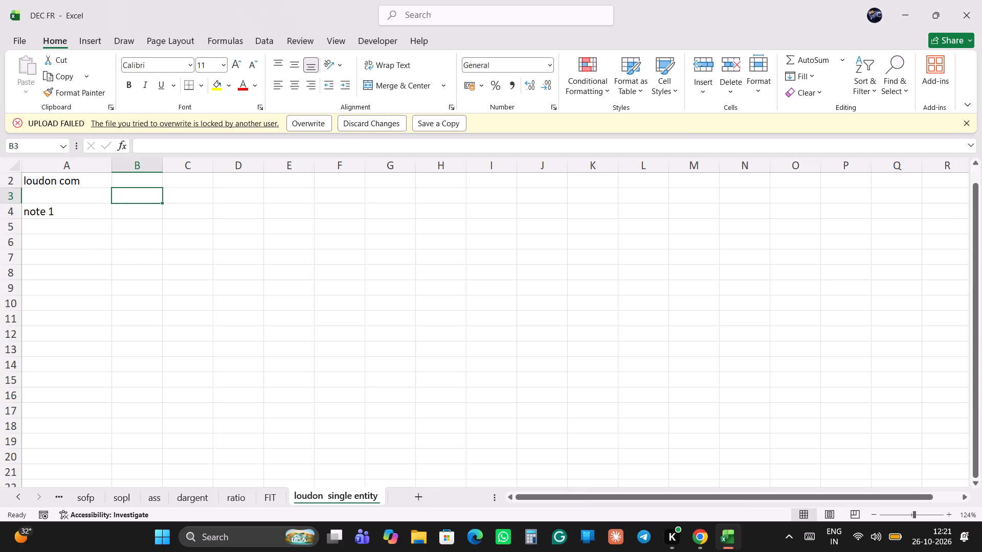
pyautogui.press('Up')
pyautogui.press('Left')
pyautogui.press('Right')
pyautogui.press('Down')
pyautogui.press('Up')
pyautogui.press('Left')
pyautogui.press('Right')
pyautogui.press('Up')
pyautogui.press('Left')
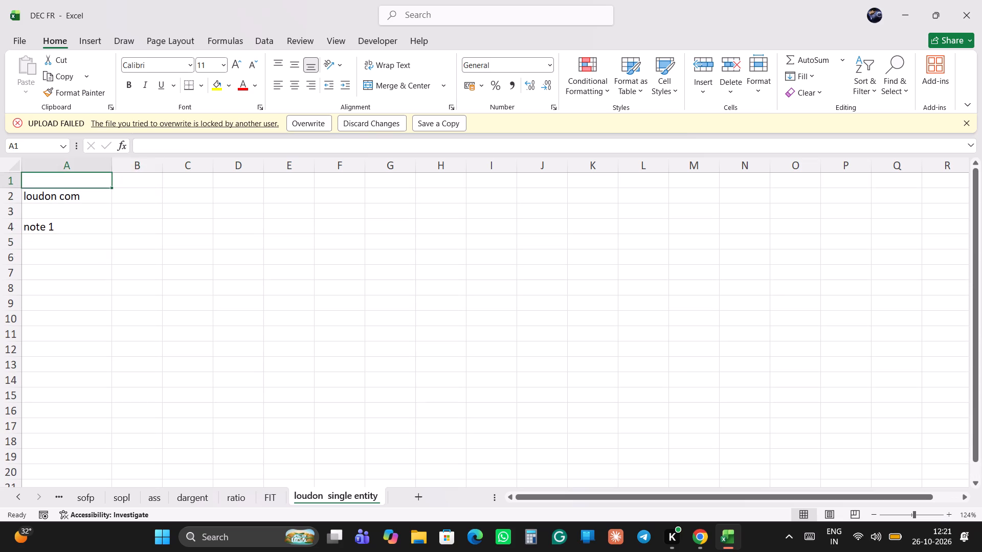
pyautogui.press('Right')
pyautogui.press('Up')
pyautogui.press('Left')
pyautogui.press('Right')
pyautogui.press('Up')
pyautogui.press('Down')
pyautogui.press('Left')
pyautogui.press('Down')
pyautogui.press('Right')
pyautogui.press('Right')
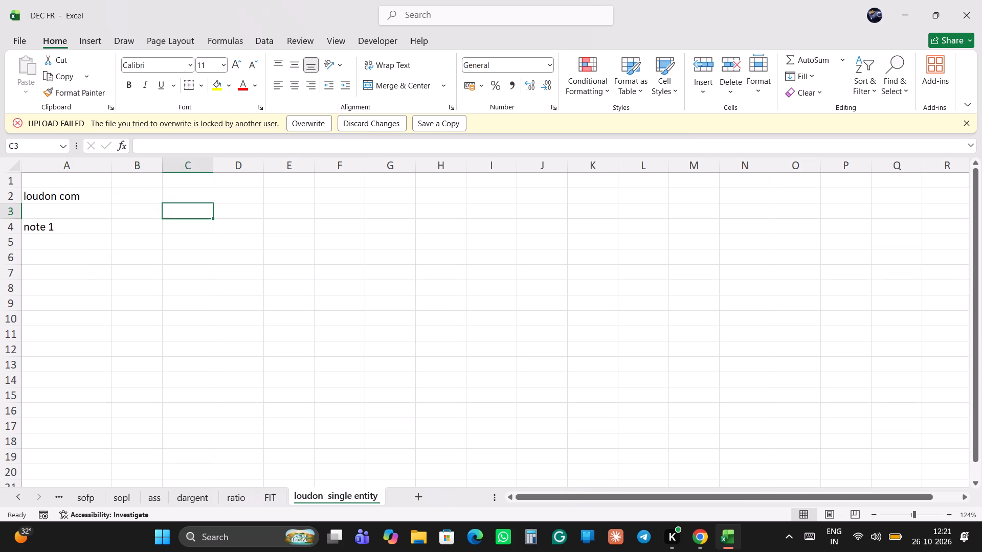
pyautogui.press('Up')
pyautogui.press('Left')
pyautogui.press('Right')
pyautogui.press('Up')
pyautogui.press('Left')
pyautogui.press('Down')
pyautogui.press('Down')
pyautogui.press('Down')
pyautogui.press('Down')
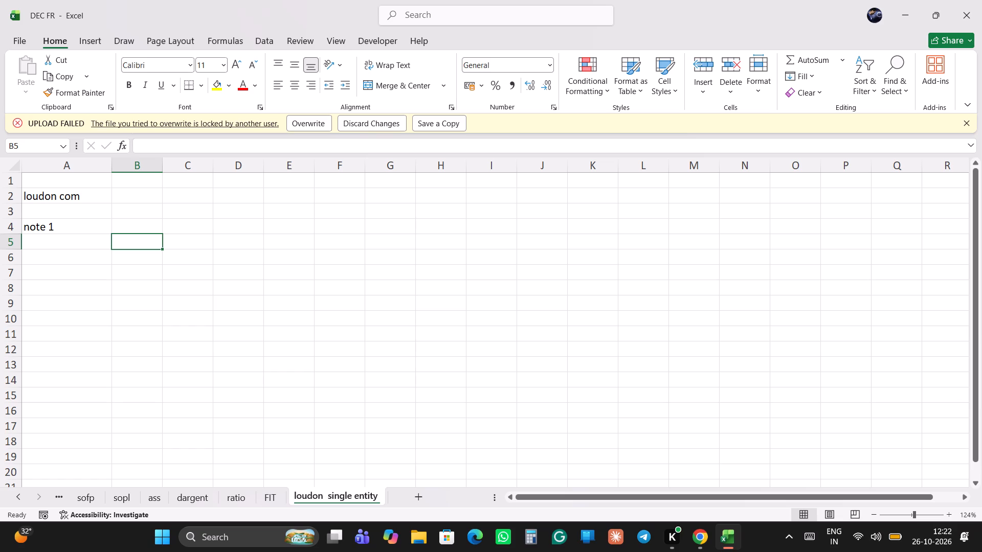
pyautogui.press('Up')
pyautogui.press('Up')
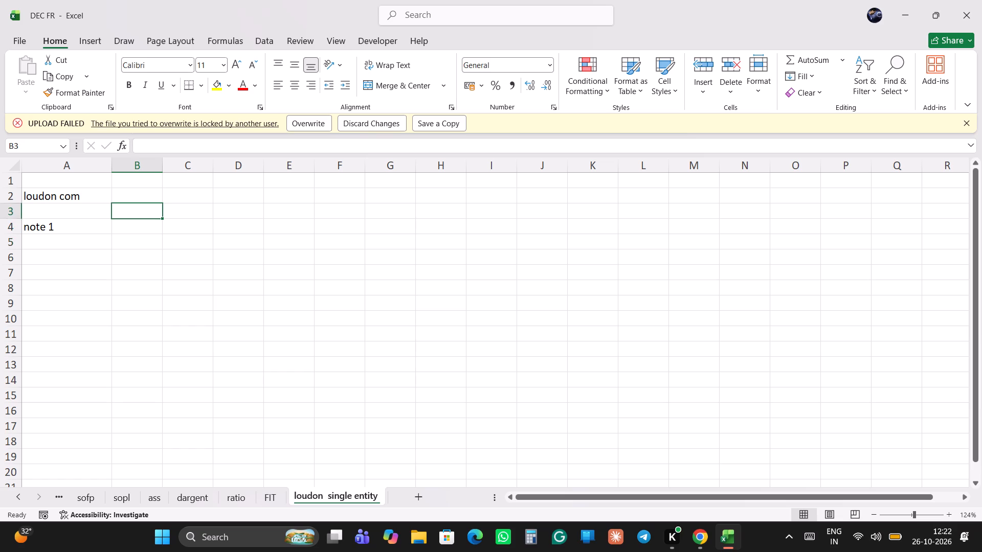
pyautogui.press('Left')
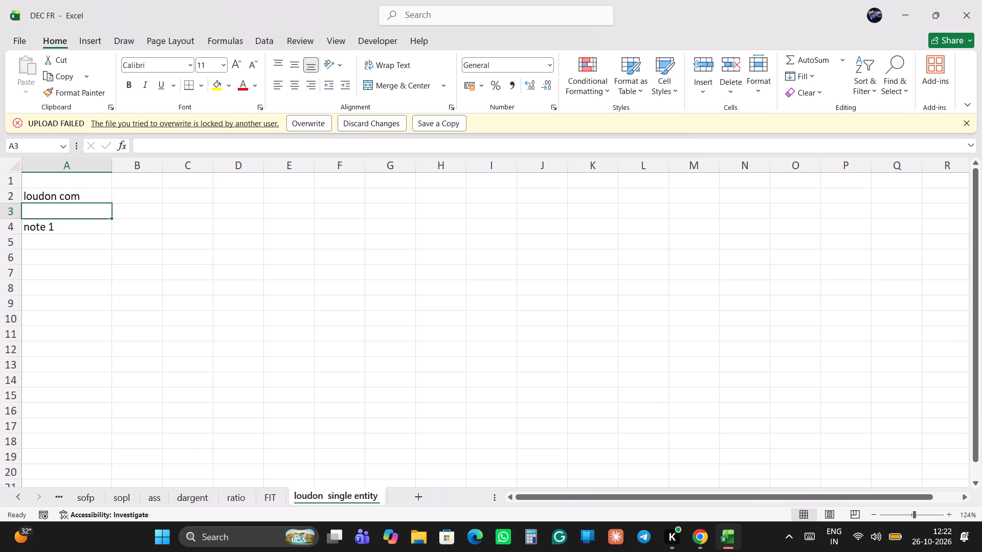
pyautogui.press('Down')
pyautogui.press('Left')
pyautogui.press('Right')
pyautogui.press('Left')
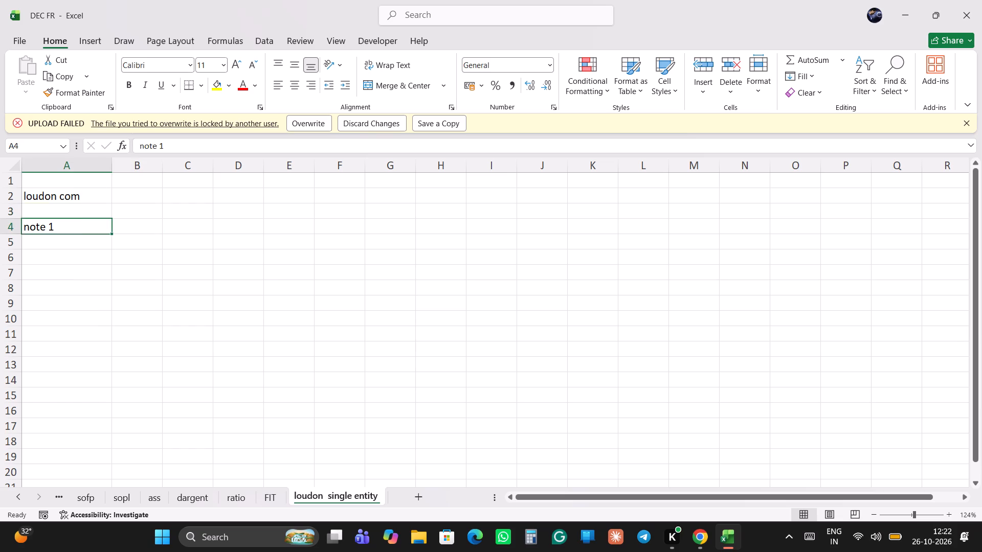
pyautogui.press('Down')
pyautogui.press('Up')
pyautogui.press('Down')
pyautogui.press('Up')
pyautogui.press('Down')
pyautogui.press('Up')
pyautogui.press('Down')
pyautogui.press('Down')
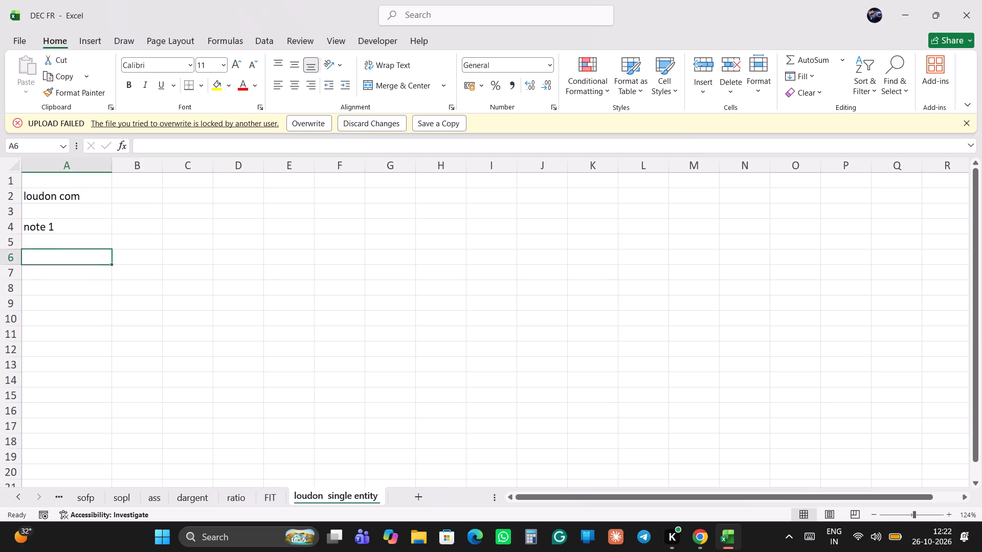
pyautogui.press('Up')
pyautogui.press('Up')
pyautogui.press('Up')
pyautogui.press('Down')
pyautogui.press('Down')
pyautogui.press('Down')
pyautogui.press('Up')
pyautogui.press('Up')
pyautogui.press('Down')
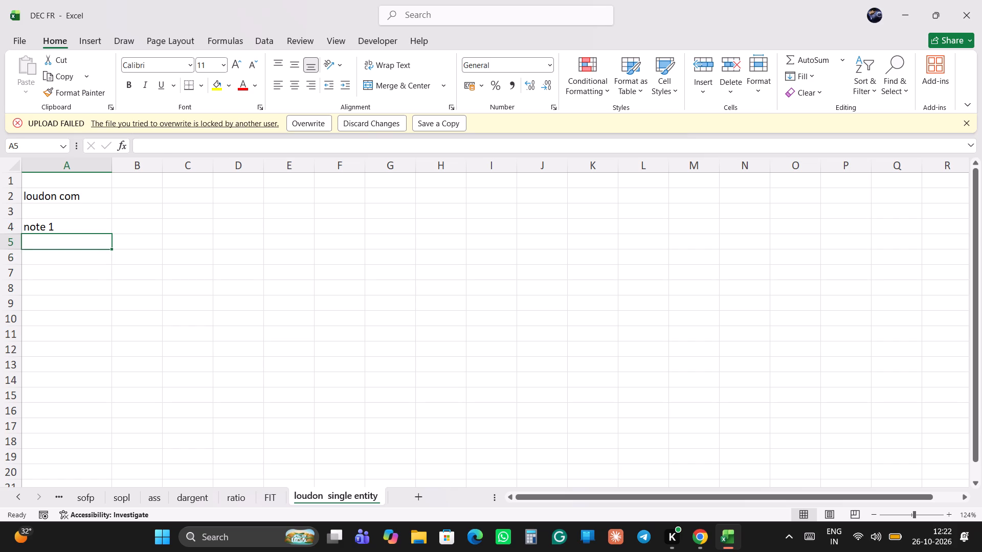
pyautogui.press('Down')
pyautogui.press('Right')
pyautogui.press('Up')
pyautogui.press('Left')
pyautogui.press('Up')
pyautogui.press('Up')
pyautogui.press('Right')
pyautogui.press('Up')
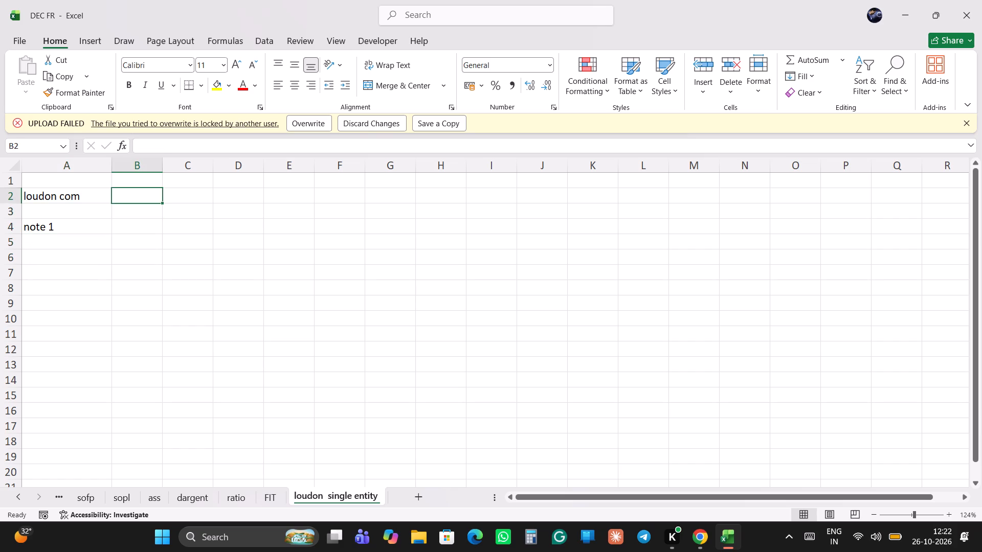
# Make the "loudon com" heading in cell A2 bold.
pyautogui.press('Left')
pyautogui.press('Down')
pyautogui.press('Left')
pyautogui.press('Up')
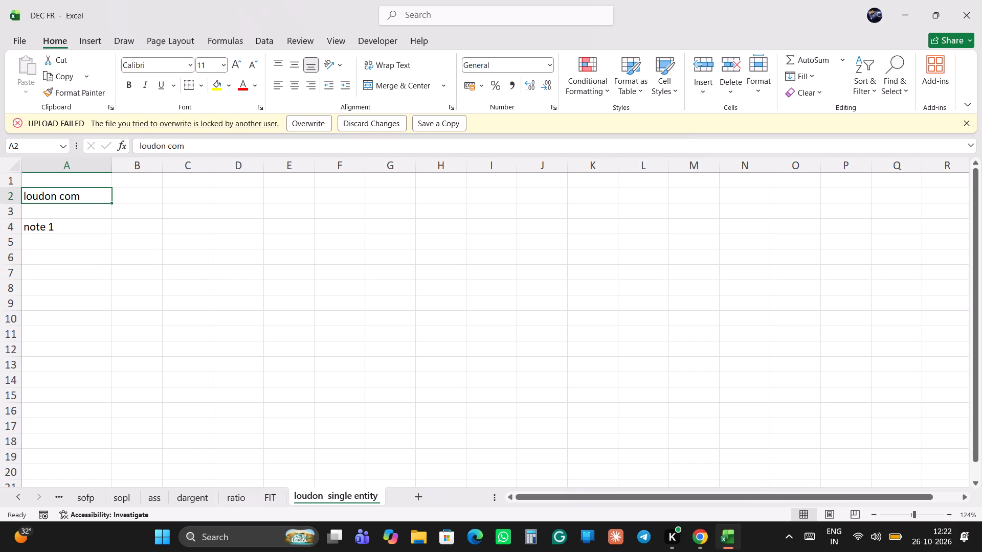
pyautogui.hotkey('ctrl', 'b')
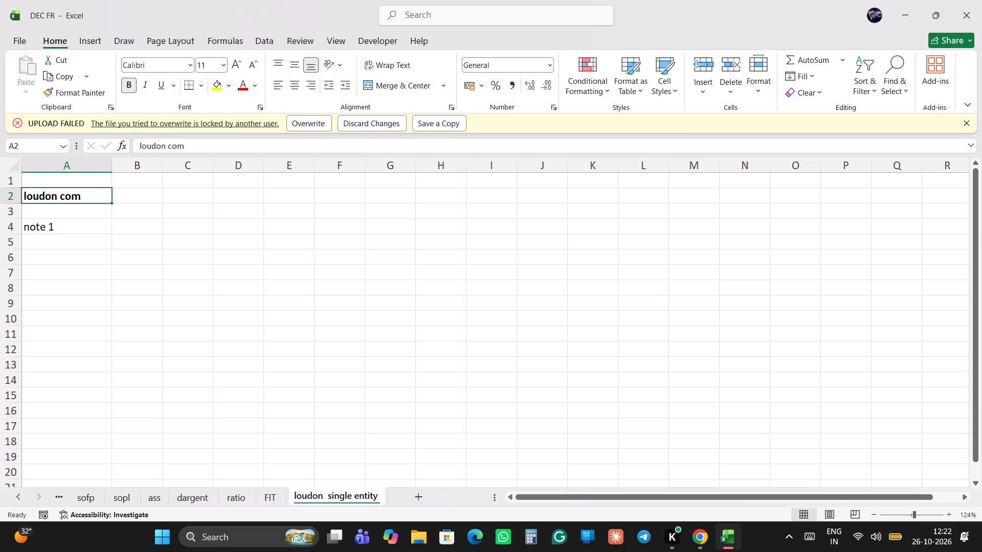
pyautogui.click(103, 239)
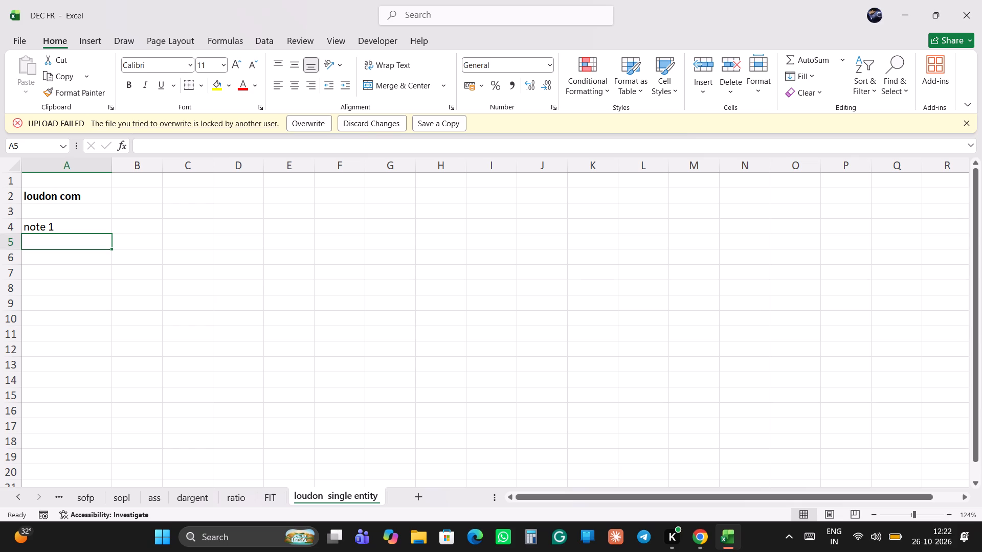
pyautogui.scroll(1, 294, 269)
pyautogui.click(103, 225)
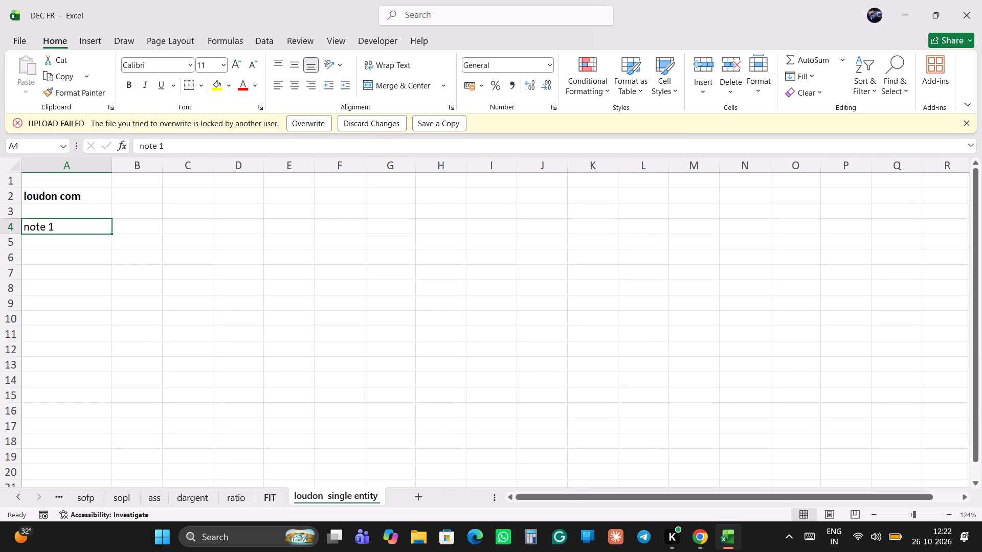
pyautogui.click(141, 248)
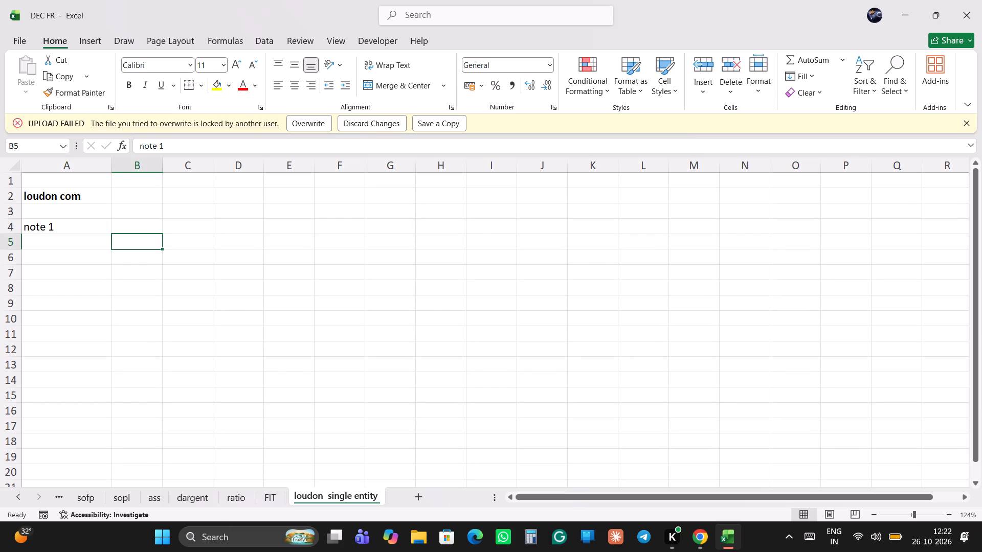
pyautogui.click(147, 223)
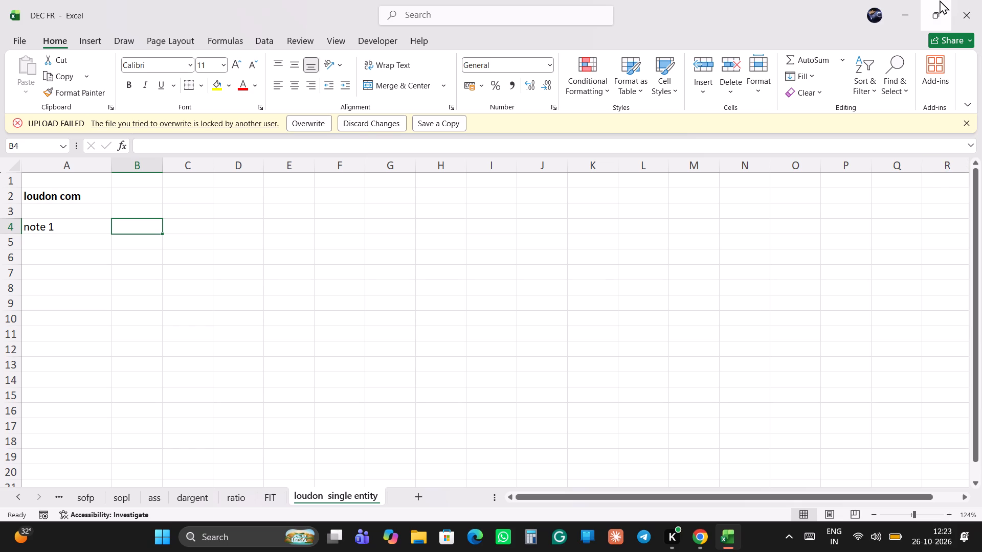
# Place the DEC FR workbook side by side with the kit PDF and read Loudon Co's remaining notes and requirements on page 171.
pyautogui.click(853, 49)
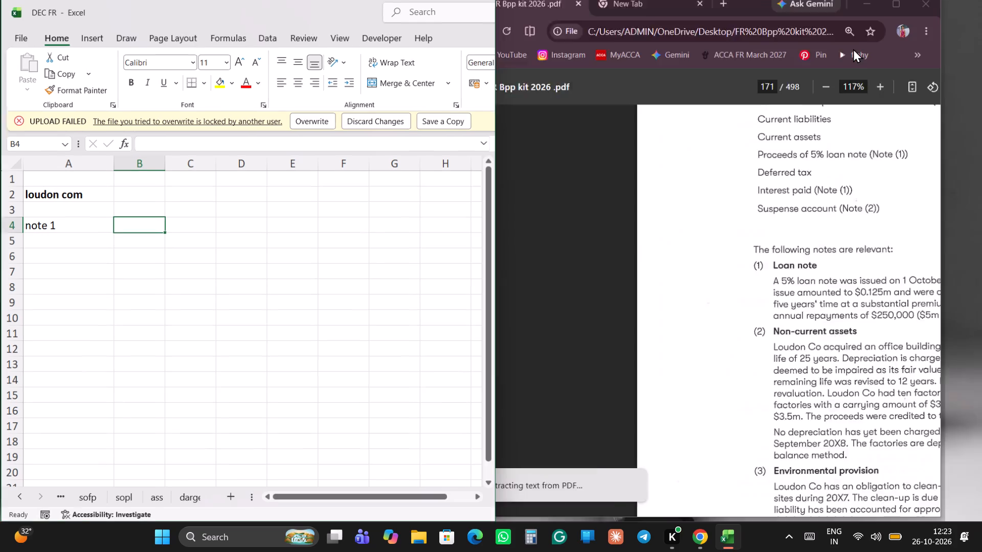
pyautogui.scroll(-1, 760, 279)
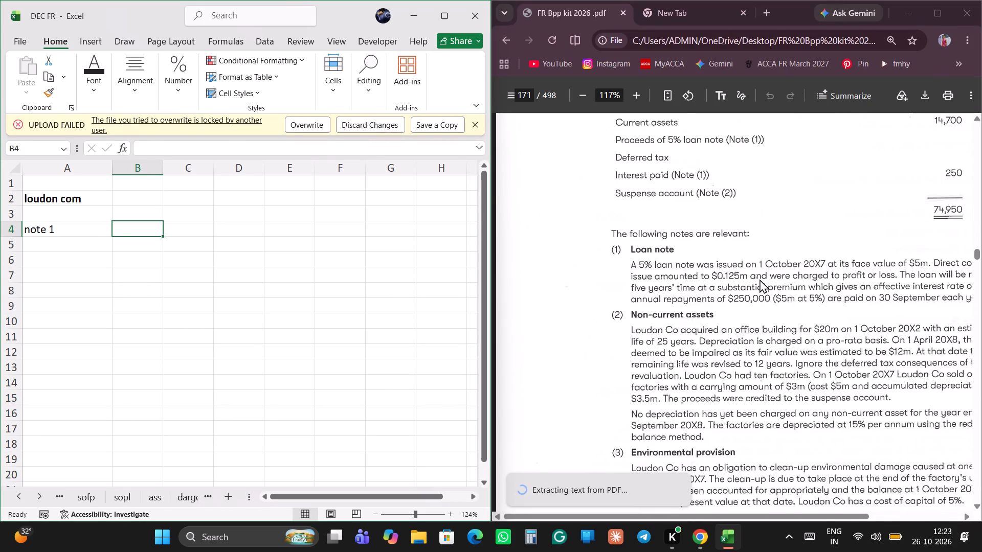
pyautogui.scroll(-1, 760, 279)
pyautogui.scroll(-4, 650, 307)
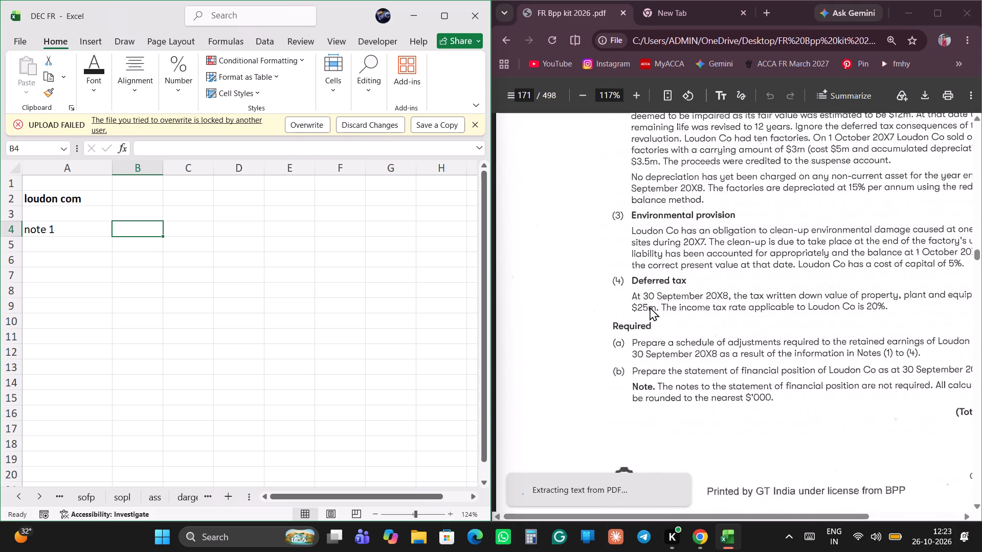
pyautogui.scroll(-1, 650, 307)
pyautogui.hscroll(-2, 717, 311)
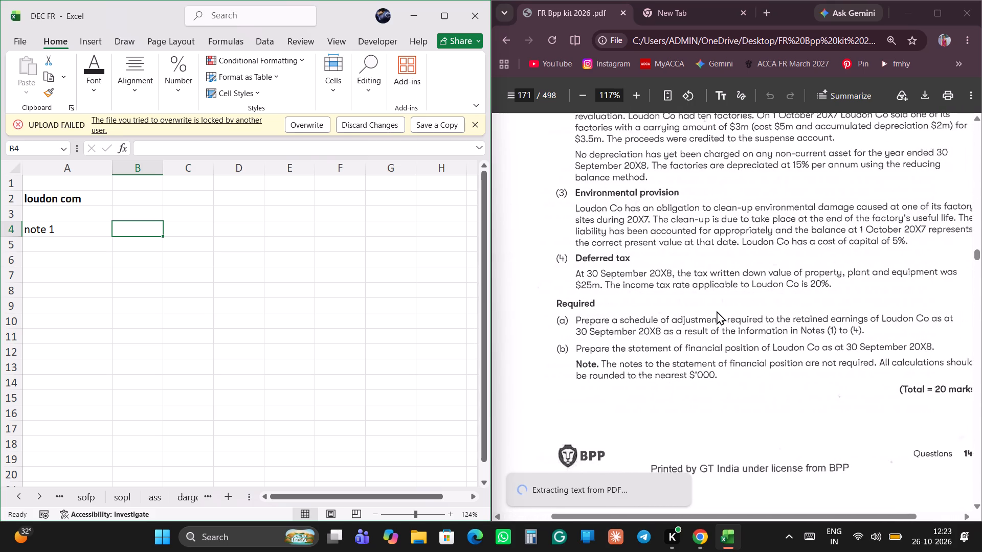
pyautogui.hscroll(-1, 717, 311)
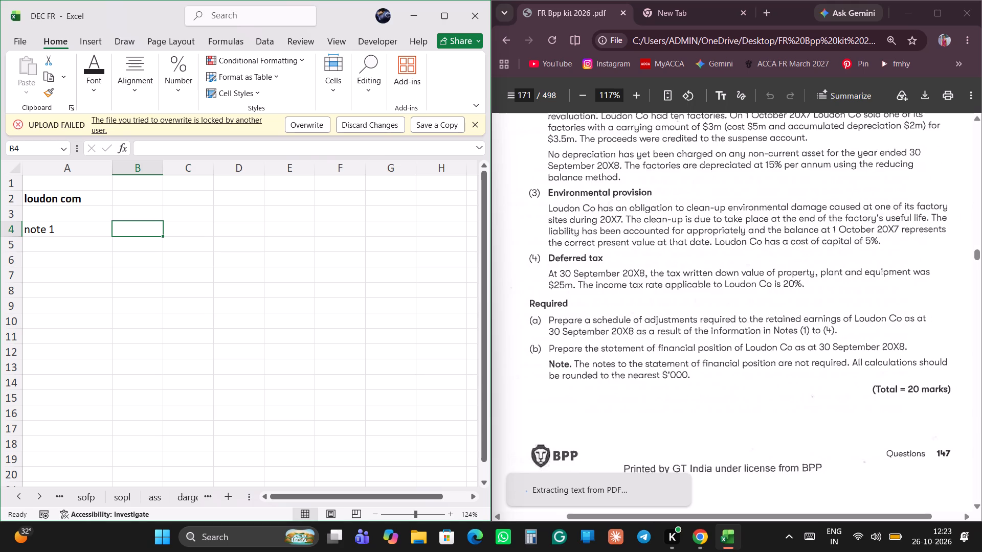
# Replace the label in cell A4 with "part 1".
pyautogui.click(82, 225)
pyautogui.press('BackSpace')
pyautogui.press('BackSpace')
pyautogui.press('BackSpace')
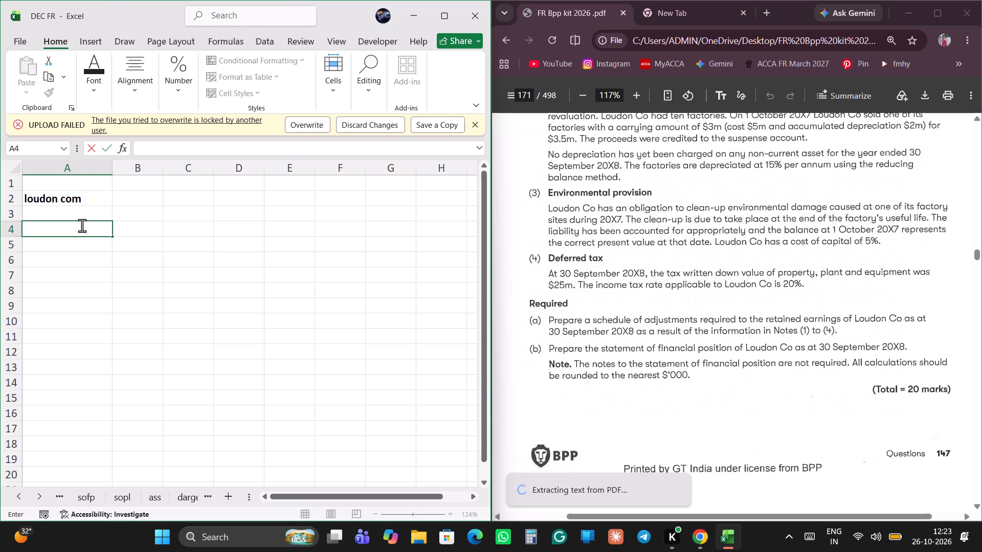
pyautogui.write('part 1')
pyautogui.press('space')
pyautogui.press('Return')
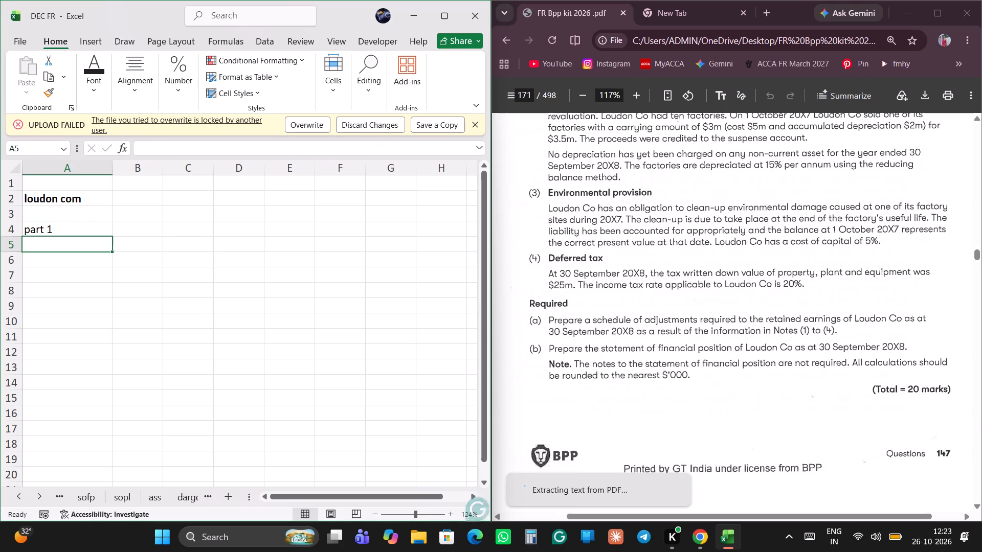
# Enter the heading "schedule of adjustment to the retained earings" in cell B4, beside the part 1 label.
pyautogui.press('Right')
pyautogui.press('Up')
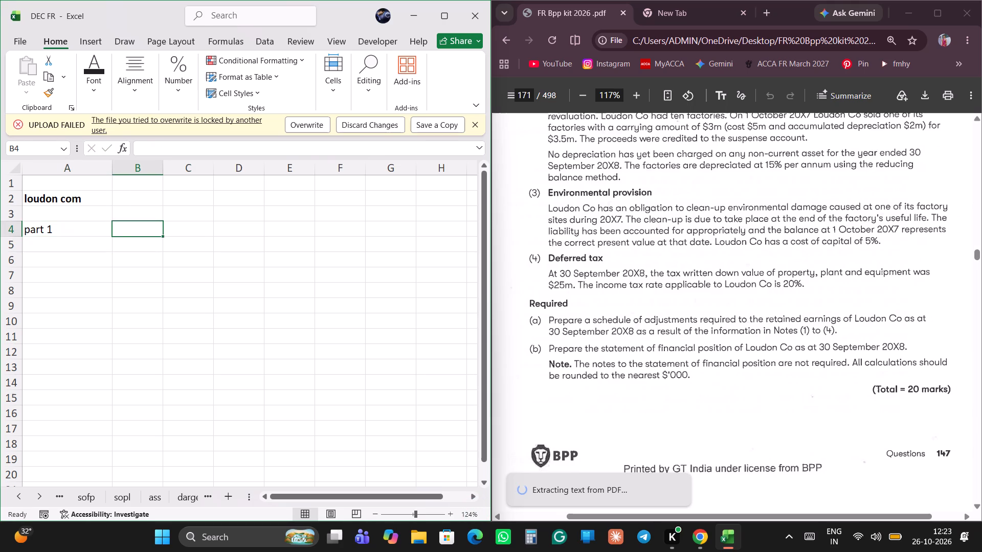
pyautogui.write('sc')
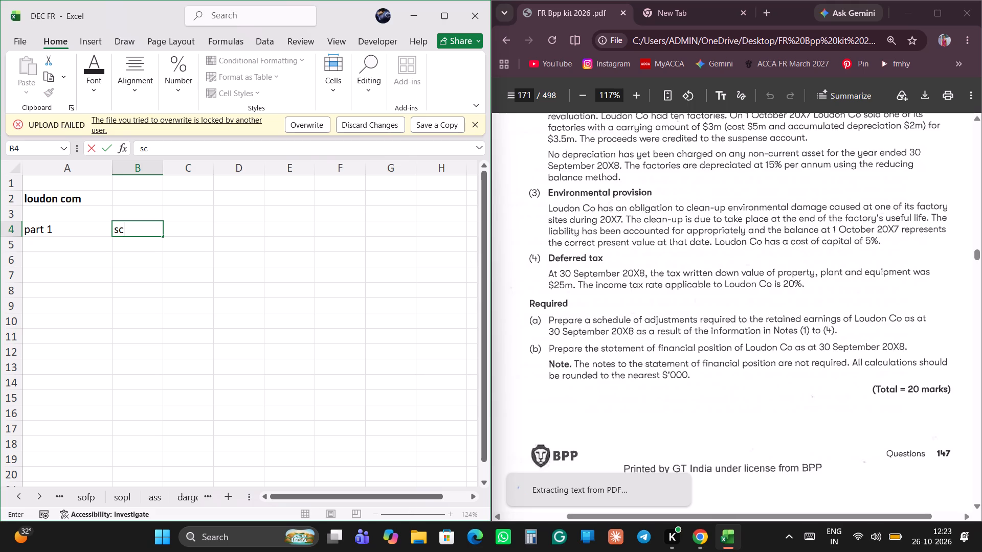
pyautogui.write('hedule p')
pyautogui.press('BackSpace')
pyautogui.write('of')
pyautogui.press('space')
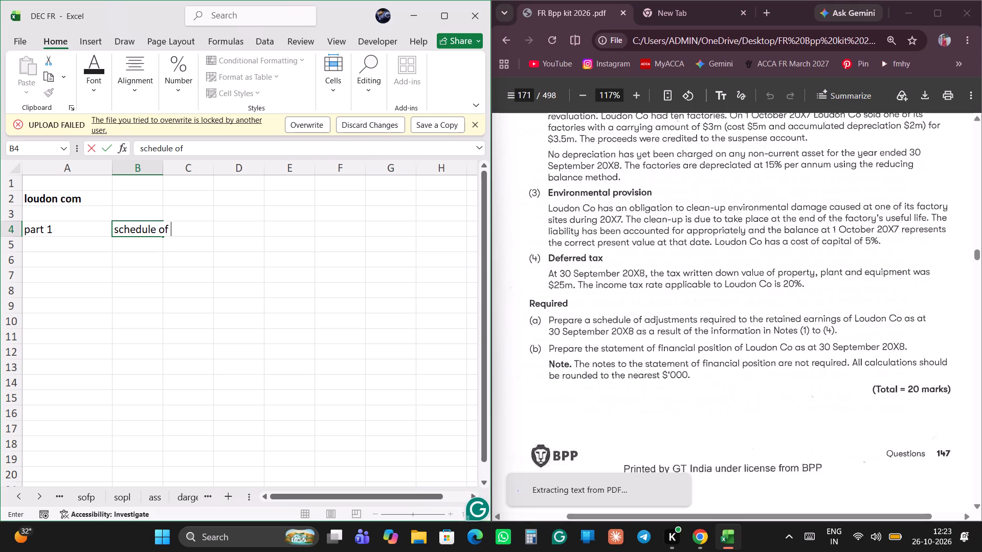
pyautogui.moveTo(592, 321); pyautogui.dragTo(600, 322)
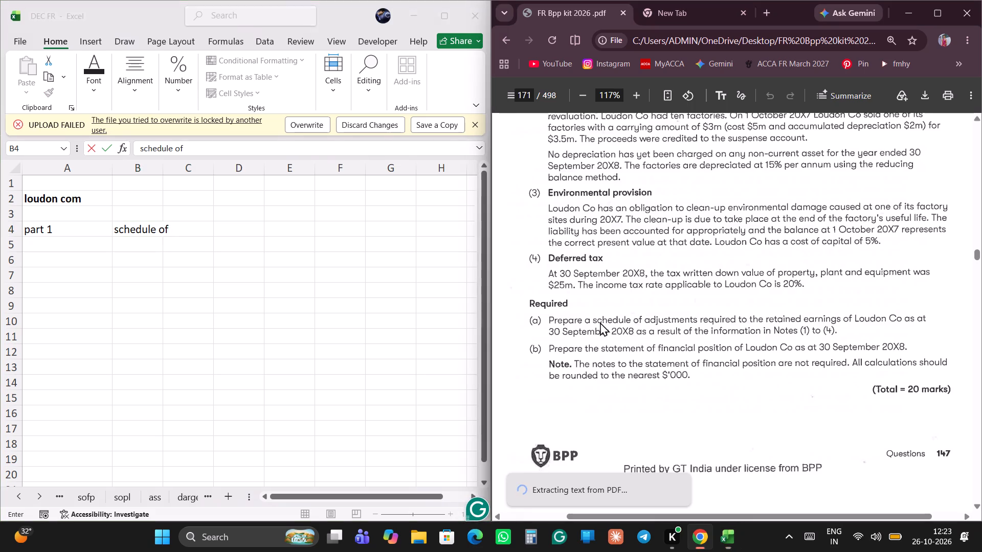
pyautogui.moveTo(600, 322); pyautogui.dragTo(725, 326)
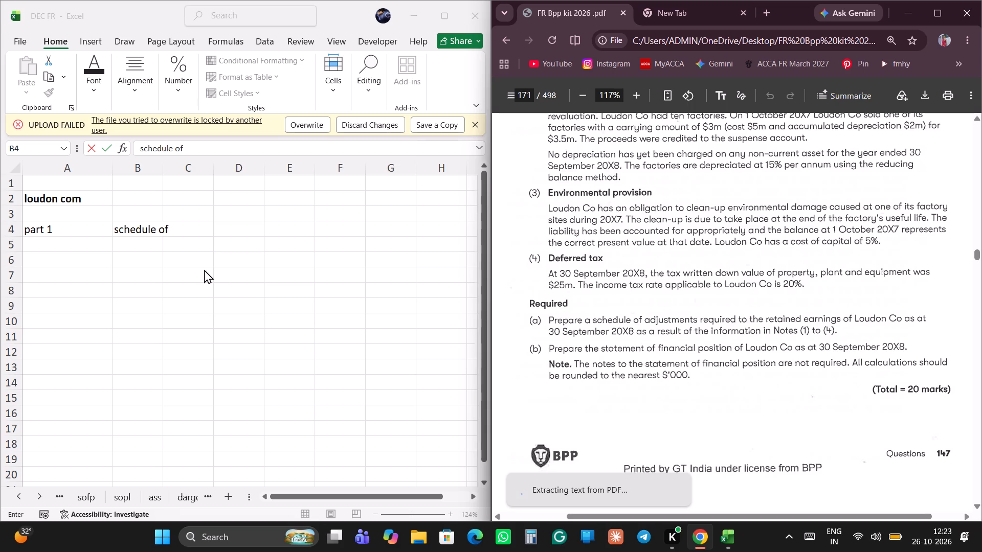
pyautogui.click(196, 150)
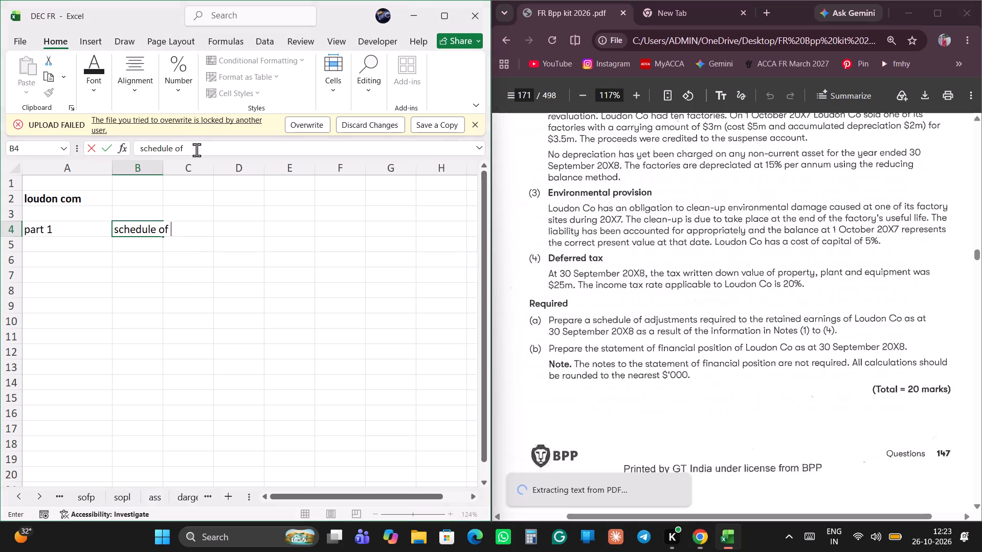
pyautogui.click(196, 150)
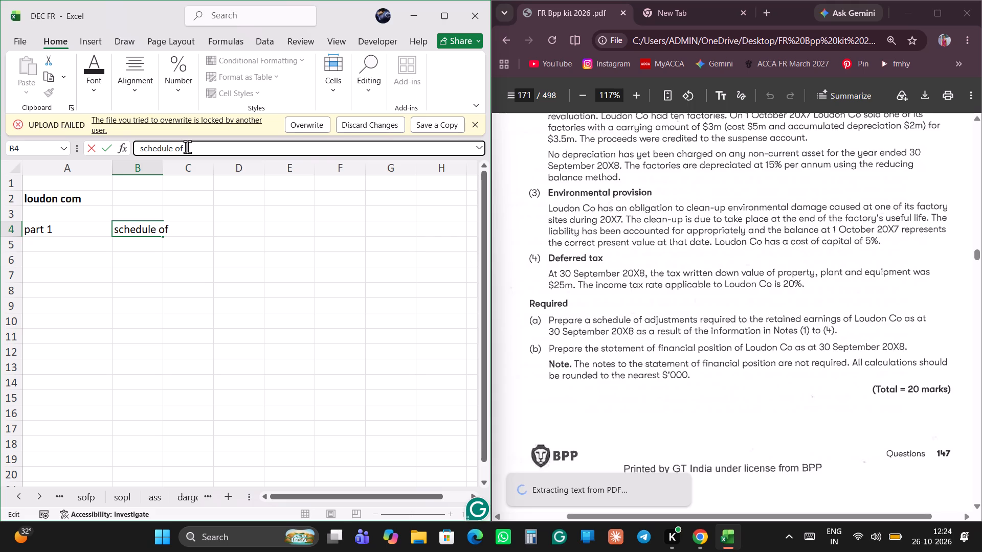
pyautogui.write('ad')
pyautogui.write('justment')
pyautogui.press('space')
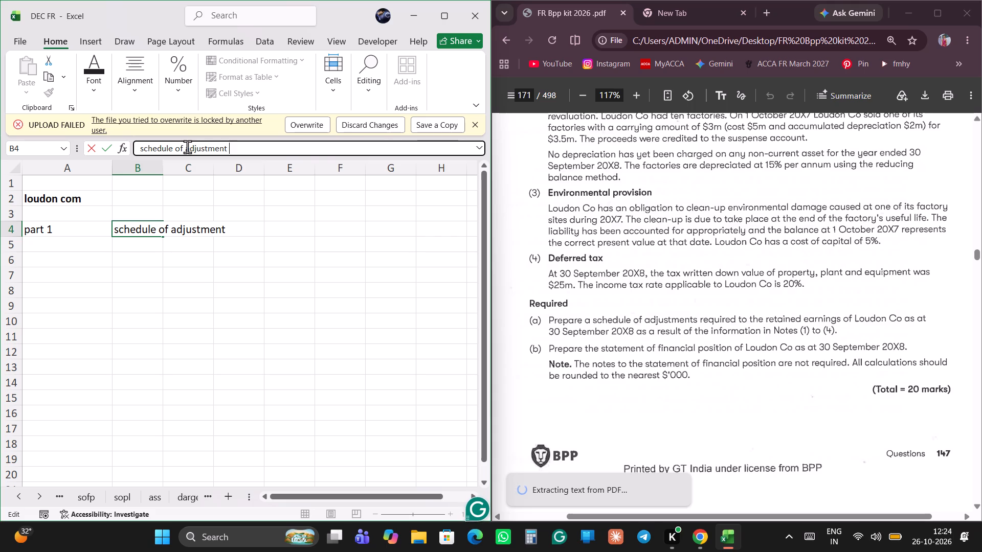
pyautogui.write('to the re')
pyautogui.press('BackSpace')
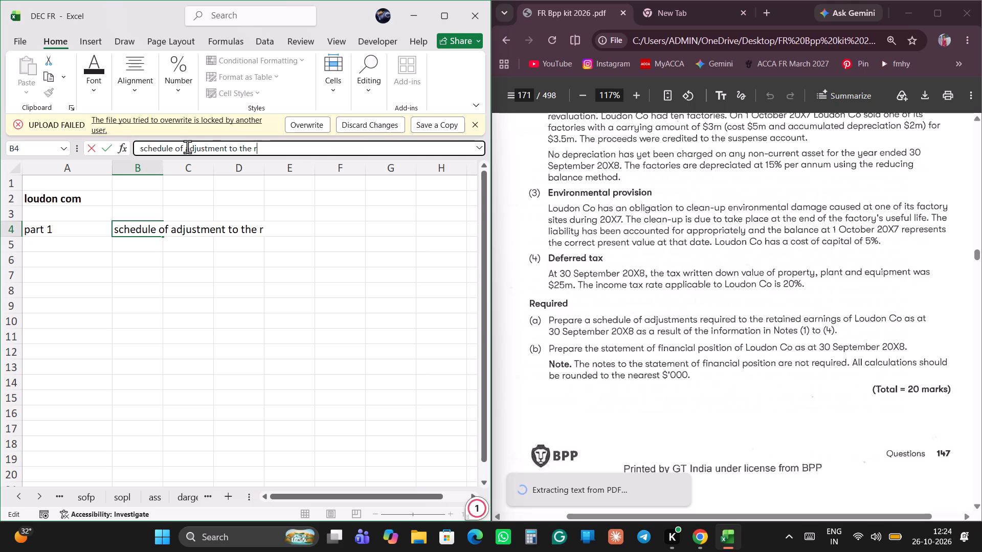
pyautogui.write('etaqined')
pyautogui.press('space')
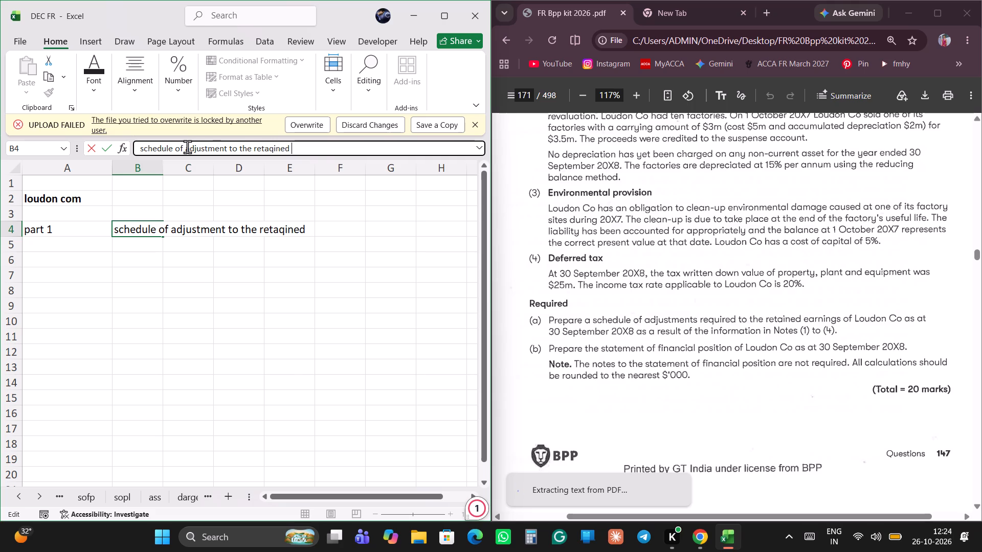
pyautogui.press('BackSpace')
pyautogui.press('BackSpace')
pyautogui.press('BackSpace')
pyautogui.press('BackSpace')
pyautogui.press('BackSpace')
pyautogui.press('BackSpace')
pyautogui.write('ined')
pyautogui.press('space')
pyautogui.press('r')
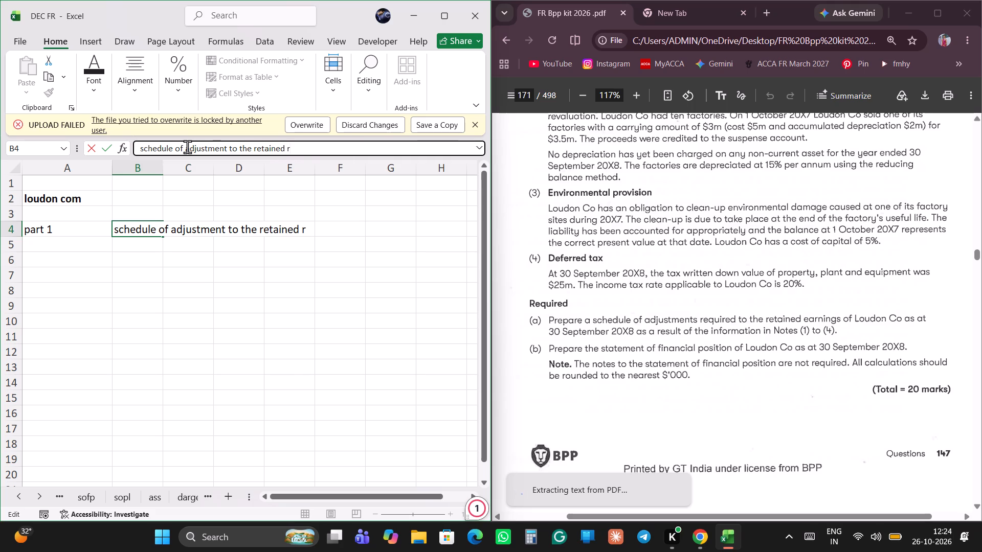
pyautogui.press('BackSpace')
pyautogui.write('earing')
pyautogui.press('space')
pyautogui.press('s')
pyautogui.press('BackSpace')
pyautogui.press('BackSpace')
pyautogui.press('s')
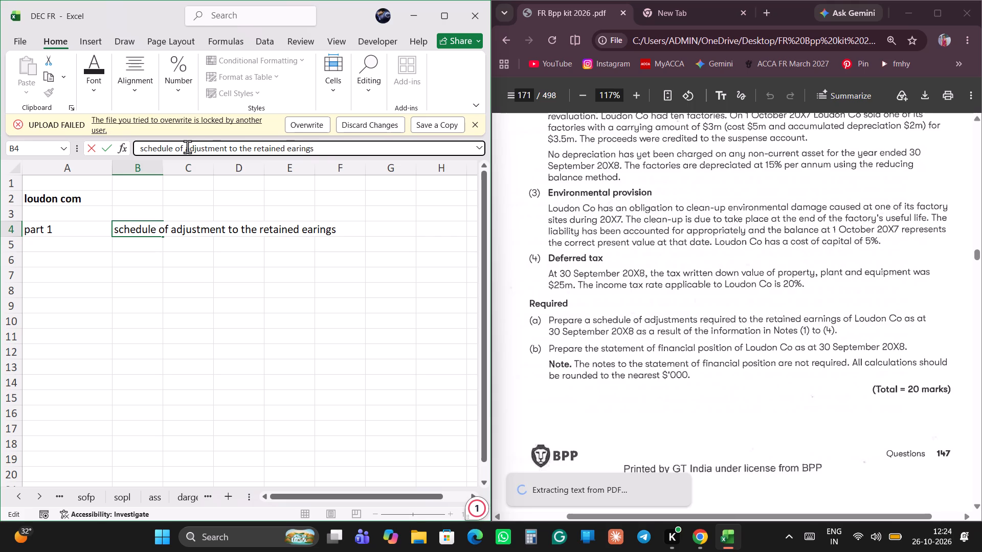
pyautogui.press('Return')
# Make the part 1 label in A4 and the schedule heading in B4 bold.
pyautogui.press('Up')
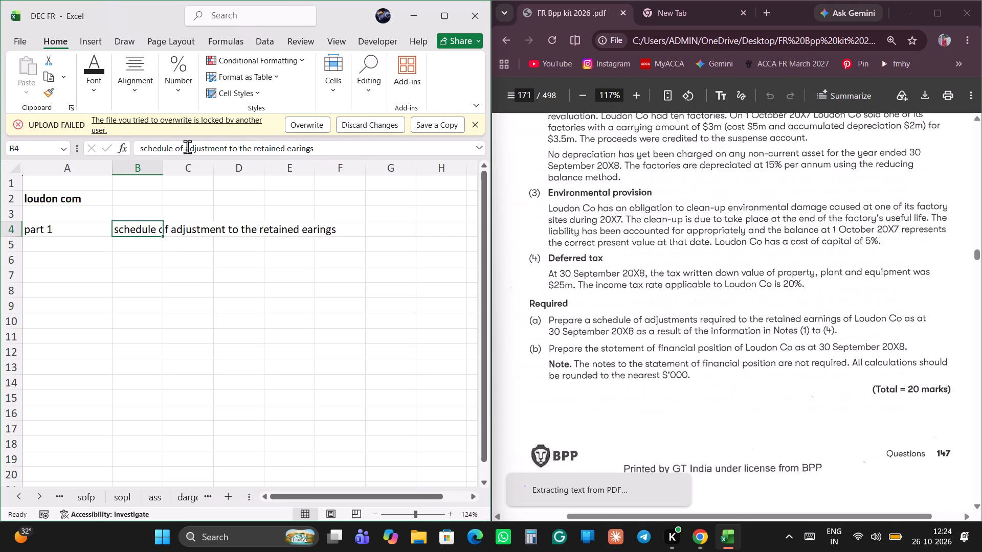
pyautogui.press('Left')
pyautogui.hotkey('ctrl', 'b')
pyautogui.press('Right')
pyautogui.hotkey('ctrl', 'b')
pyautogui.hotkey('ctrl', 'v')
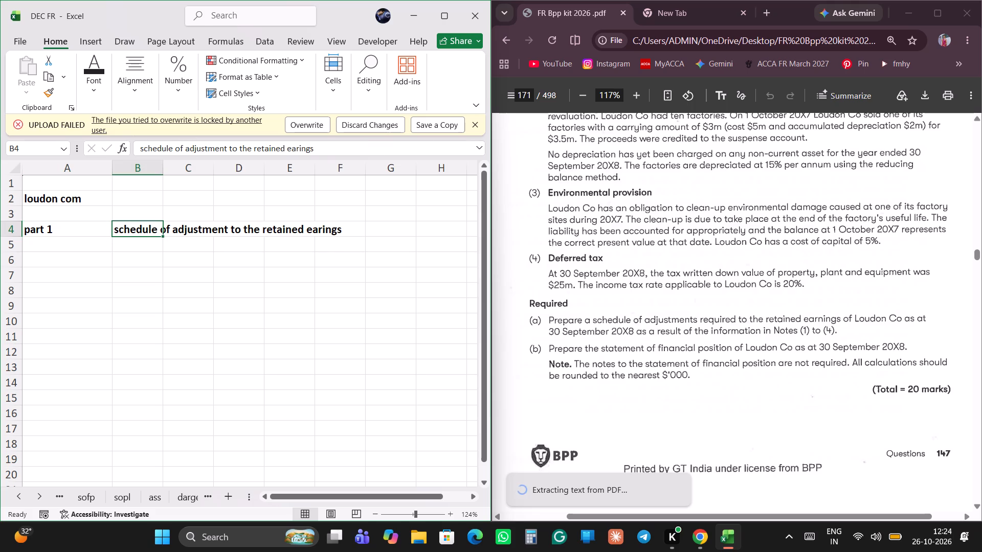
# Widen column B so the whole schedule heading fits inside it.
pyautogui.moveTo(163, 171); pyautogui.dragTo(369, 190)
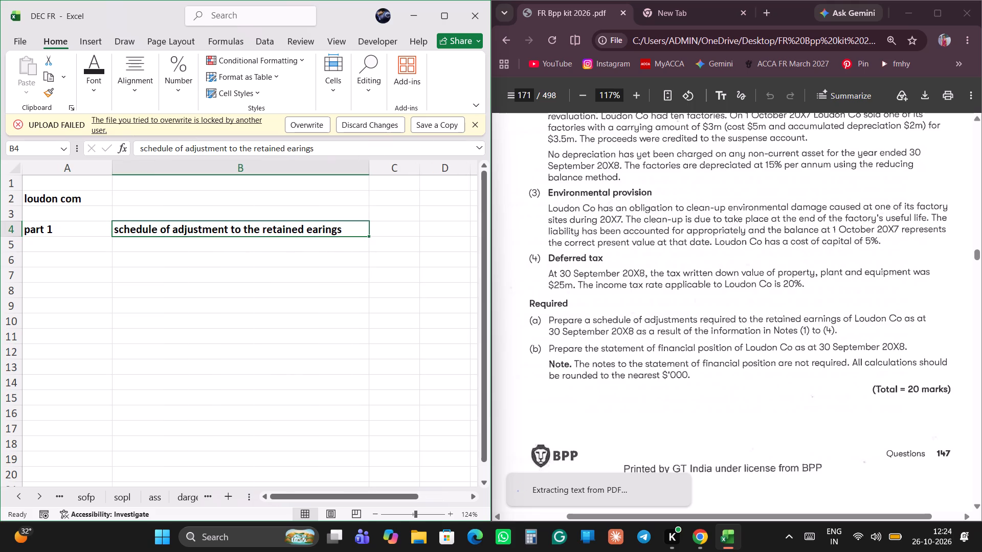
# Add a "FFV LIAB" line in cell A6 with the amount 50000000 in B6.
pyautogui.click(65, 268)
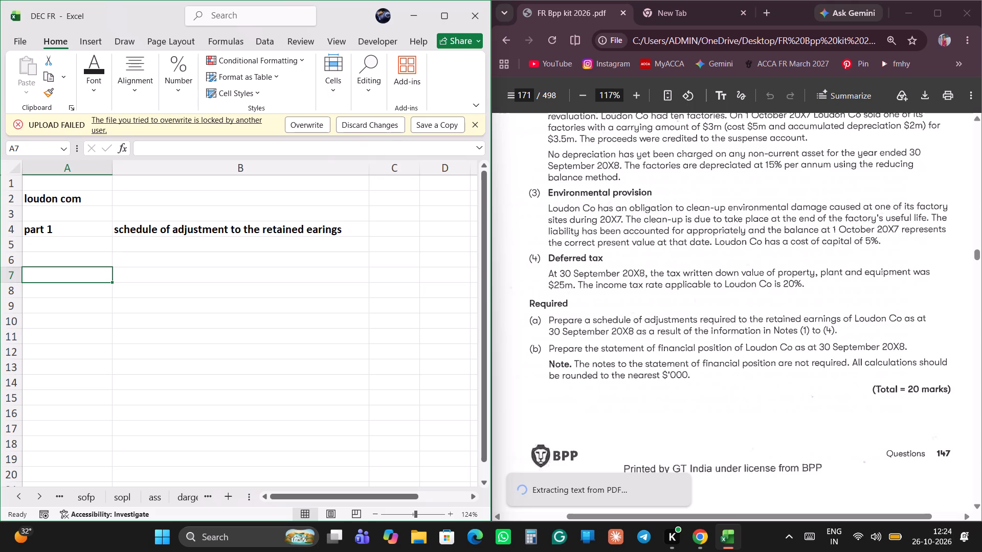
pyautogui.press('Up')
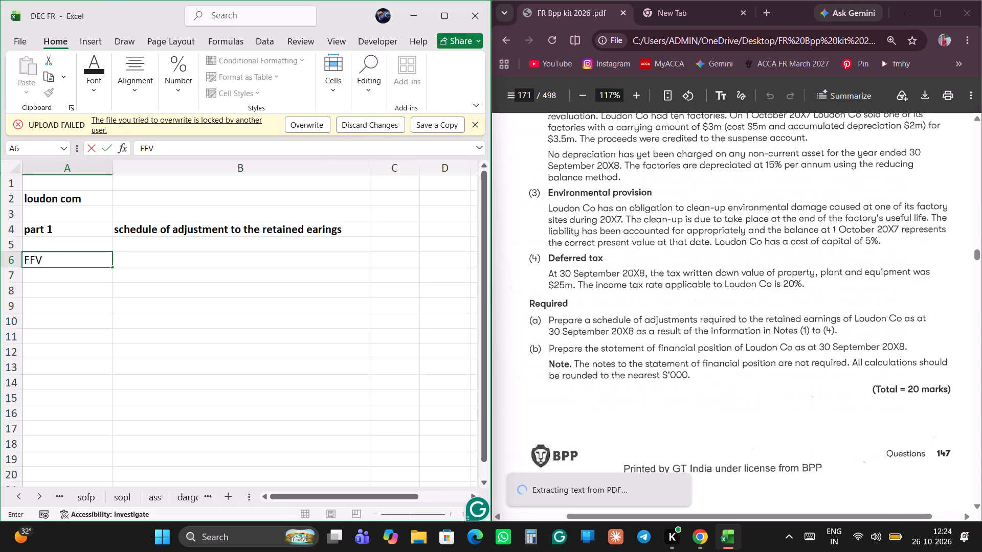
pyautogui.press('space')
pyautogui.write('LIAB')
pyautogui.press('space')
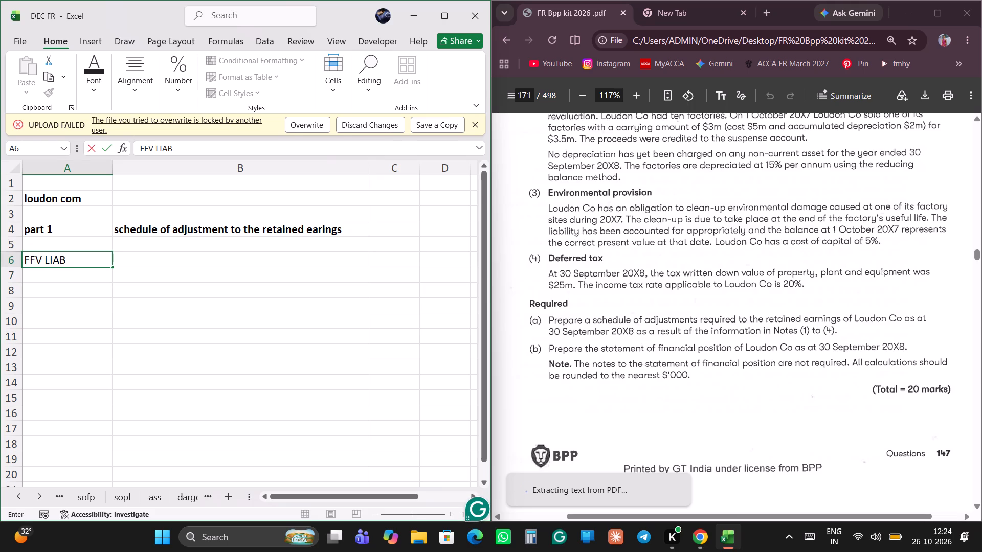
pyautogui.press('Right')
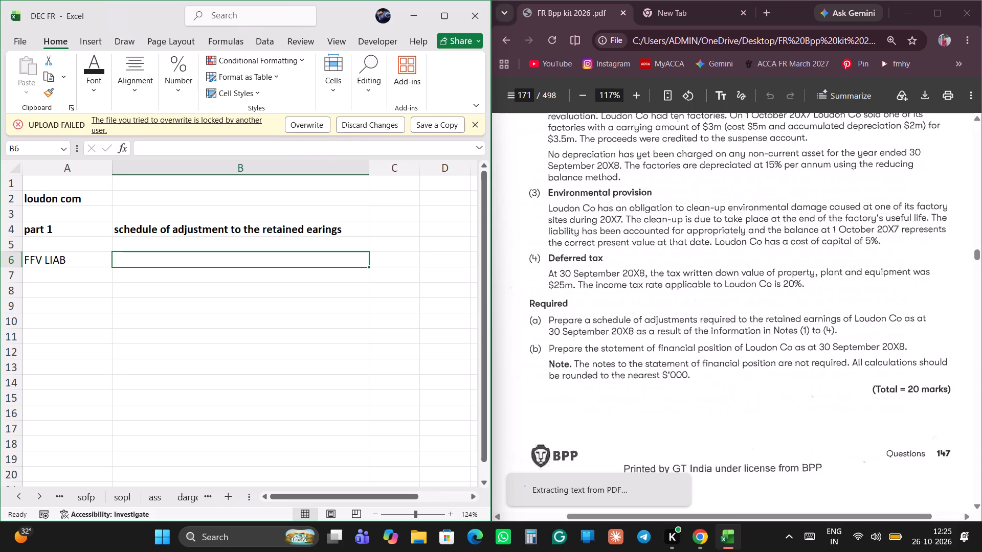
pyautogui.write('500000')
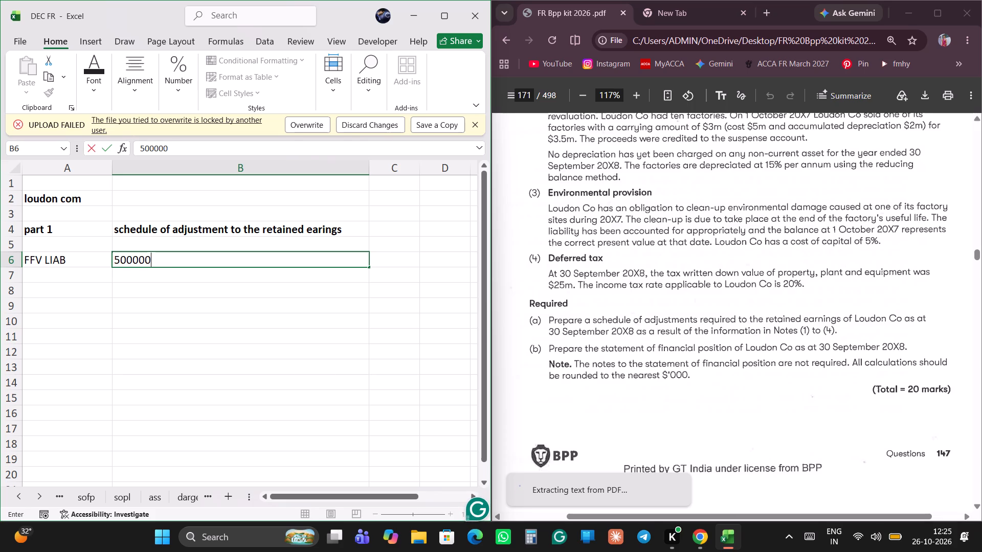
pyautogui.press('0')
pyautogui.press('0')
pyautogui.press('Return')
# Enter the label "ISSUSE COST" in cell A7, below FFV LIAB.
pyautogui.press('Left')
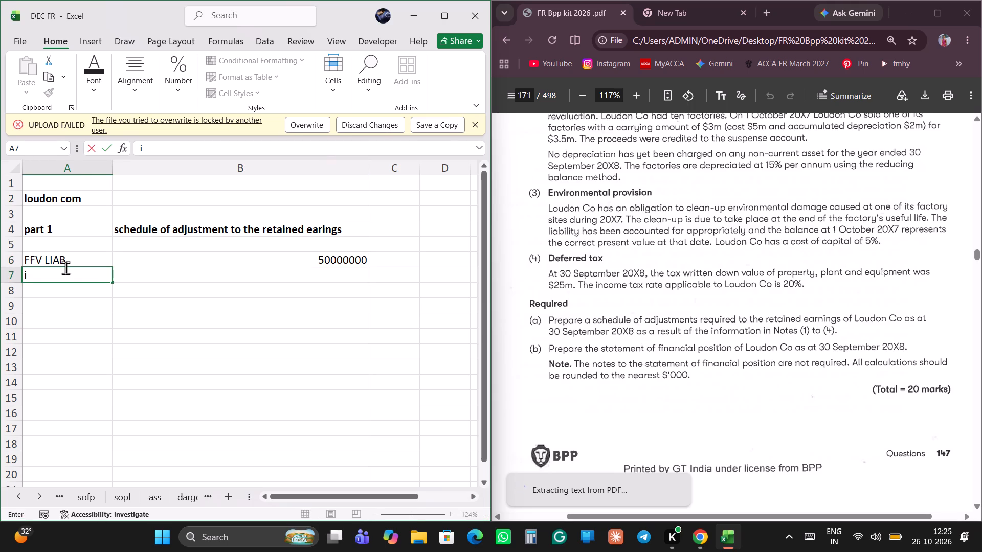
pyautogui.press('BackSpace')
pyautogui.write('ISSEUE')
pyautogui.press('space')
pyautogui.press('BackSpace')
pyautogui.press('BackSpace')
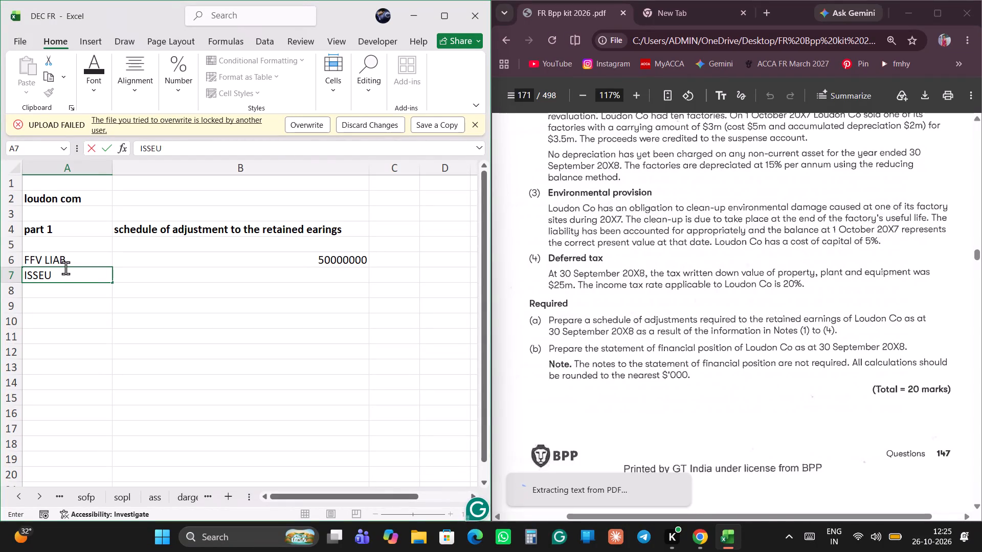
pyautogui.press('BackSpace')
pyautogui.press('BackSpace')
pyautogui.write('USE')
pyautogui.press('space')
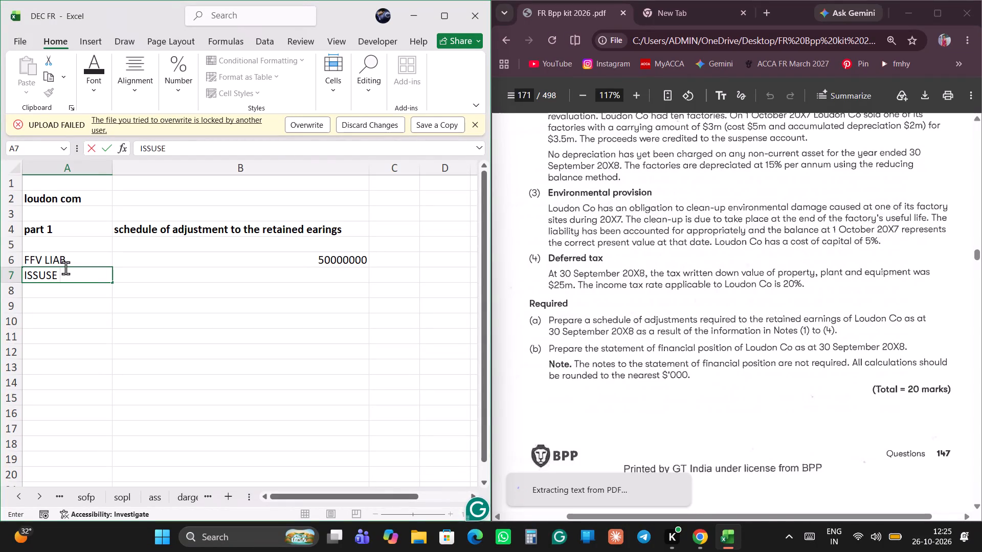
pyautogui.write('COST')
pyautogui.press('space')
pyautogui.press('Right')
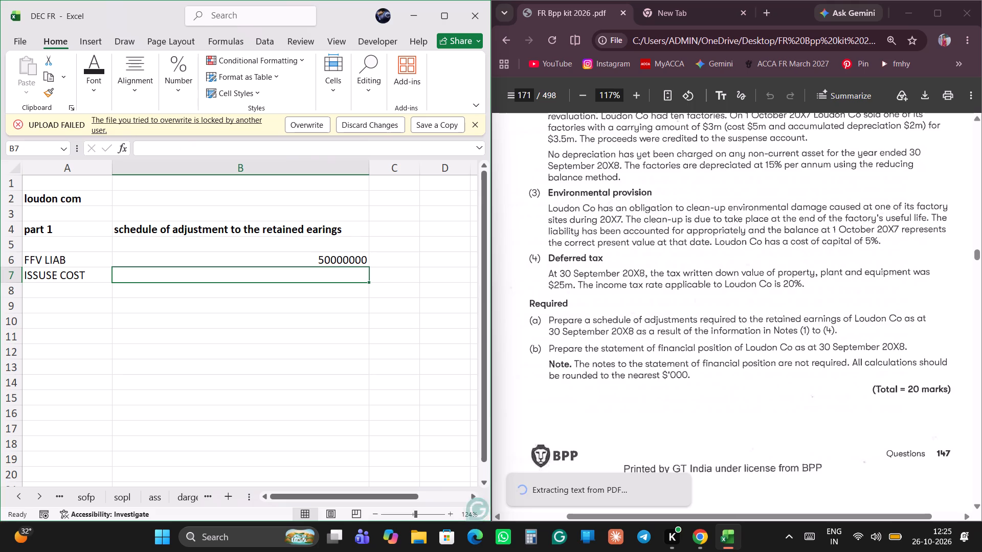
# Enter the label "NET PROCESSED" in cell A8, below the issue cost label.
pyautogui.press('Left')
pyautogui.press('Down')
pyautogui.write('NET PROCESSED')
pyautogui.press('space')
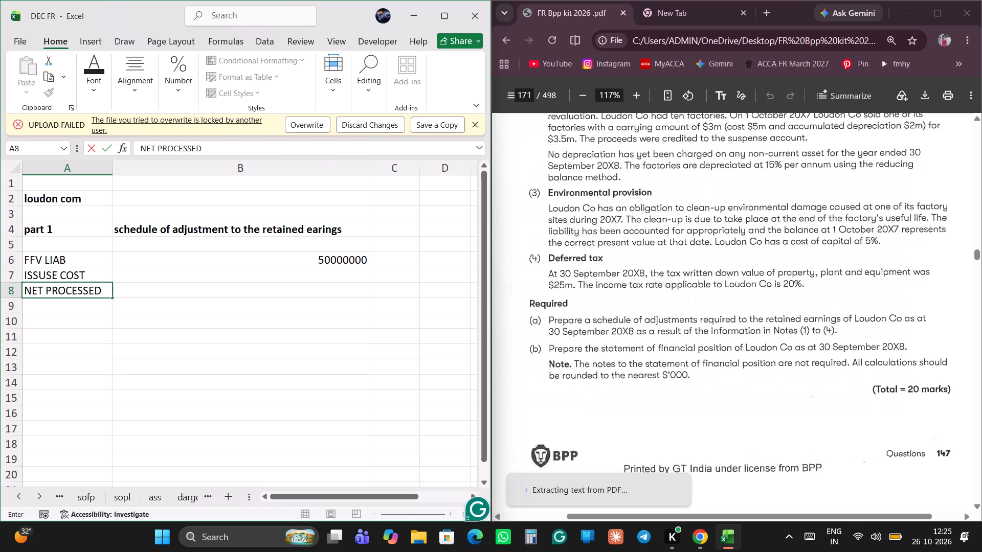
# Consult the kit's loan note details and enter the issue cost of 125000 in cell B7.
pyautogui.scroll(2, 478, 346)
pyautogui.scroll(4, 704, 266)
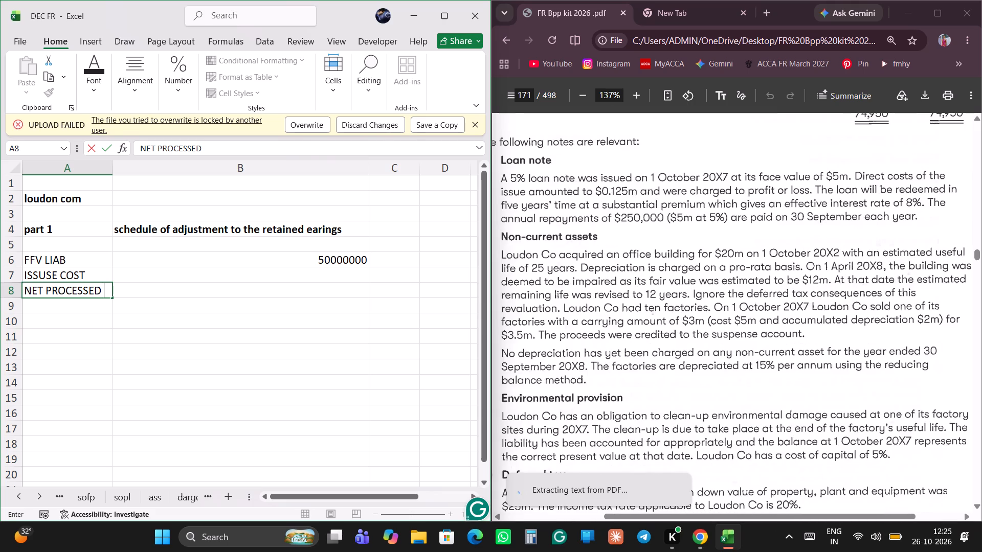
pyautogui.click(186, 282)
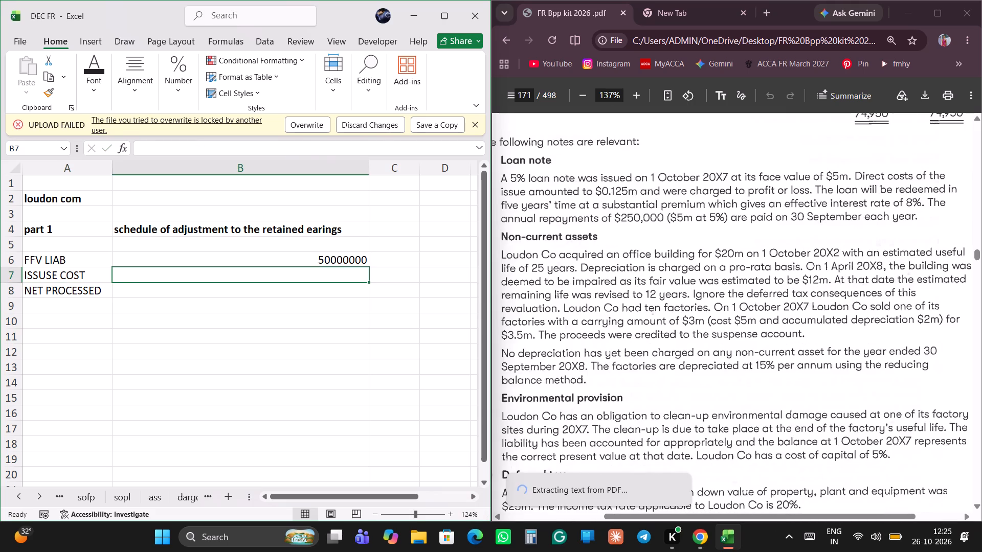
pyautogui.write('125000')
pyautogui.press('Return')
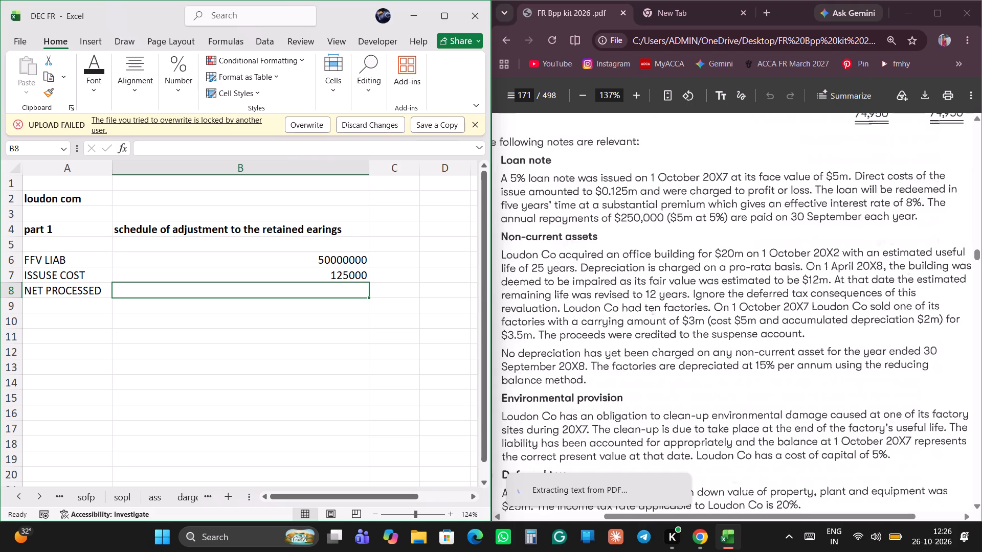
# Calculate the net proceeds in cell B8 by subtracting the issue cost in B7 from the liability in B6.
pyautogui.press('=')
pyautogui.click(234, 261)
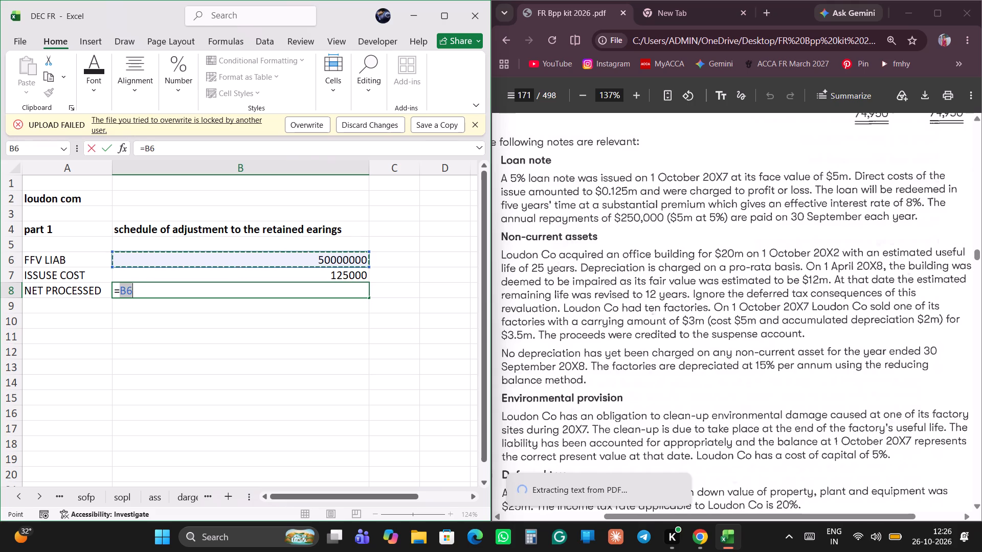
pyautogui.press('-')
pyautogui.press('Up')
pyautogui.press('Return')
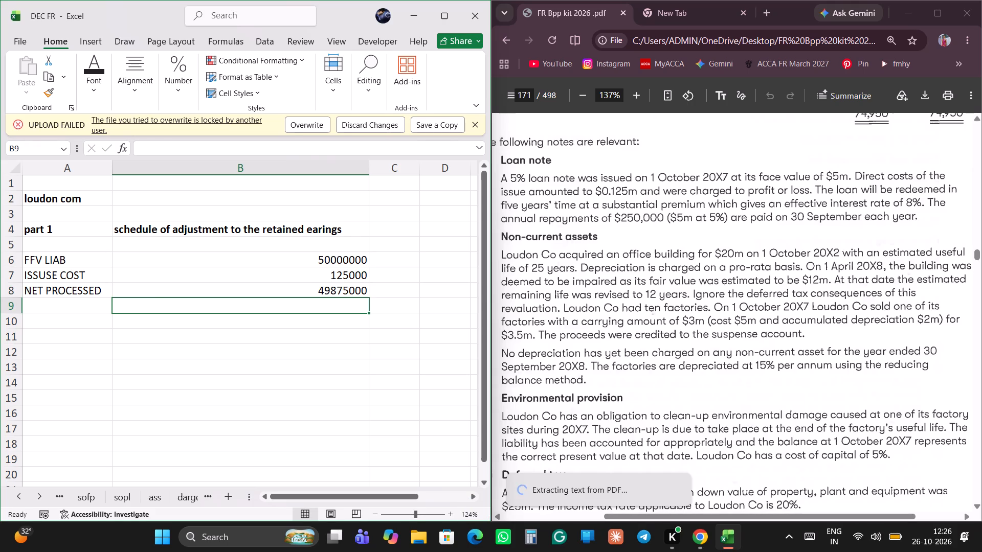
# Correct the FFV LIAB amount in cell B6 to 5000000.
pyautogui.click(330, 260)
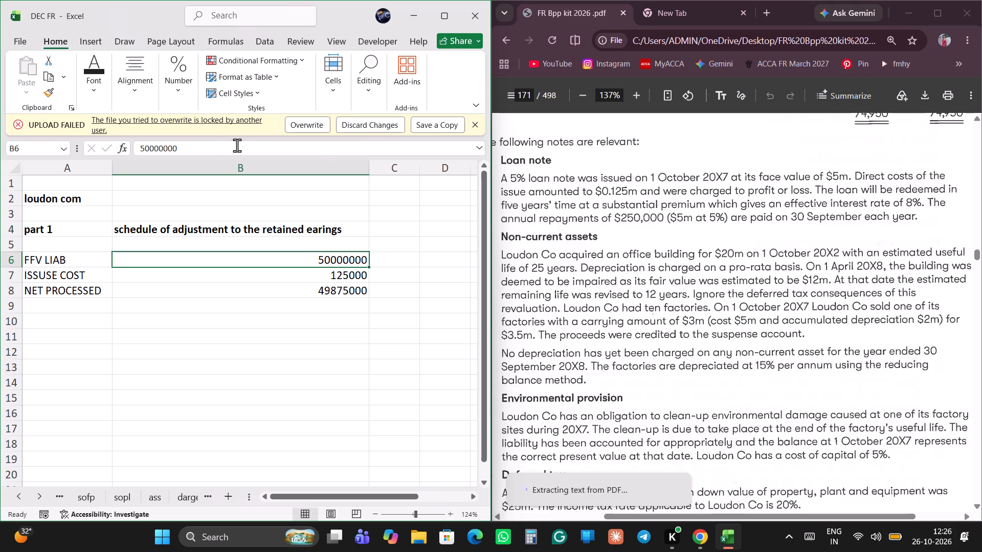
pyautogui.click(221, 149)
pyautogui.press('BackSpace')
pyautogui.press('Return')
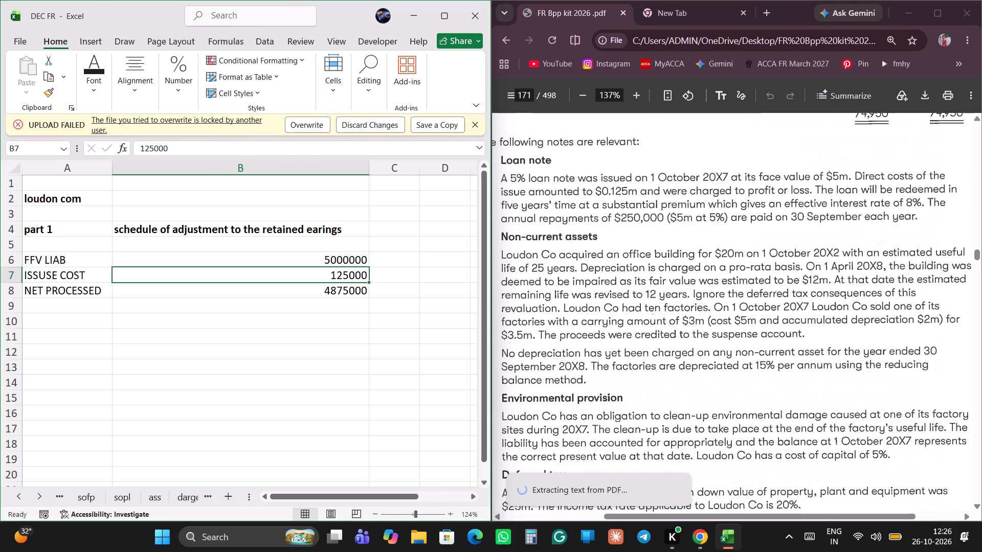
# Begin a label with "REVISED" in cell A10, below the net proceeds working, and consult the kit's notes for Loudon Co.
pyautogui.hscroll(-2, 450, 309)
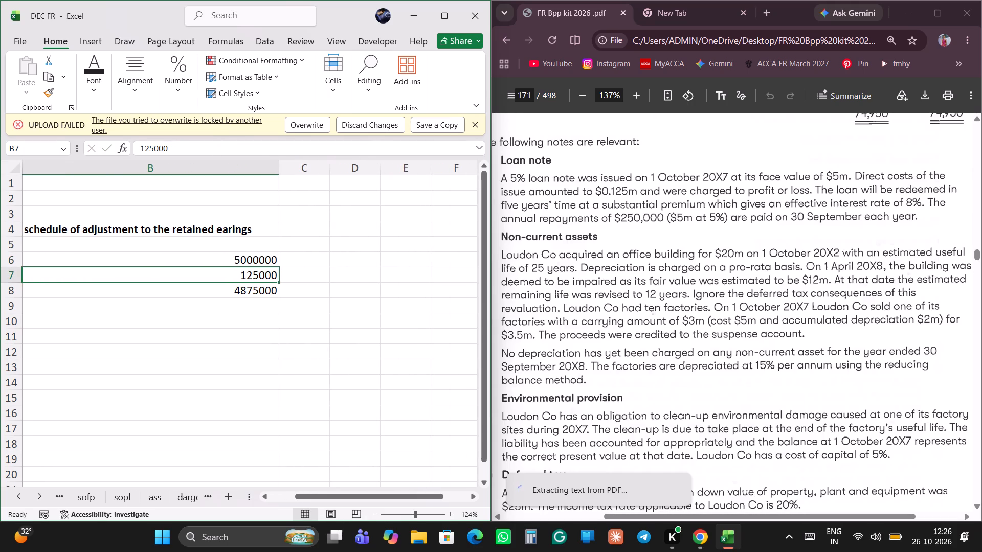
pyautogui.scroll(-1, 320, 278)
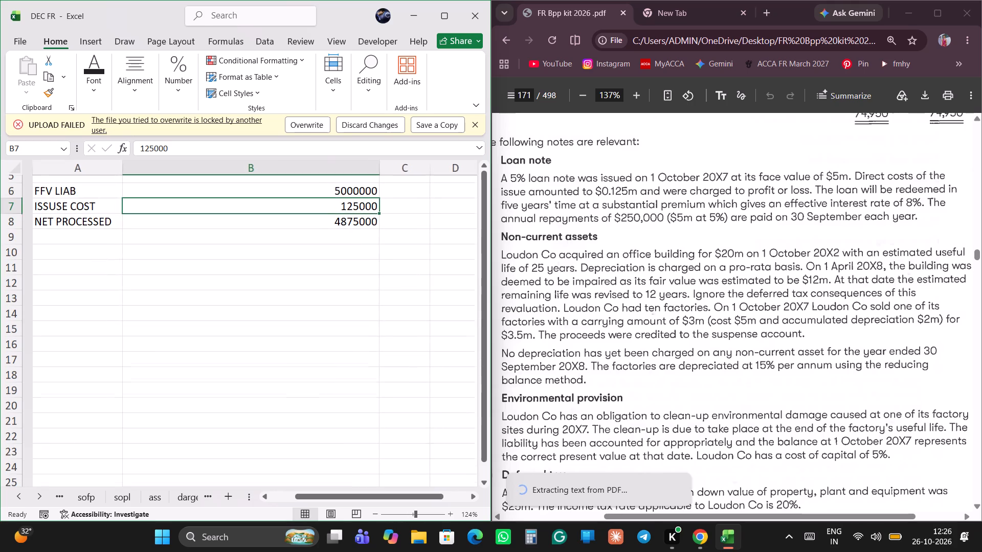
pyautogui.scroll(-1, 320, 278)
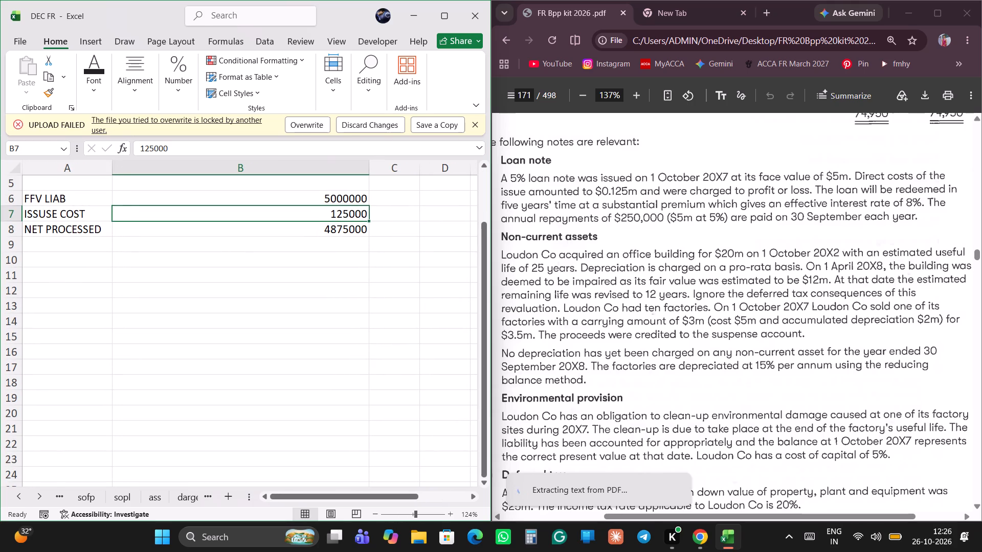
pyautogui.click(66, 257)
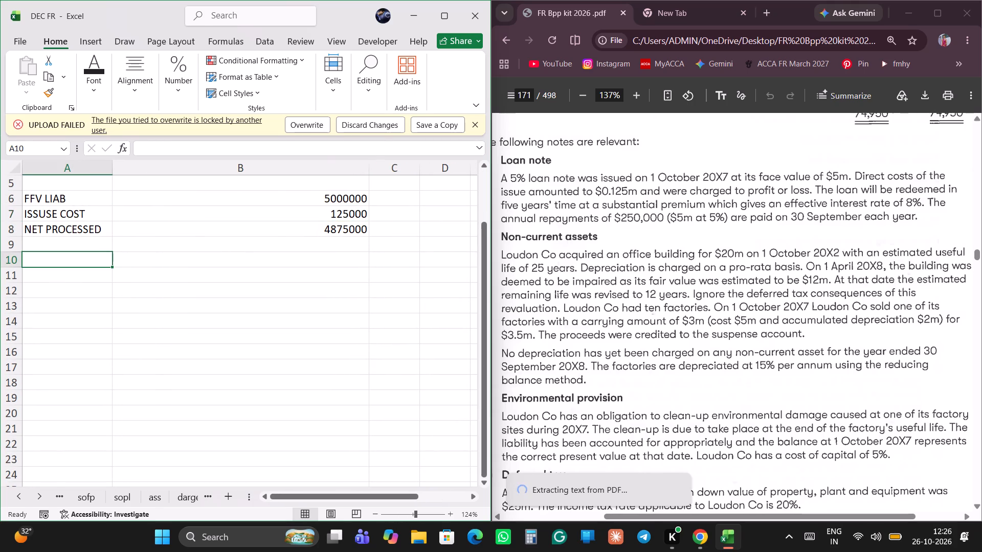
pyautogui.hscroll(-3, 262, 289)
pyautogui.hscroll(1, 262, 289)
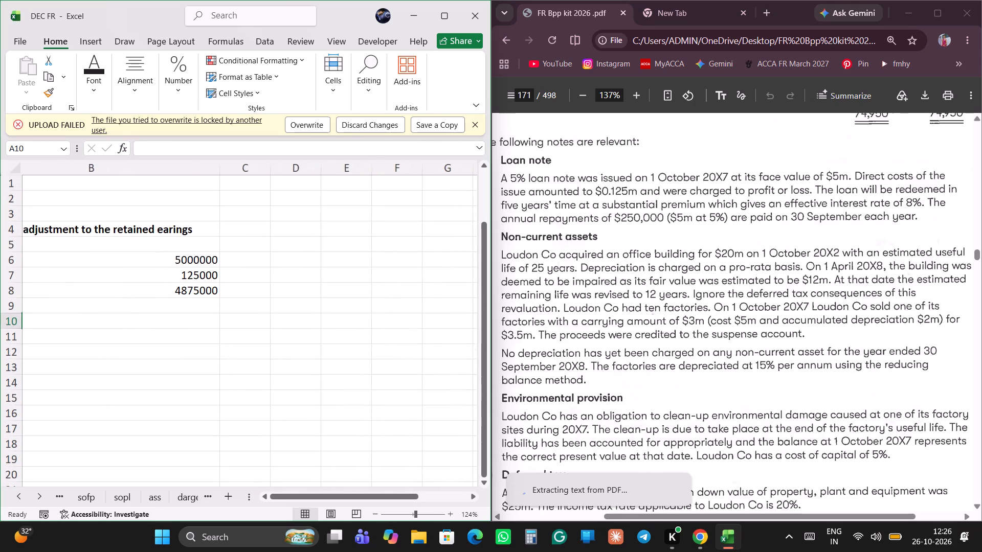
pyautogui.hscroll(1, 262, 289)
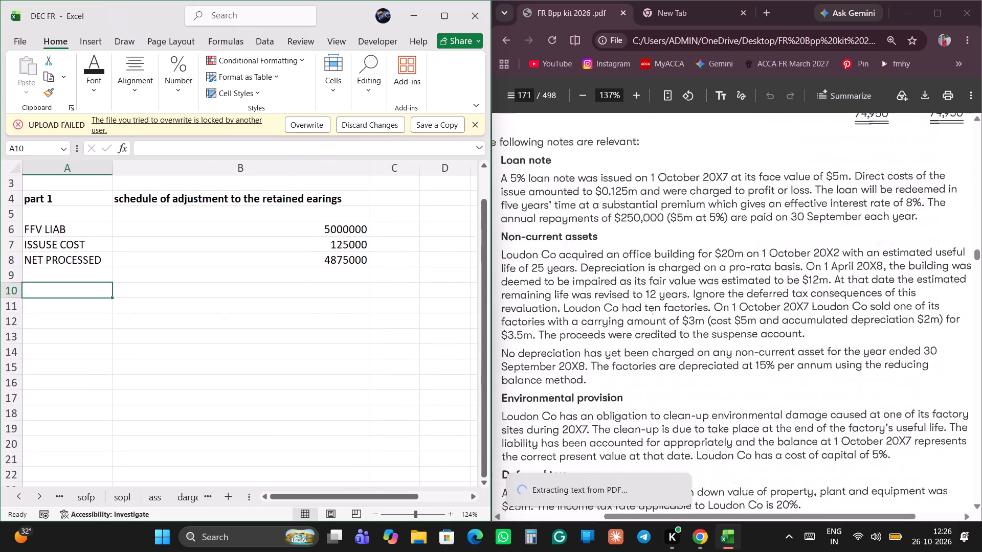
pyautogui.write('REVISED')
pyautogui.press('space')
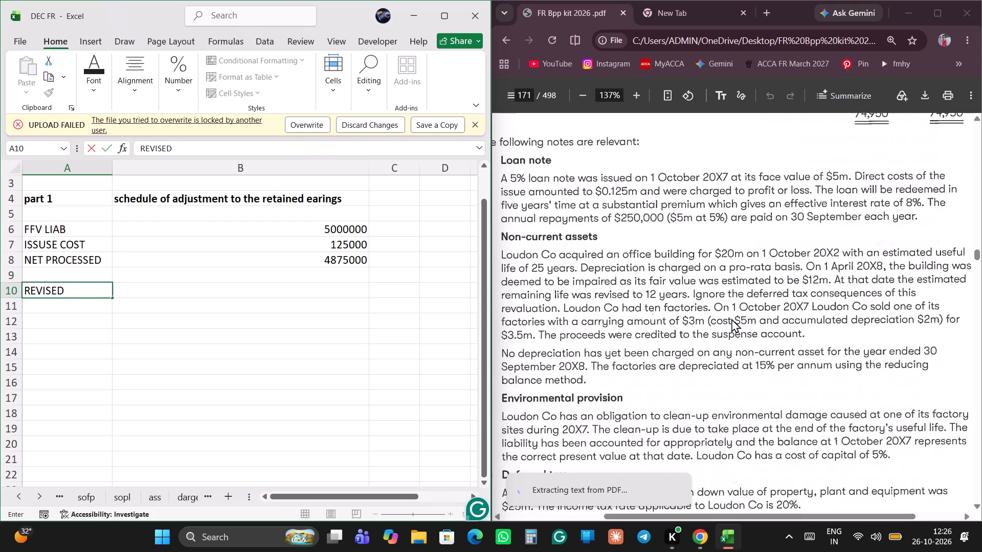
pyautogui.scroll(-3, 731, 318)
pyautogui.scroll(1, 731, 318)
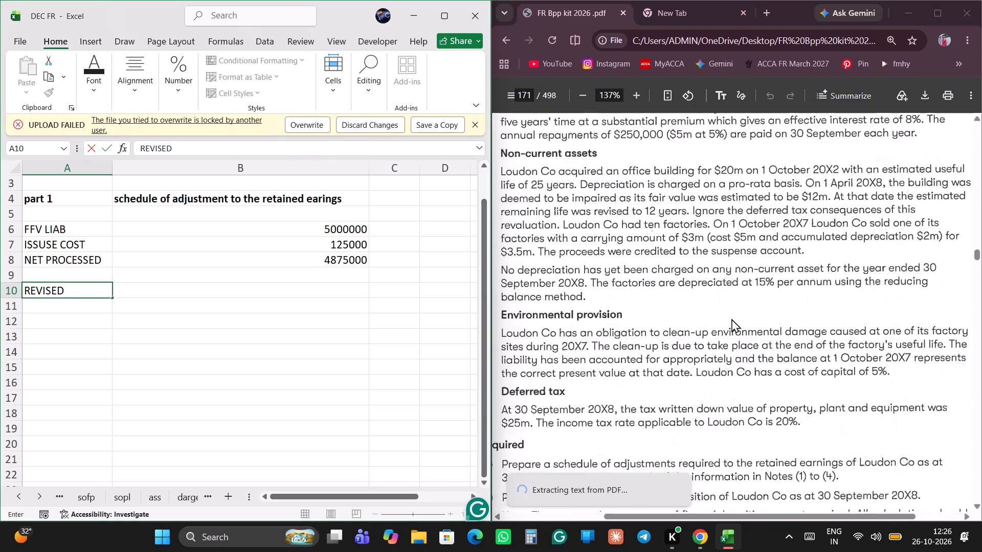
pyautogui.scroll(1, 731, 318)
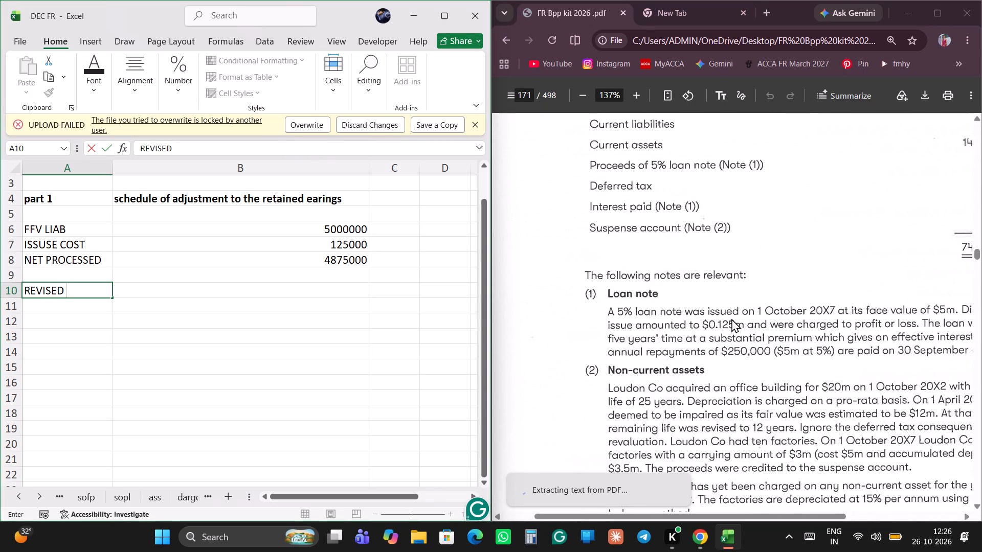
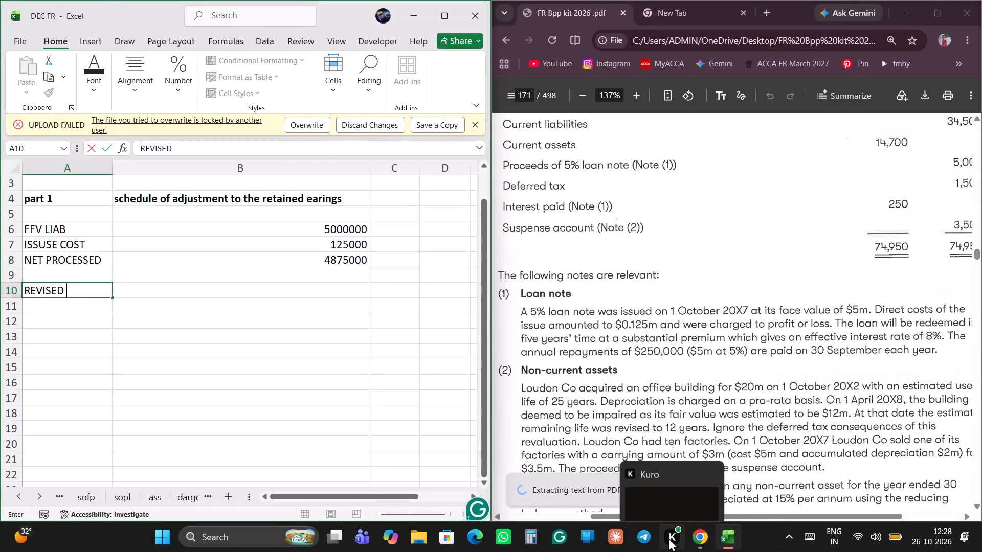
# Finish the "REVISED" label in cell A10 below the net proceeds working.
pyautogui.click(232, 336)
pyautogui.scroll(1, 232, 336)
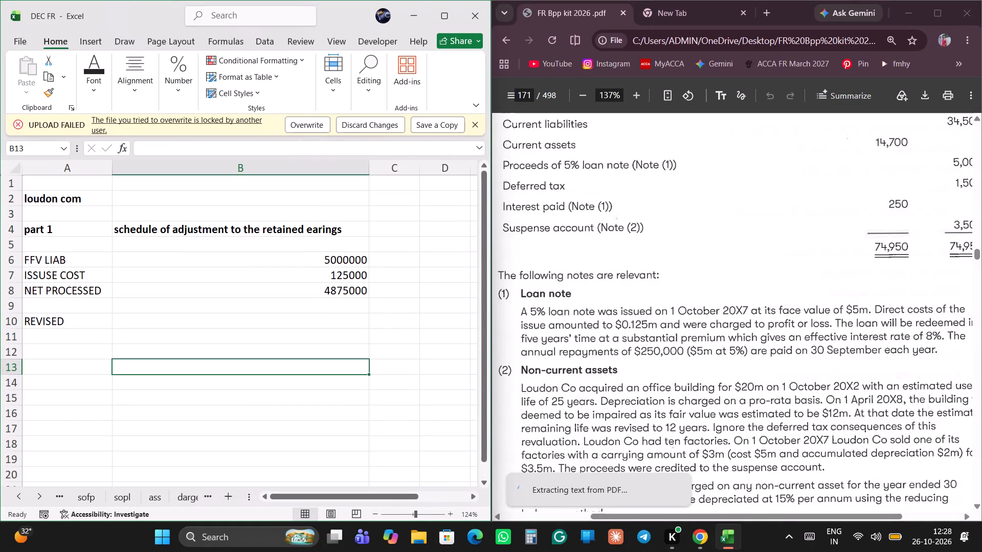
pyautogui.click(212, 331)
pyautogui.click(185, 325)
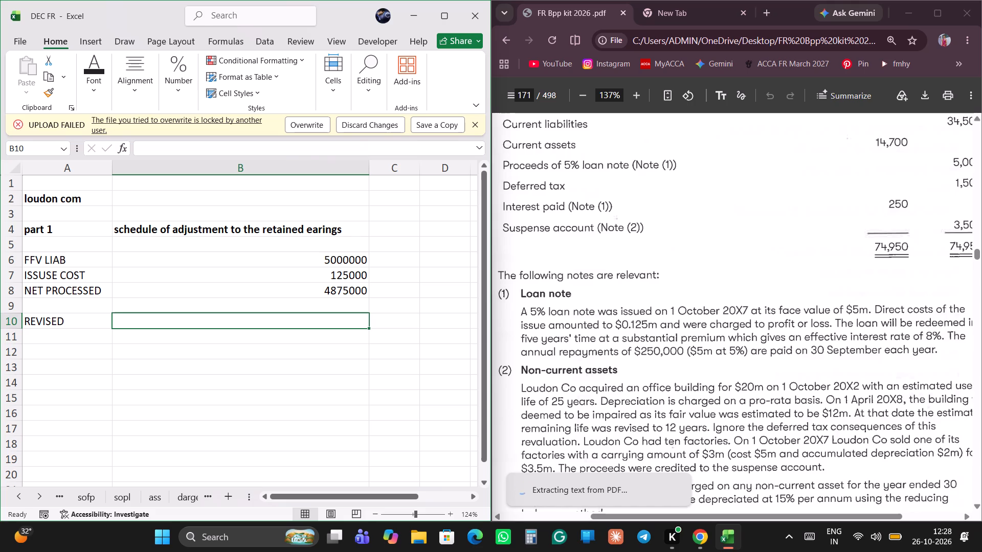
# Correct the liability label in cell A6 to "FV LIAB".
pyautogui.click(65, 266)
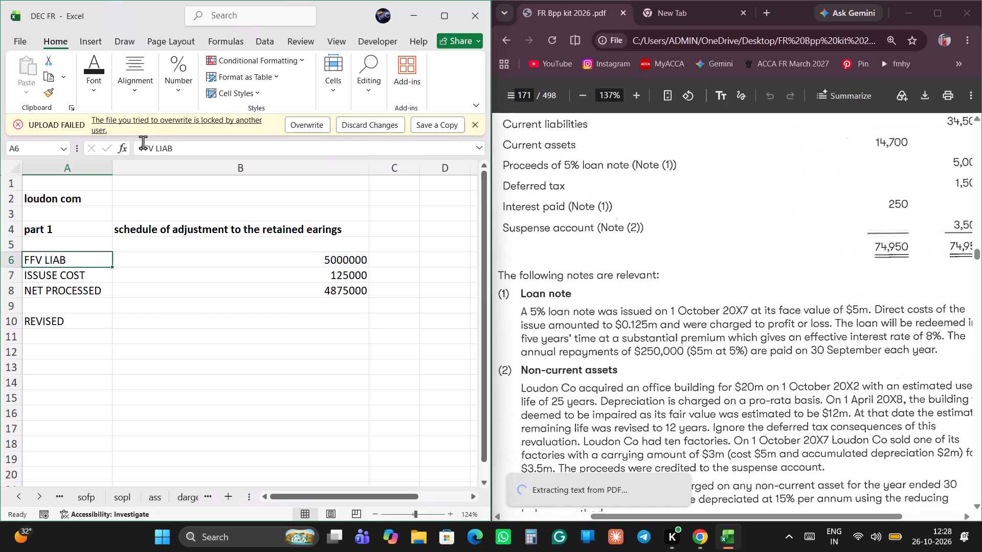
pyautogui.click(143, 143)
pyautogui.press('BackSpace')
pyautogui.press('Return')
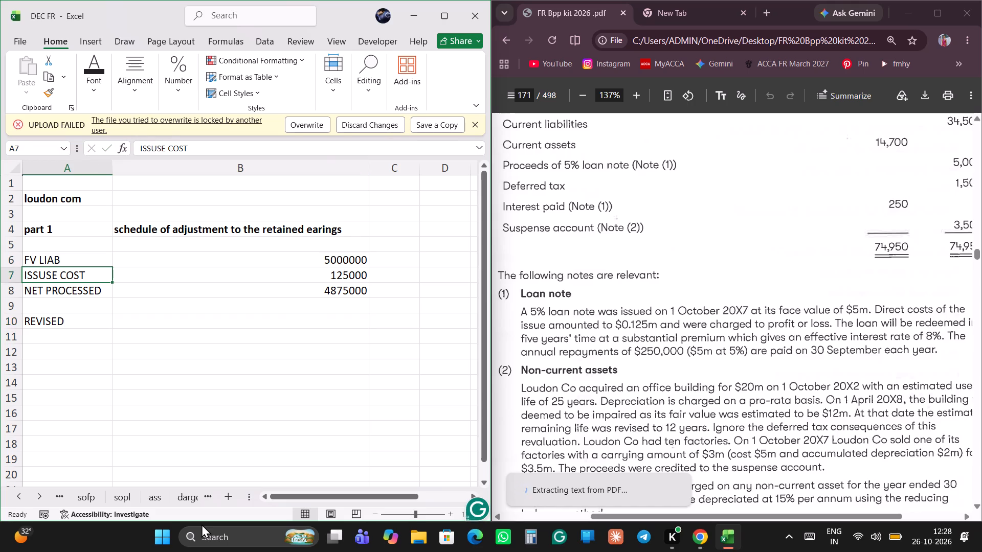
# Move the "REVISED" label from cell A10 to cell C6, beside the FV LIAB amount.
pyautogui.press('Return')
pyautogui.press('Return')
pyautogui.press('Return')
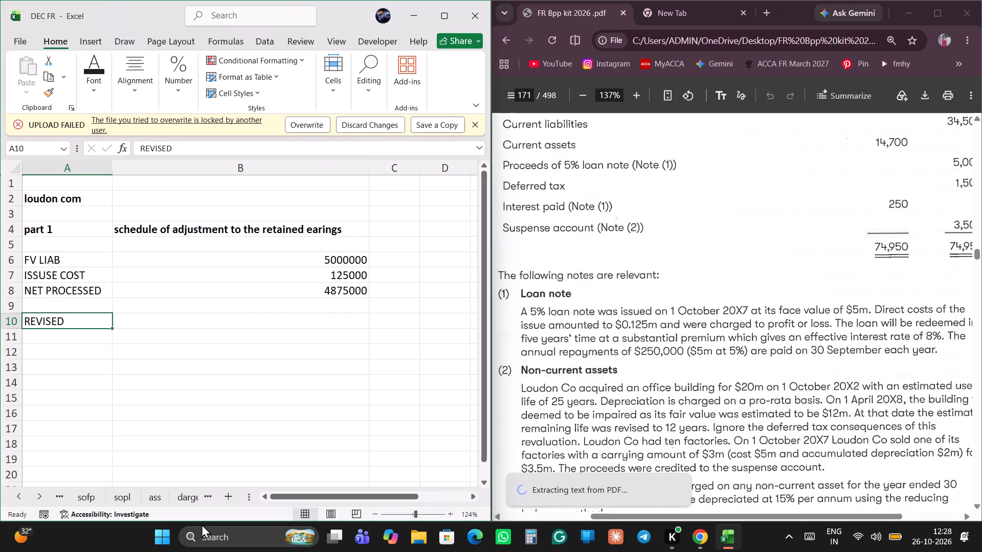
pyautogui.press('Right')
pyautogui.press('Up')
pyautogui.press('Left')
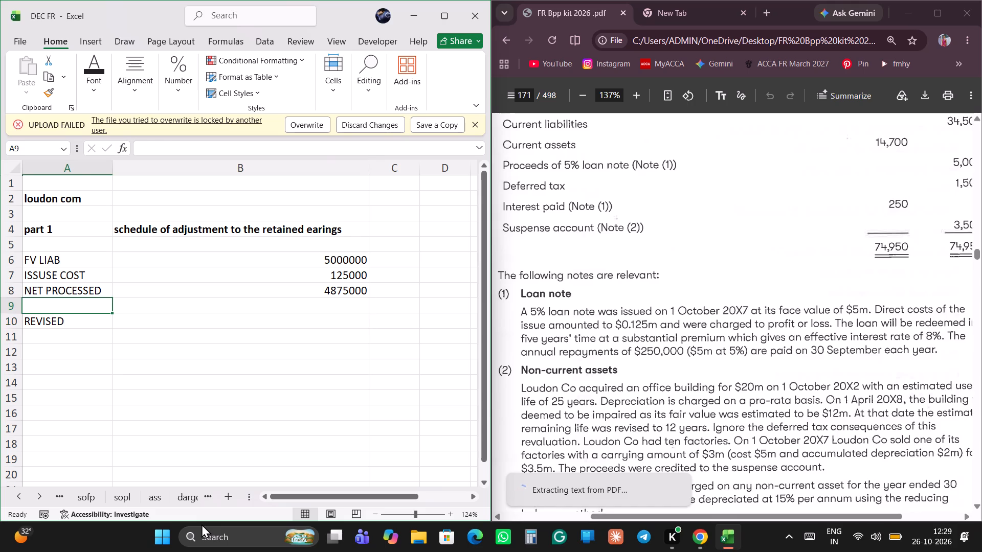
pyautogui.press('Down')
pyautogui.hotkey('ctrl', 'x')
pyautogui.press('Right')
pyautogui.press('Right')
pyautogui.press('Right')
pyautogui.press('Right')
pyautogui.press('Right')
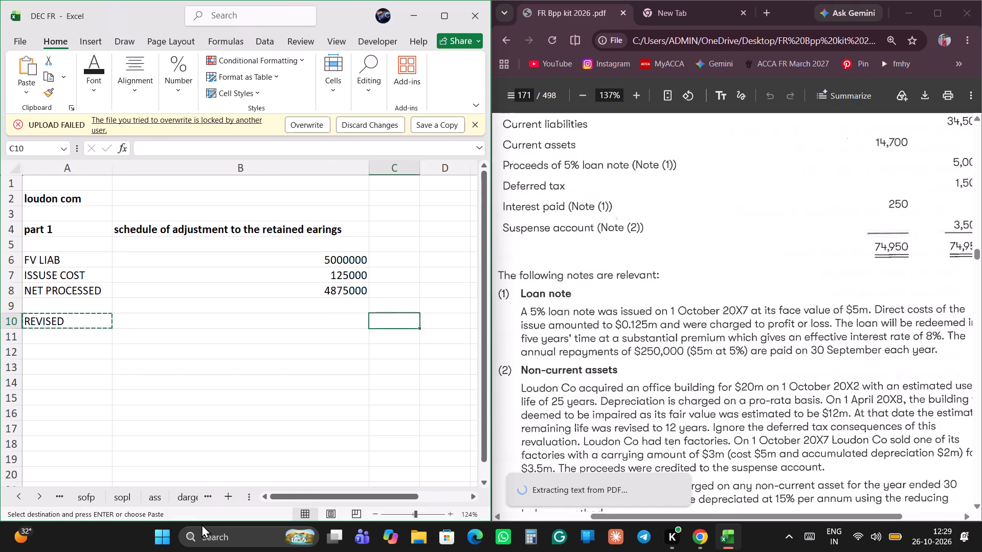
pyautogui.press('Left')
pyautogui.press('Up')
pyautogui.press('Up')
pyautogui.press('Left')
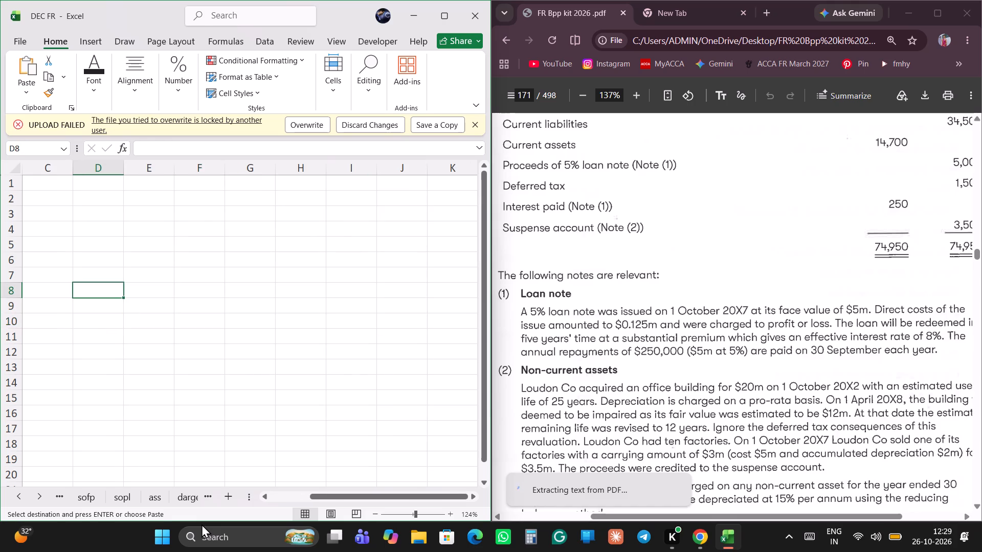
pyautogui.press('Left')
pyautogui.press('Left')
pyautogui.press('Left')
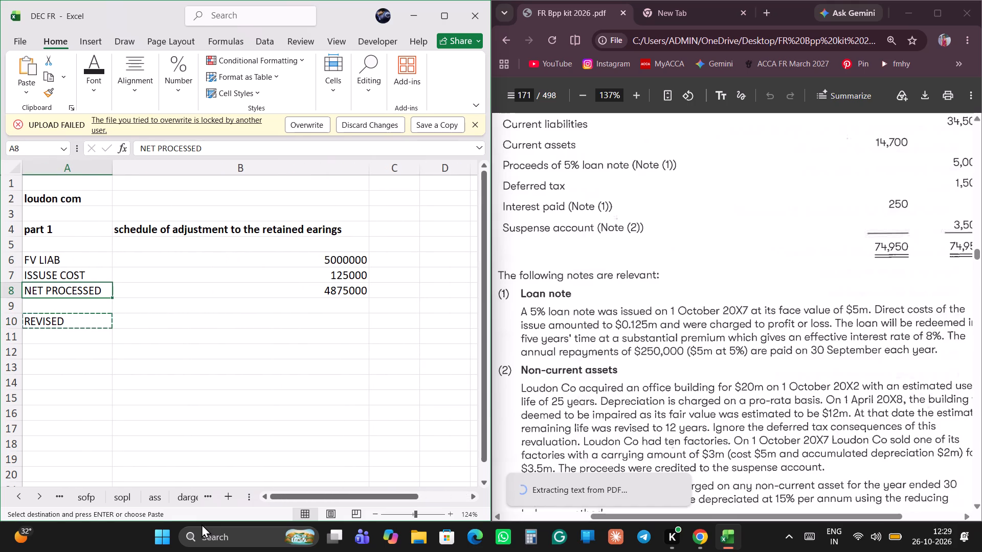
pyautogui.press('Right')
pyautogui.press('Right')
pyautogui.press('Up')
pyautogui.press('Right')
pyautogui.press('Left')
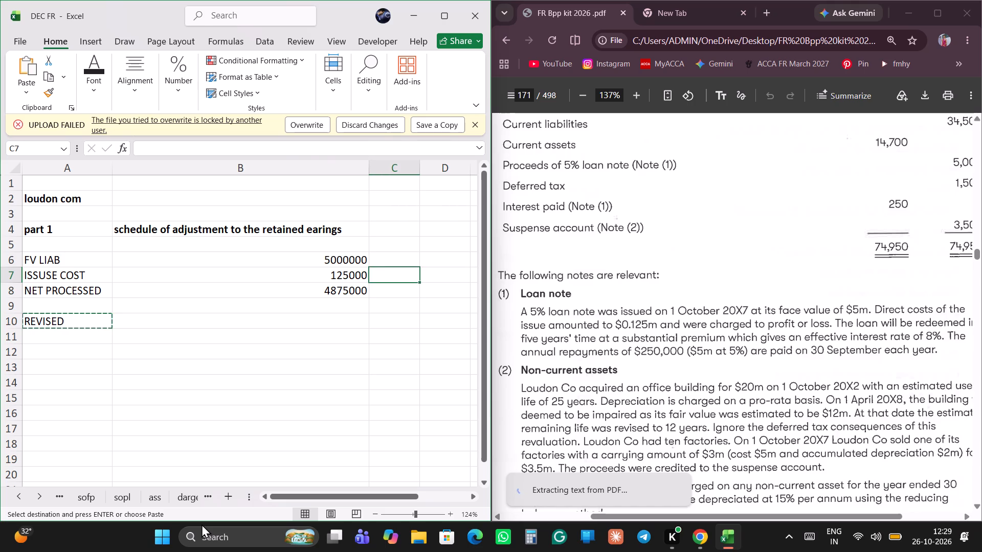
pyautogui.press('Up')
pyautogui.hotkey('ctrl', 'v')
# Calculate the effective interest in cell C8 as 8% of the net proceeds in B8.
pyautogui.press('Down')
pyautogui.press('Down')
pyautogui.press('Down')
pyautogui.press('Left')
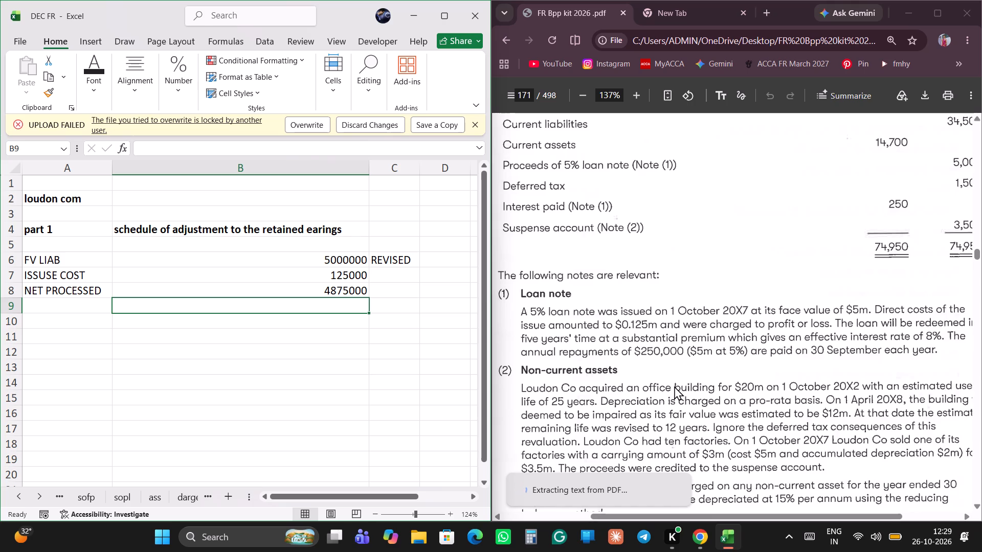
pyautogui.press('Right')
pyautogui.press('Up')
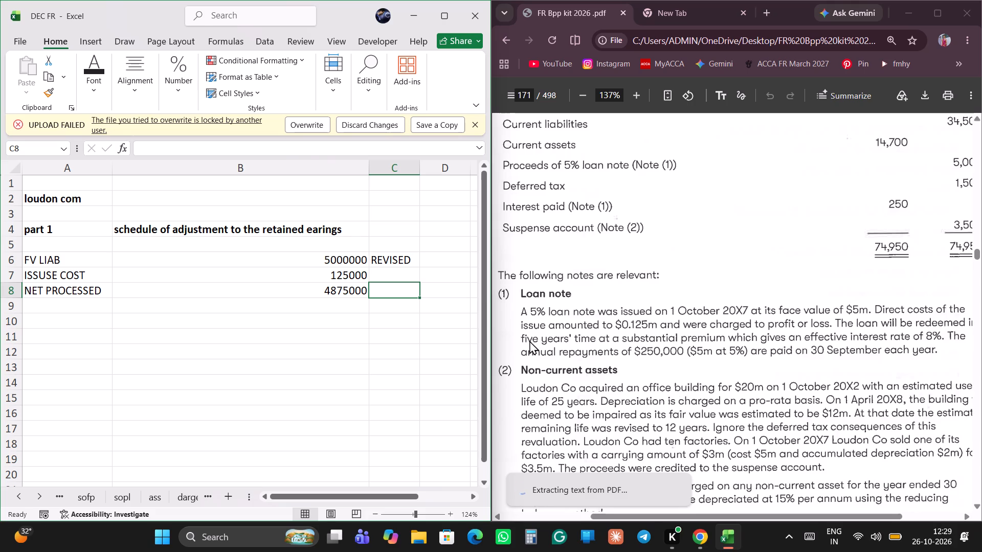
pyautogui.click(384, 338)
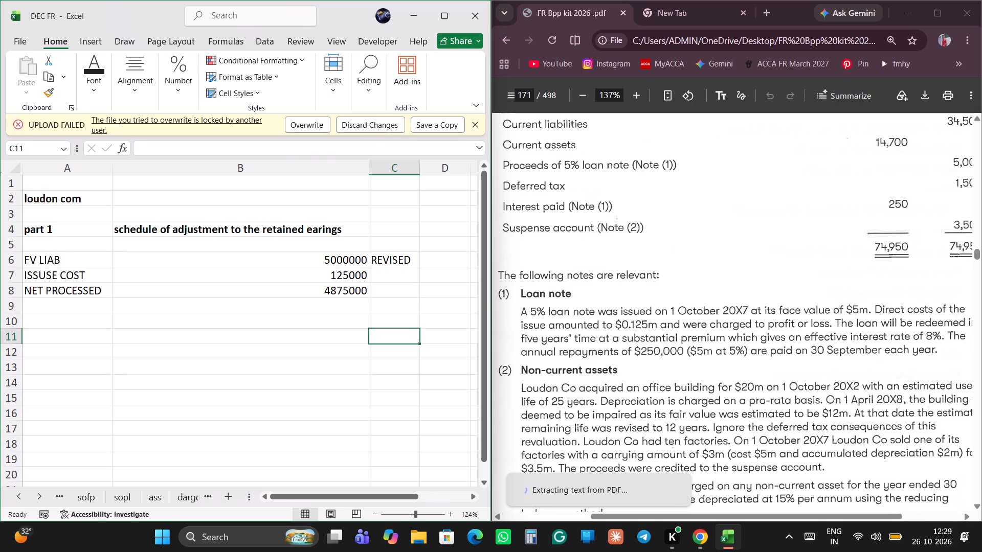
pyautogui.click(385, 297)
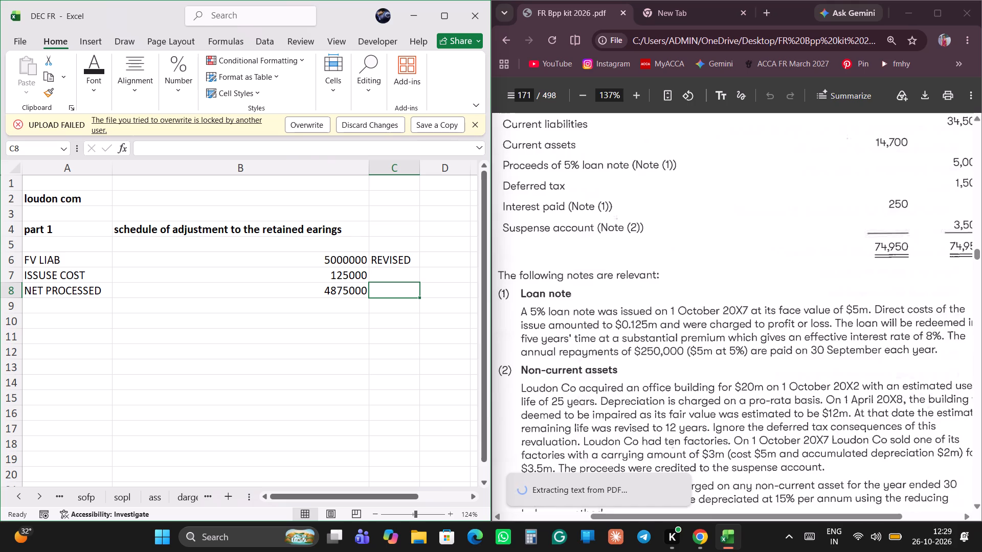
pyautogui.press('=')
pyautogui.press('Left')
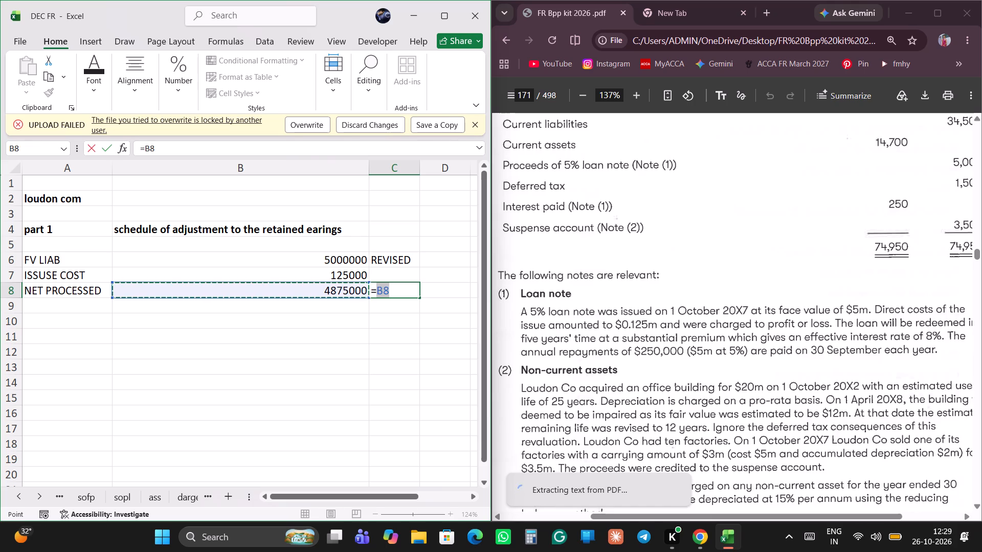
pyautogui.press('*')
pyautogui.press('8')
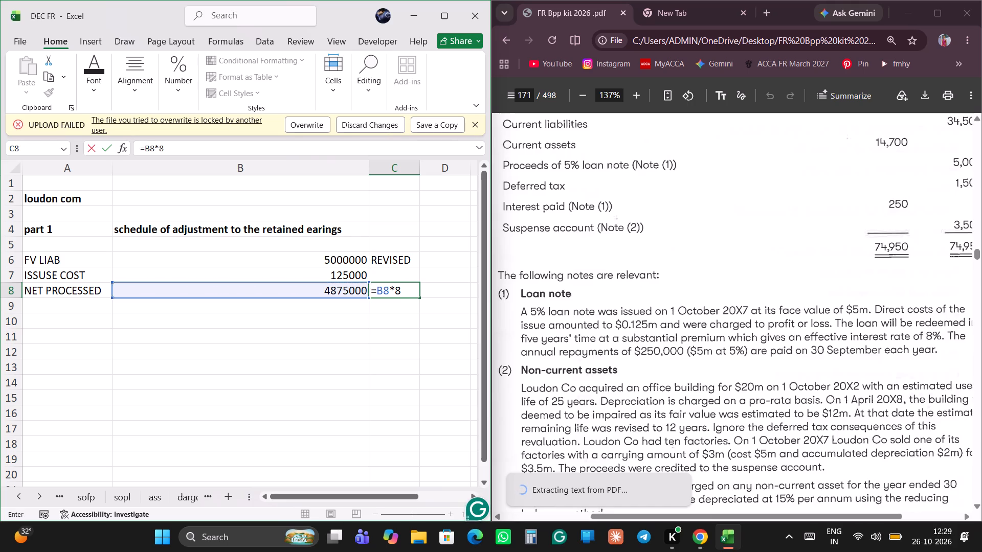
pyautogui.hotkey('shift', '%')
pyautogui.press('Return')
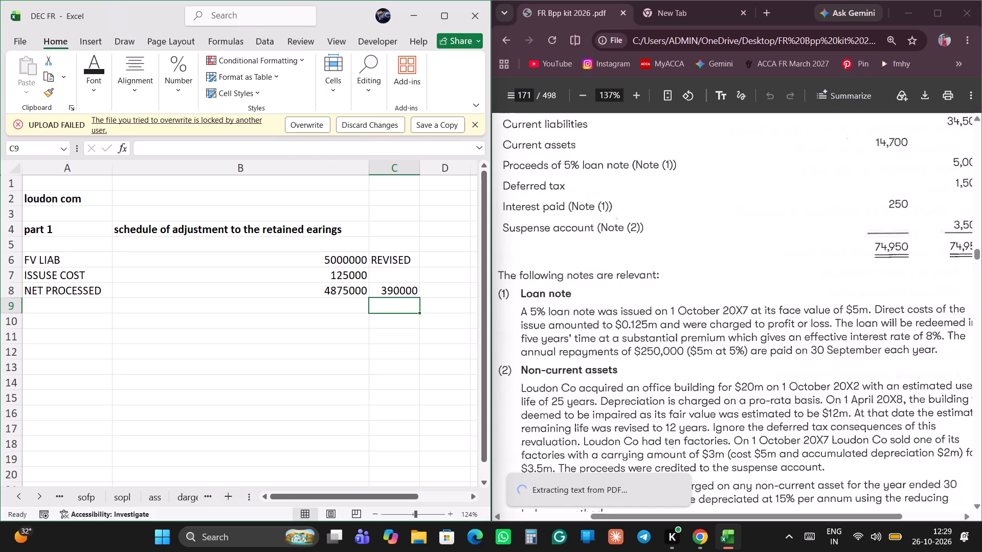
# Enter the label "INTT" in cell D8, beside the calculated interest.
pyautogui.click(430, 294)
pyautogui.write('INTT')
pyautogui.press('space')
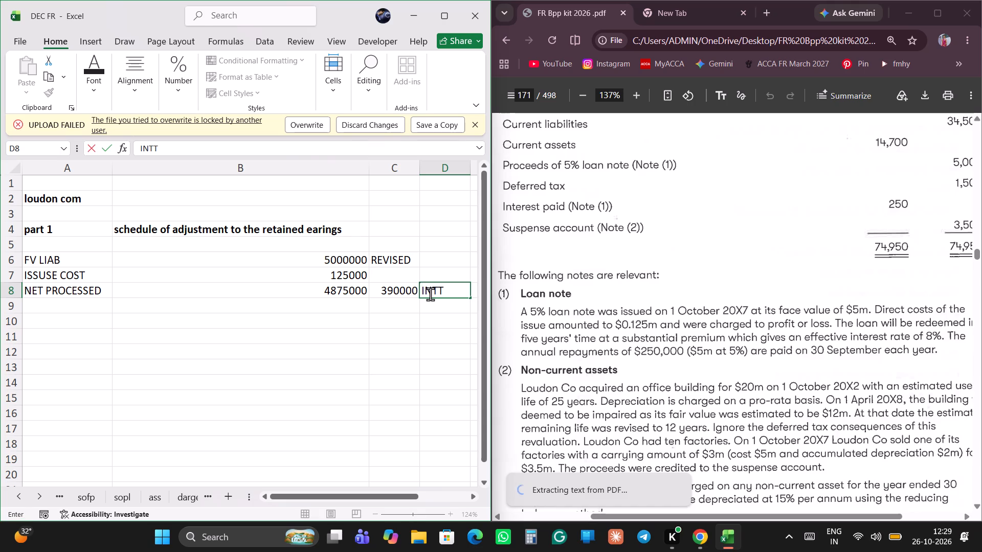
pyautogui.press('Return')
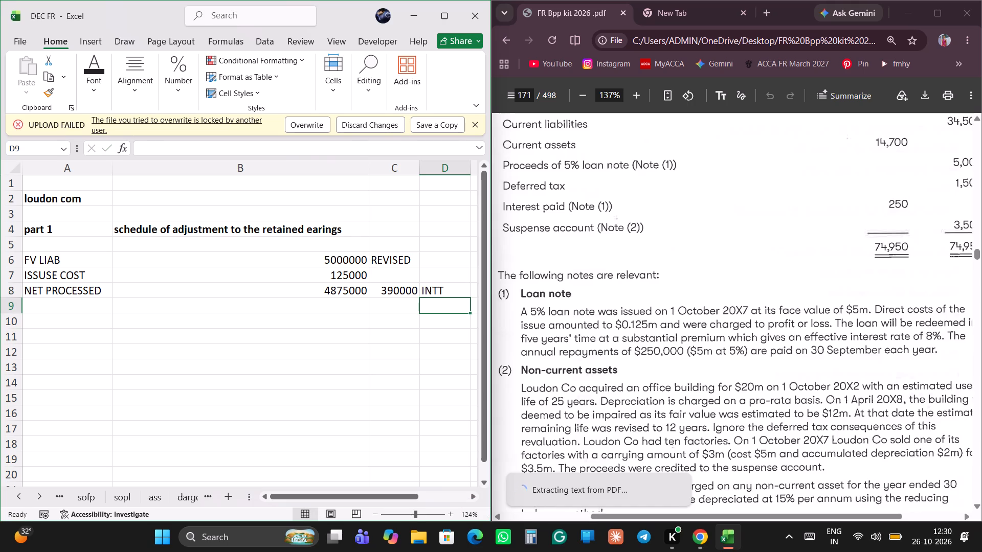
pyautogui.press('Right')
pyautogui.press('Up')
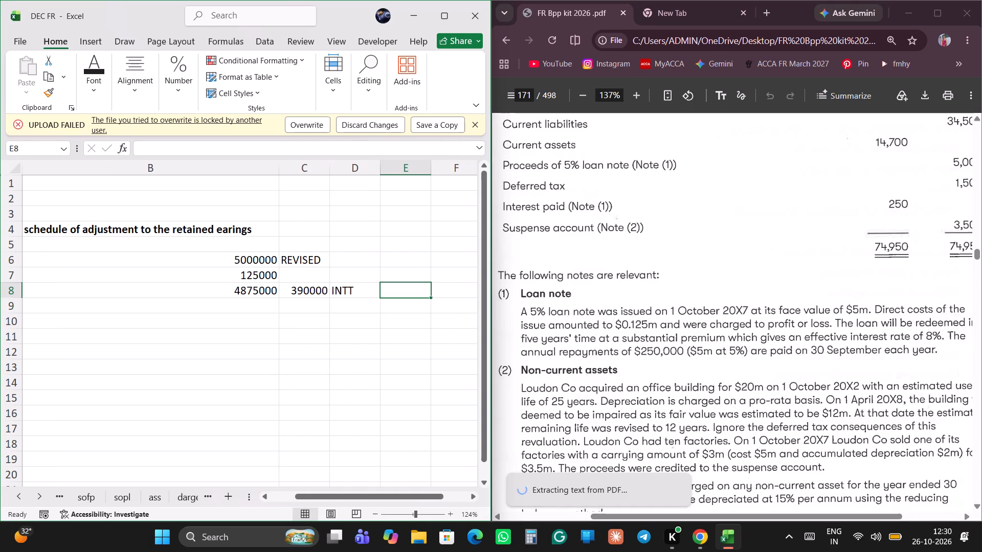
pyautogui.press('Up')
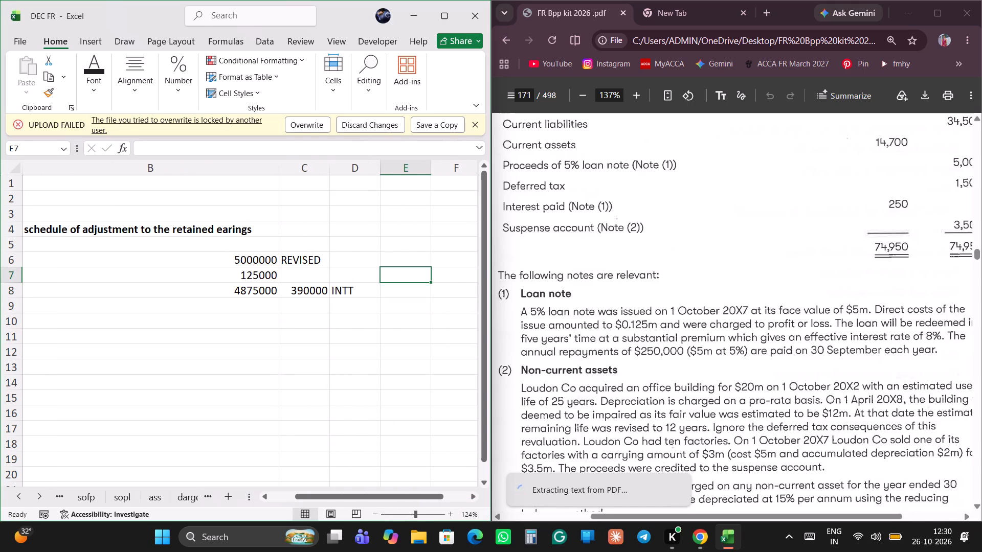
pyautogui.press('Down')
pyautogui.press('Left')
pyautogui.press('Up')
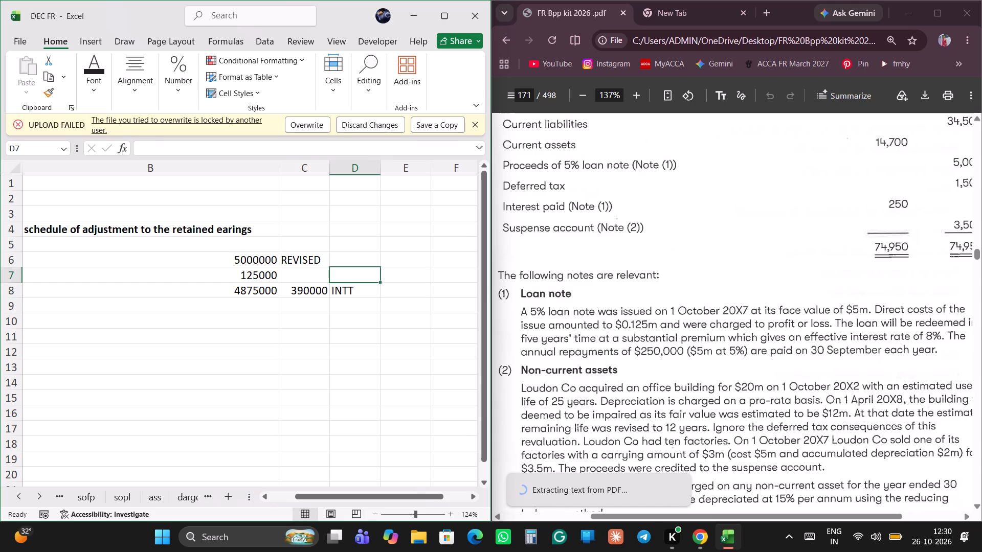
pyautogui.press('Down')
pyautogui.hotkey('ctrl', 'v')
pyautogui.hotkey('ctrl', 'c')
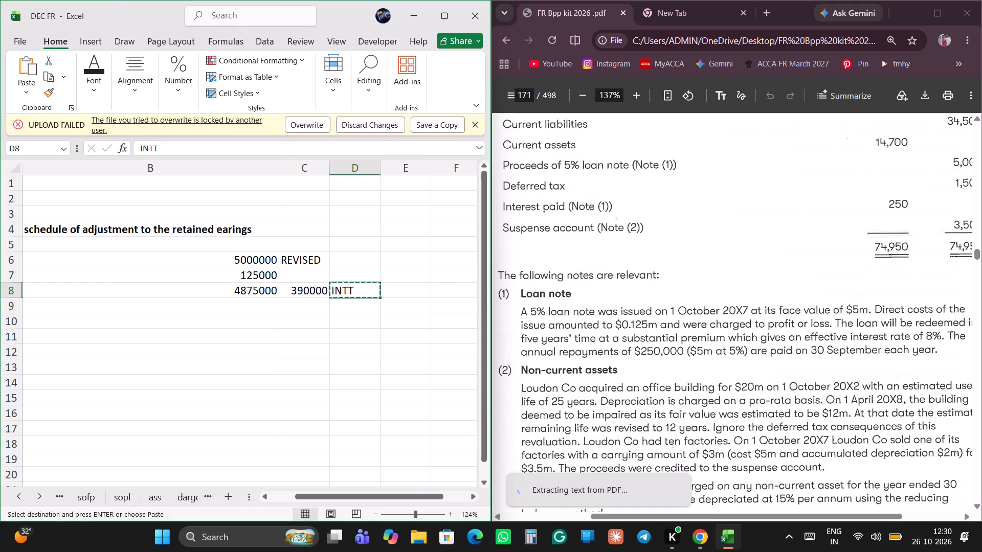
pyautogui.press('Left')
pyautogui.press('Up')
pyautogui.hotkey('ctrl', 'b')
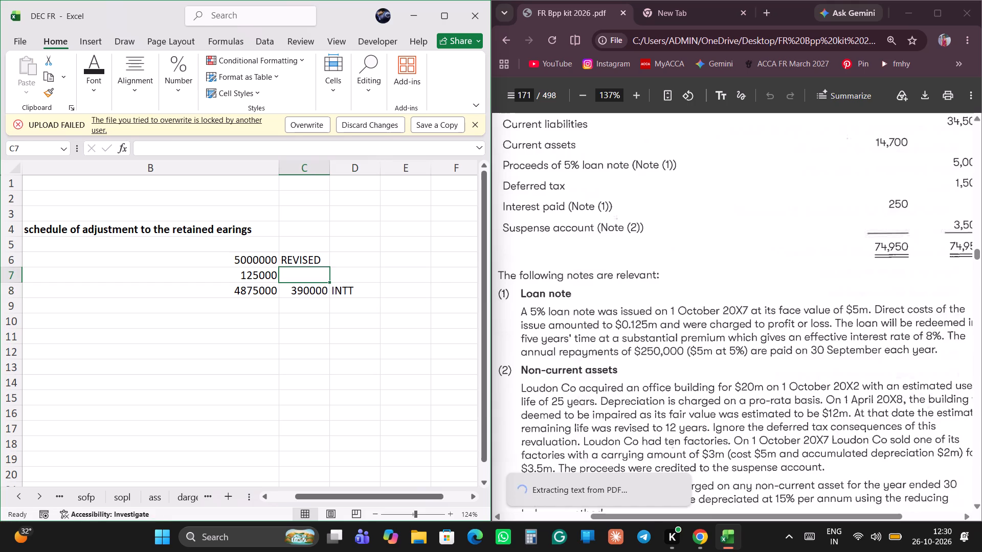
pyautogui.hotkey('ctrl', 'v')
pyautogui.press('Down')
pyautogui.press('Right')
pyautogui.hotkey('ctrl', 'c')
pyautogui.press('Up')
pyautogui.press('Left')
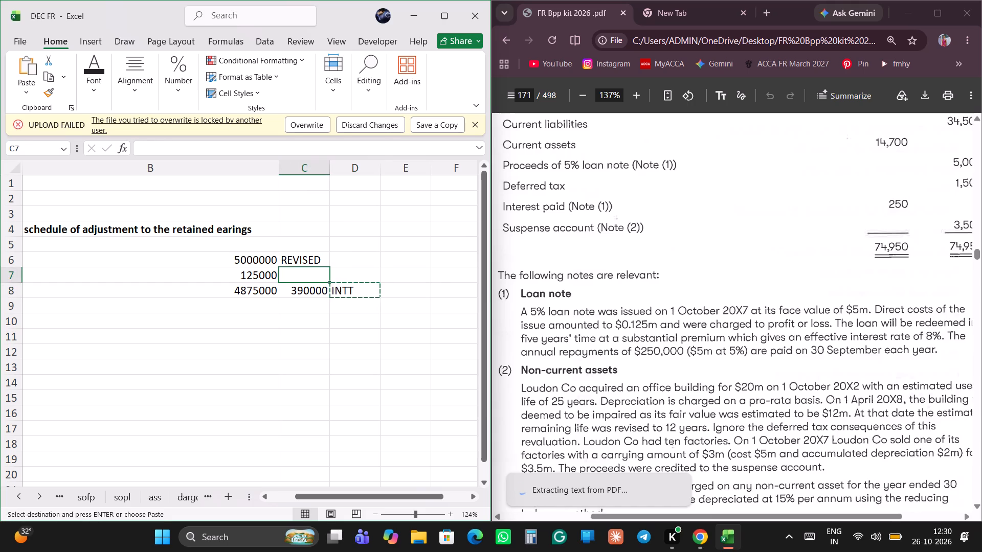
# Move the "INTT" label from cell D8 to cell C7, above the interest figure.
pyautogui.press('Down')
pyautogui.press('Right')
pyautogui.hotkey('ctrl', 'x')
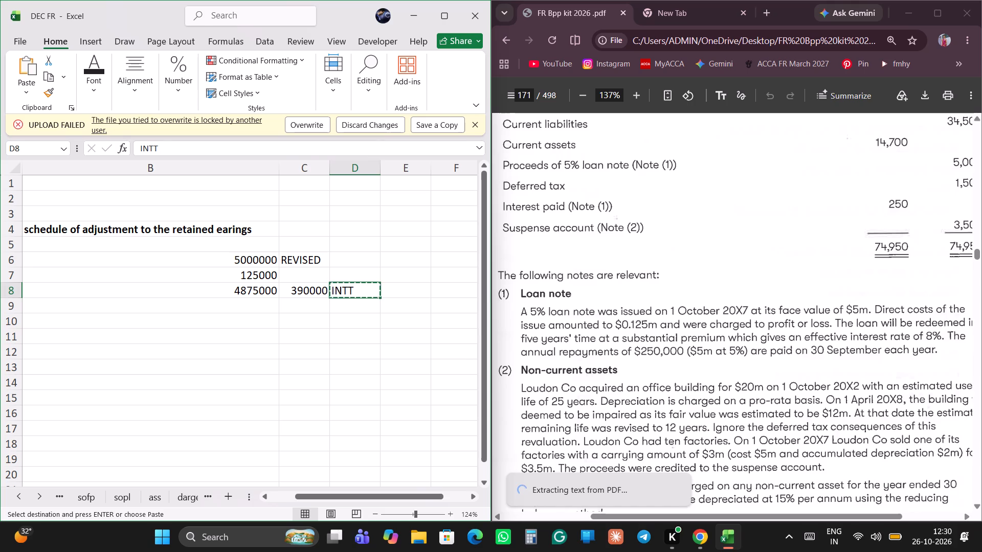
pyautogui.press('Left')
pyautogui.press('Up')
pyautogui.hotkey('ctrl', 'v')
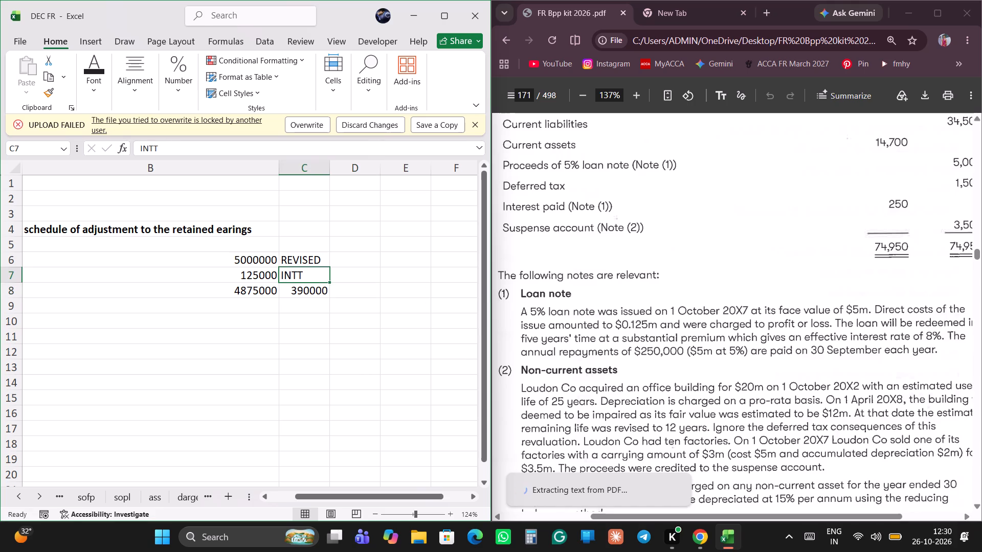
# Enter the annual loan note repayment as =2500000 in cell D8, beside the interest figure.
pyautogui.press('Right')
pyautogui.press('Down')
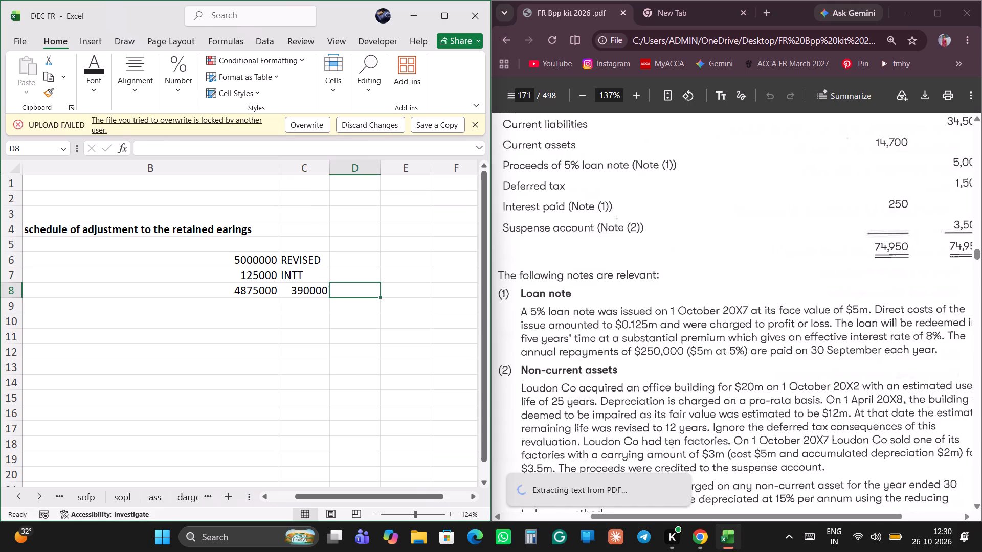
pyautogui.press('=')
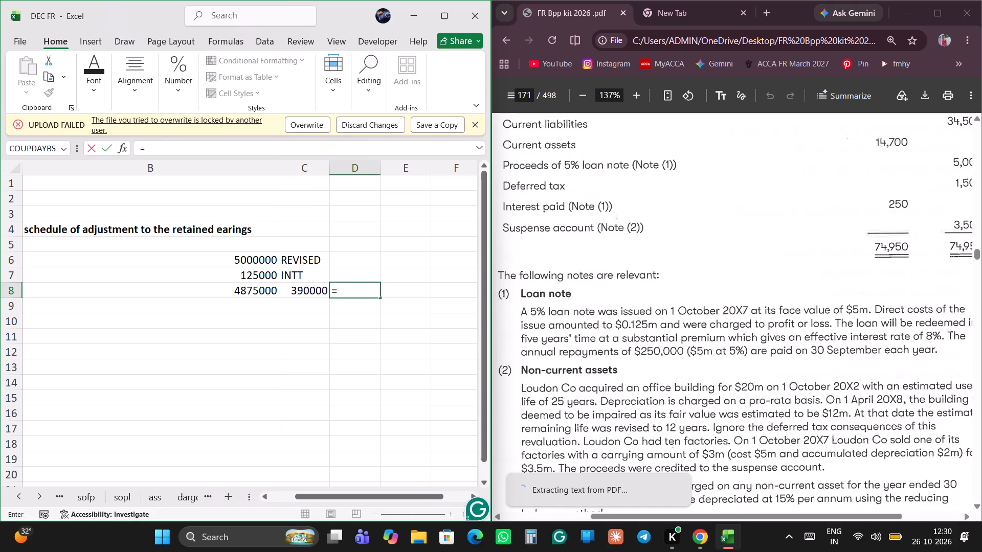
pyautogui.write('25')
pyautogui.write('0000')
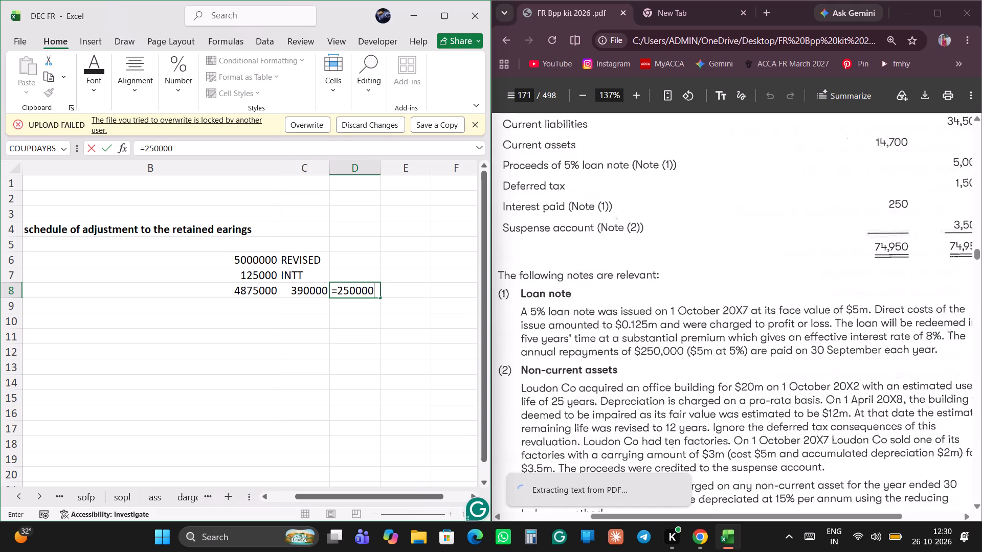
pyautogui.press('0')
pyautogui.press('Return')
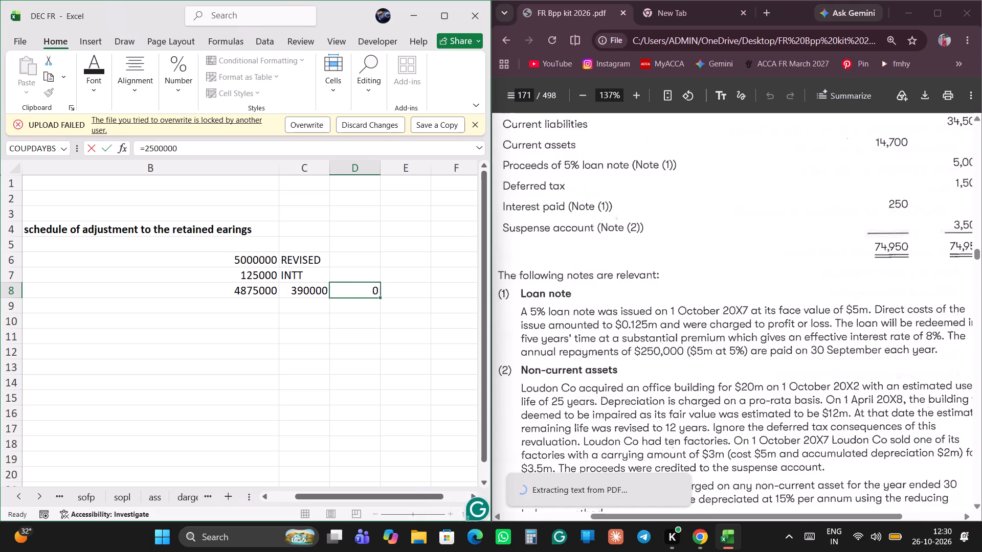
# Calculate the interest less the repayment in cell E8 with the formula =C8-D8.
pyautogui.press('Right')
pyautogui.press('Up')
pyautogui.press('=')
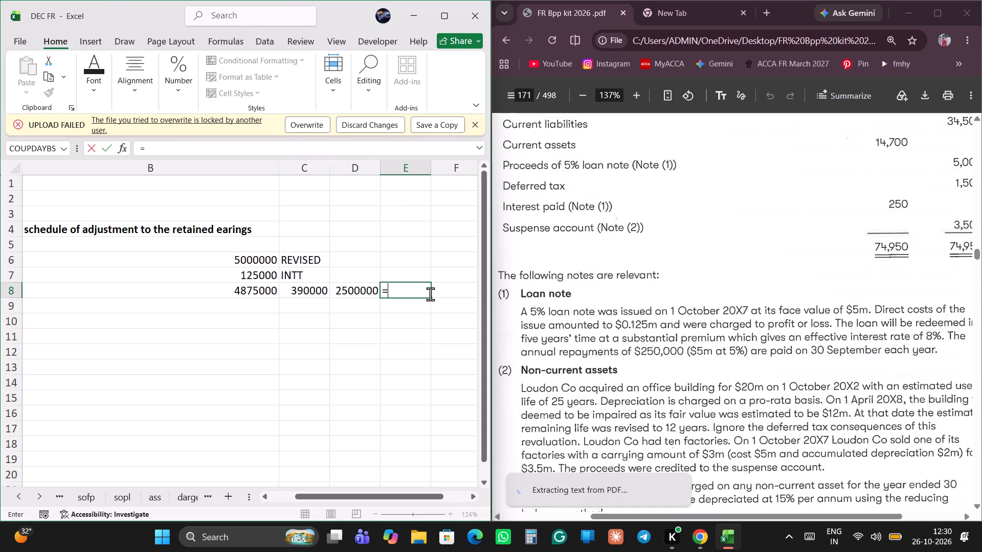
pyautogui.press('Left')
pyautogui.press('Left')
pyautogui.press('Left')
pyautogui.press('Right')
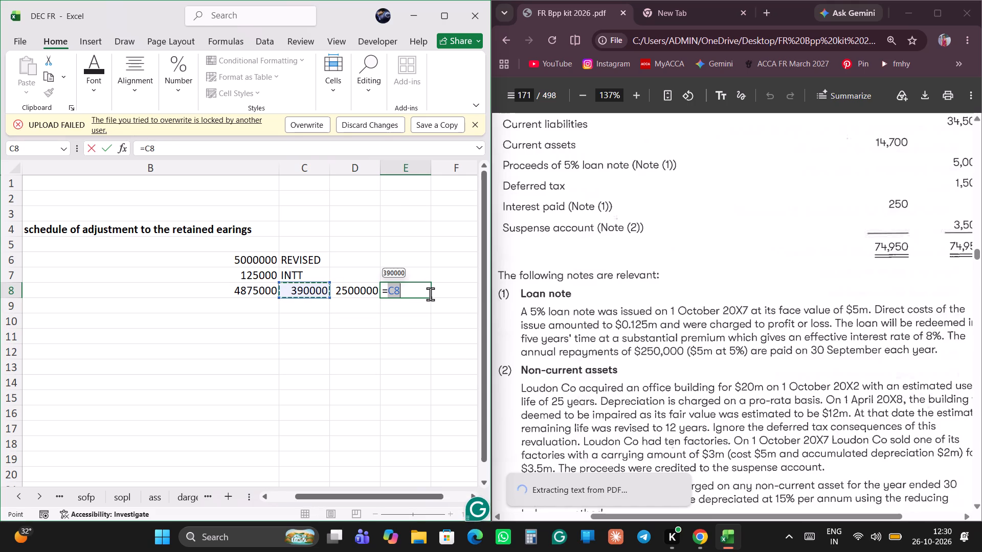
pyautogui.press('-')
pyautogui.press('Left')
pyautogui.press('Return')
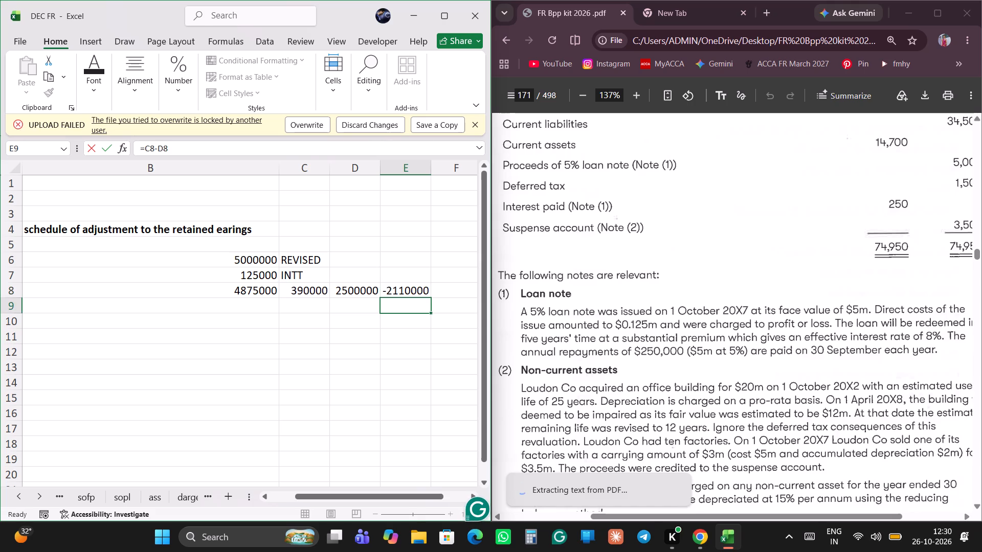
# Correct the annual loan note repayment in cell D8 to =250000.
pyautogui.click(367, 287)
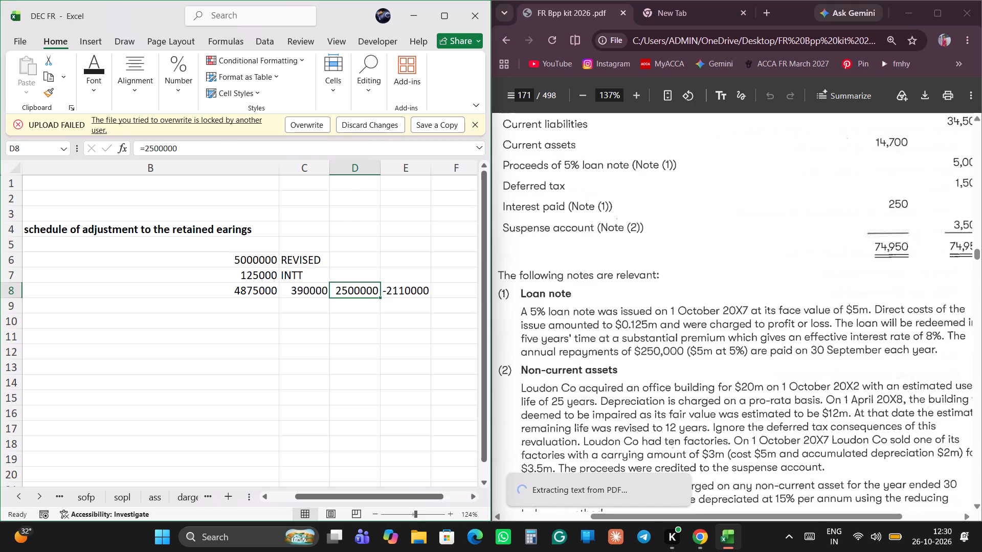
pyautogui.click(225, 151)
pyautogui.press('BackSpace')
pyautogui.press('Return')
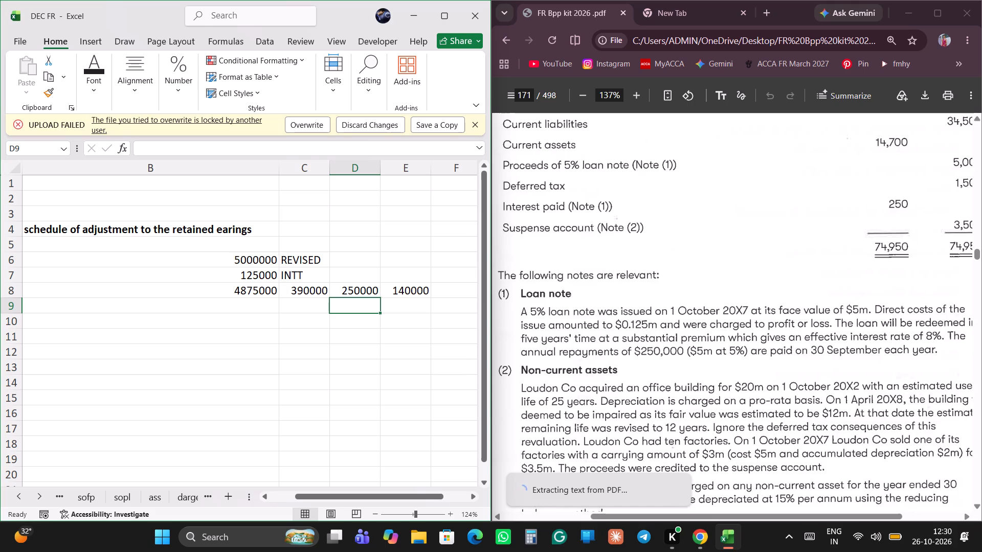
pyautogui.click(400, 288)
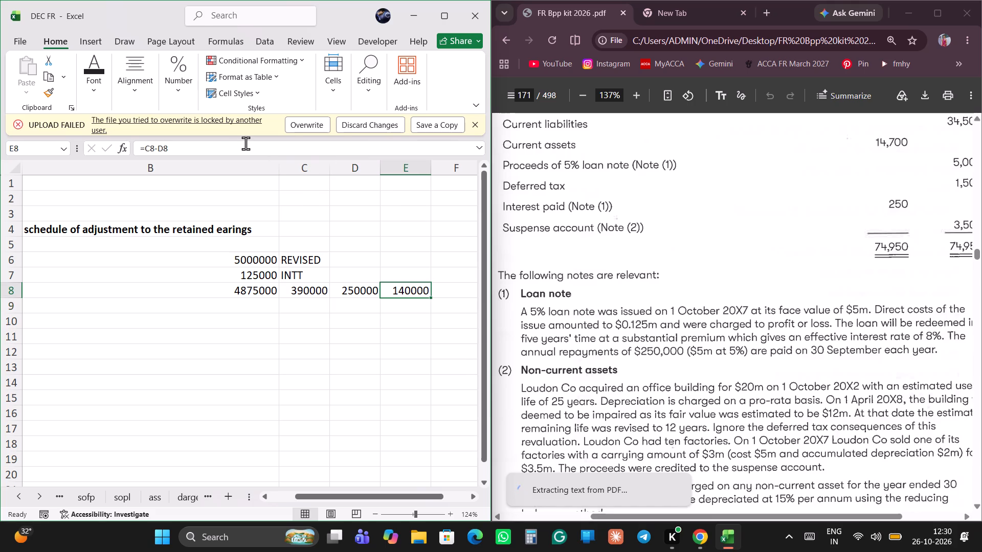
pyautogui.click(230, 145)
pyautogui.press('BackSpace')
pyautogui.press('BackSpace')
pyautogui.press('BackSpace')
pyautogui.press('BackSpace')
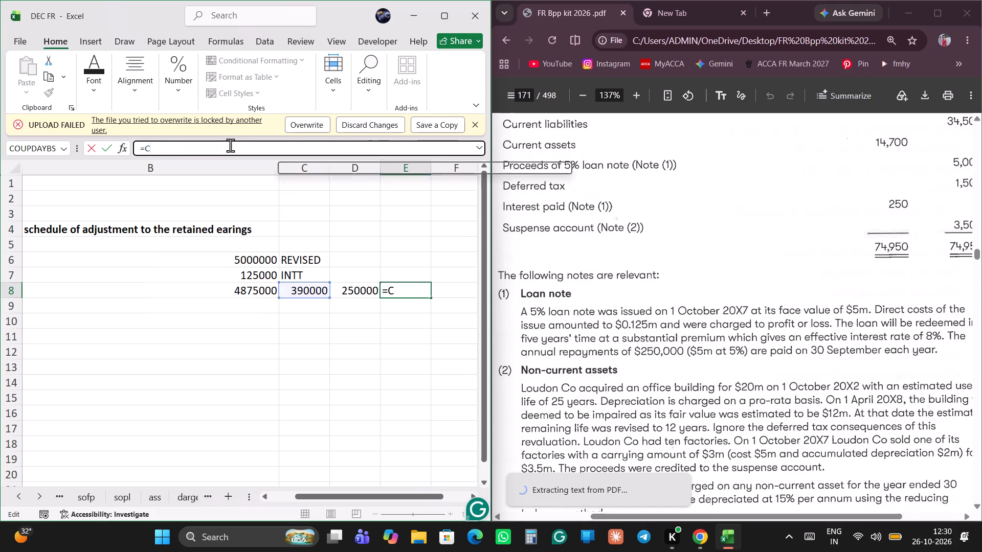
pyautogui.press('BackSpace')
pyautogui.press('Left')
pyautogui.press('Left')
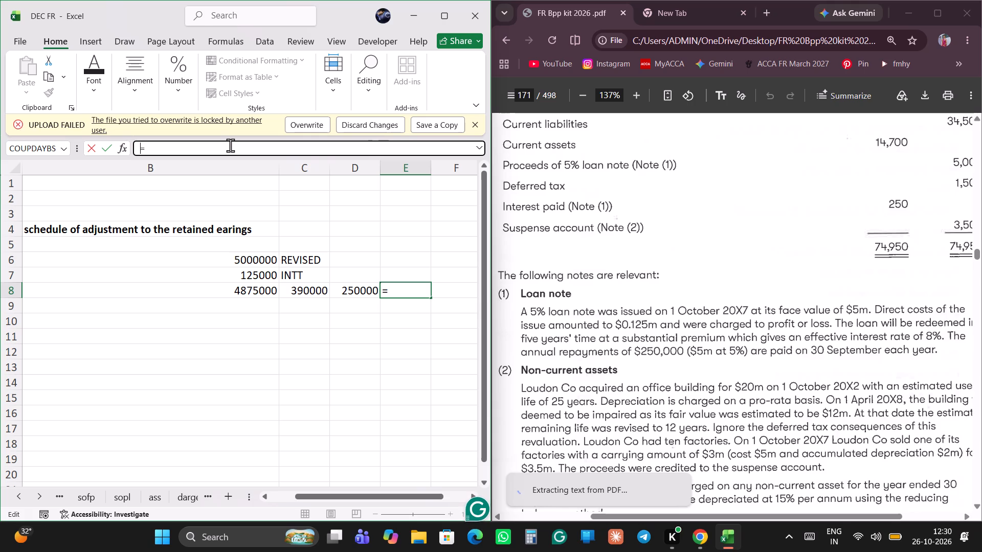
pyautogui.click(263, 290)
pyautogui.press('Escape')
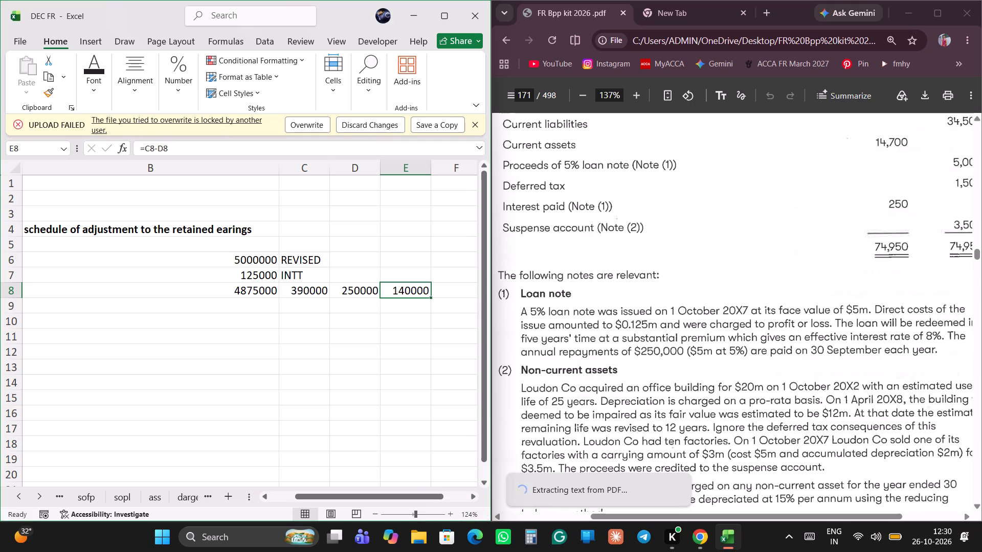
# Replace the formula in cell E8 with =B8+C8-D8 to calculate the loan note's year-end carrying amount.
pyautogui.press('BackSpace')
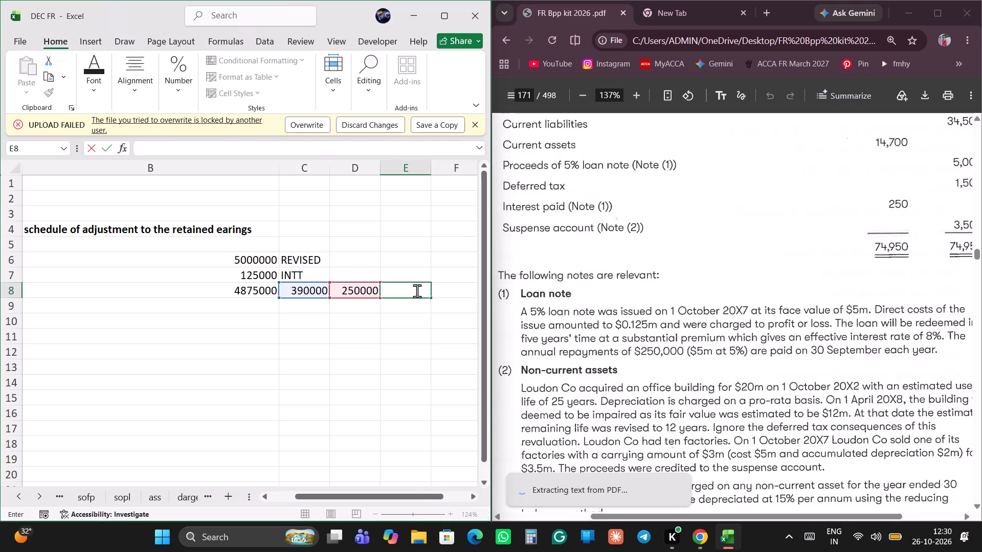
pyautogui.press('Left')
pyautogui.press('Right')
pyautogui.press('=')
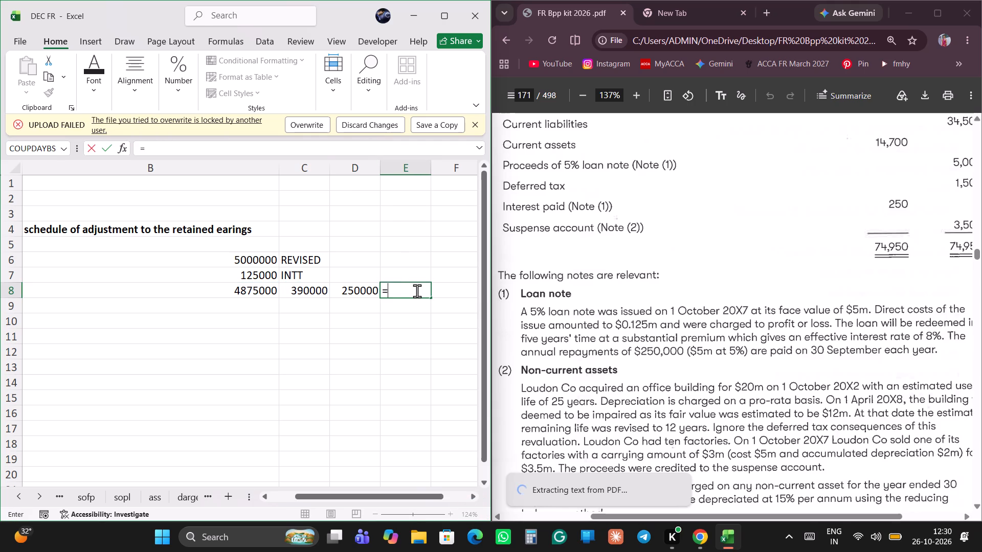
pyautogui.press('Left')
pyautogui.press('Left')
pyautogui.press('Left')
pyautogui.press('+')
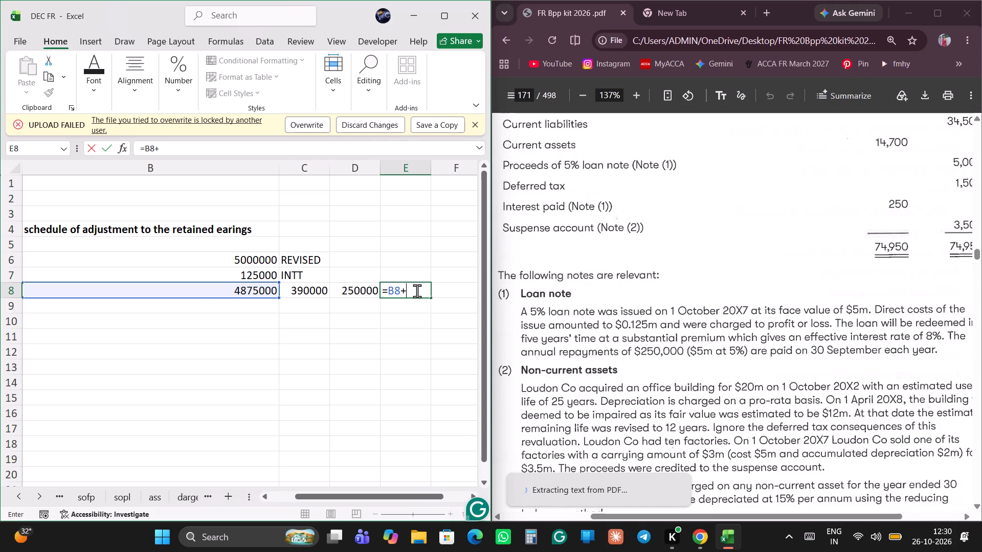
pyautogui.press('Left')
pyautogui.press('Left')
pyautogui.press('-')
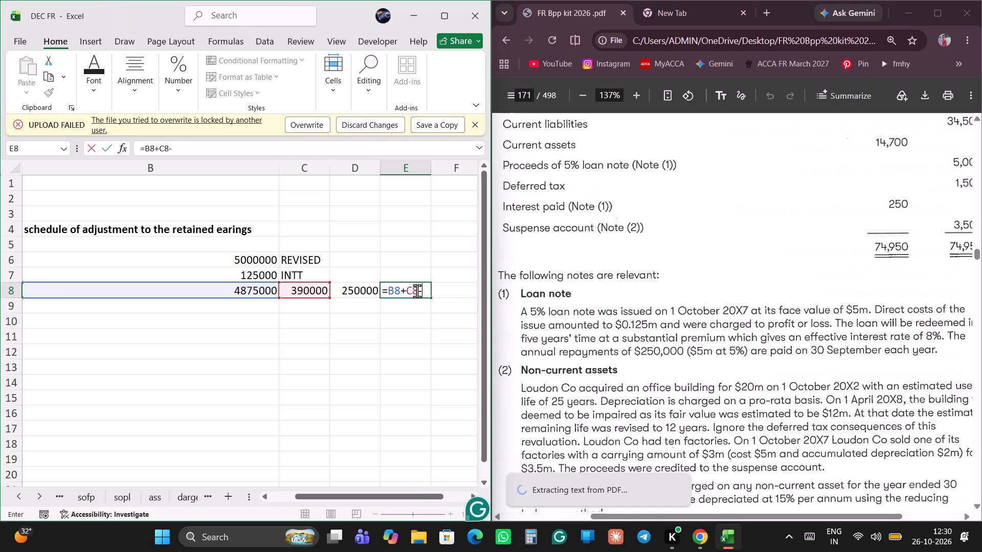
pyautogui.press('Left')
pyautogui.press('Return')
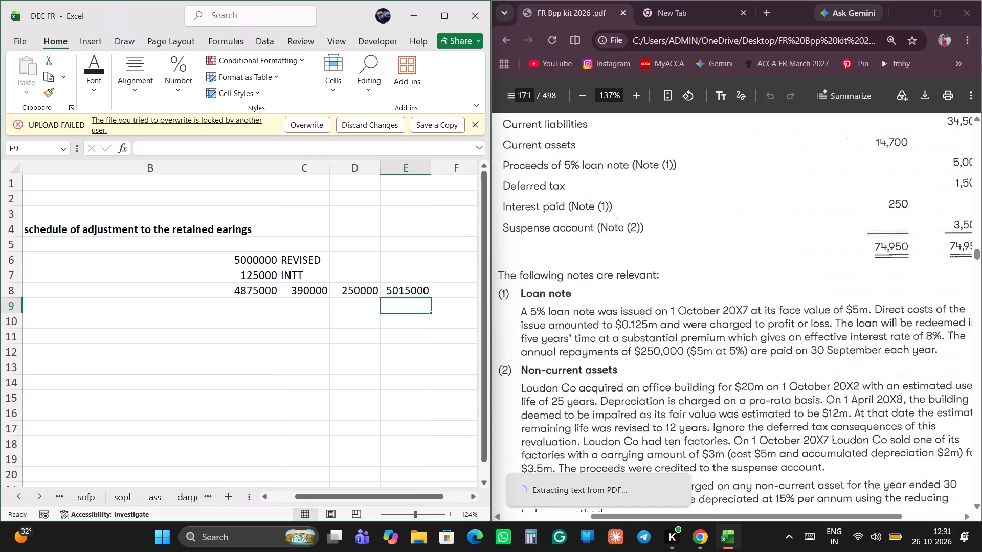
# Enter the label "YR CA POF LOAN NOTE" in cell E7, above the year-end loan balance.
pyautogui.click(414, 267)
pyautogui.write('YR')
pyautogui.press('space')
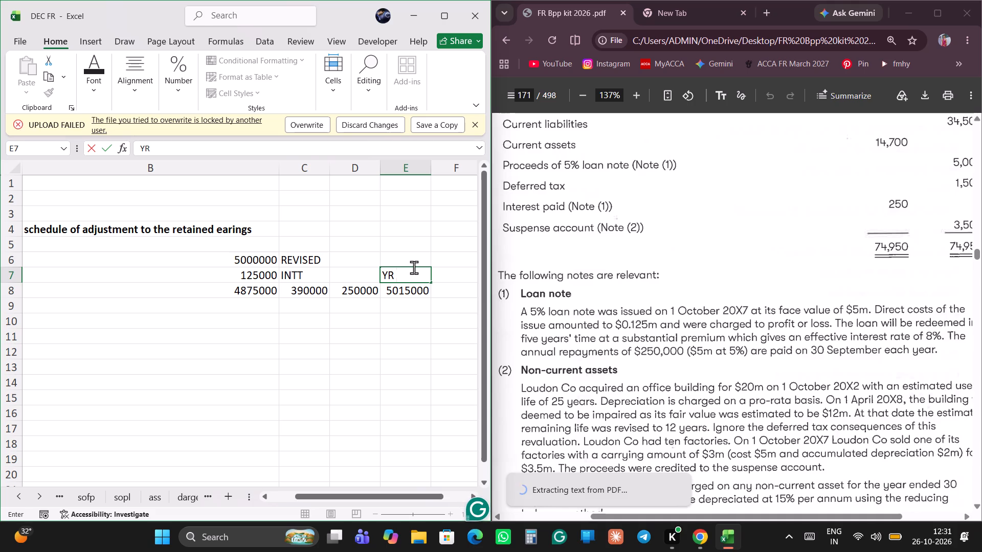
pyautogui.write('A')
pyautogui.press('space')
pyautogui.press('BackSpace')
pyautogui.press('BackSpace')
pyautogui.write('CA')
pyautogui.press('space')
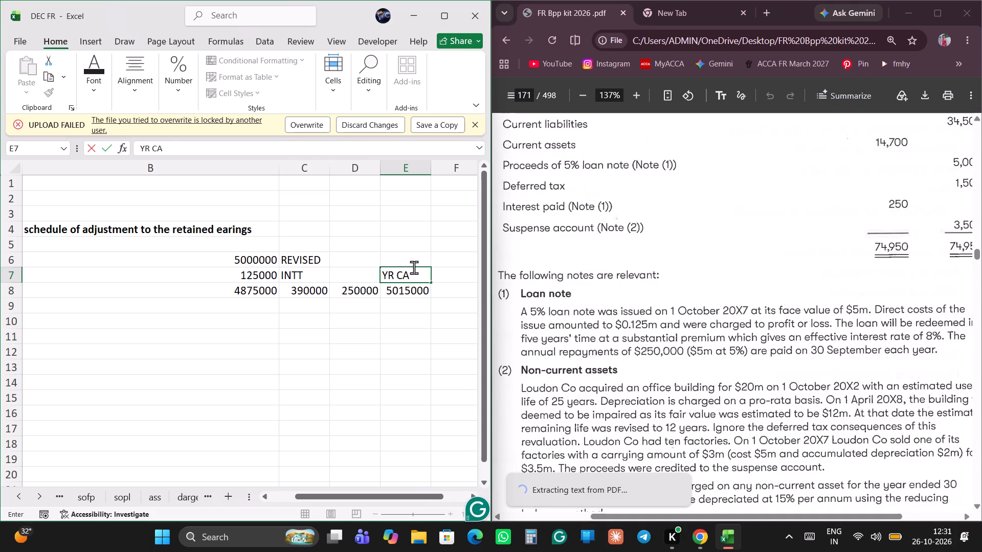
pyautogui.write('PF')
pyautogui.press('BackSpace')
pyautogui.press('i')
pyautogui.press('BackSpace')
pyautogui.write('OF LOAN')
pyautogui.press('space')
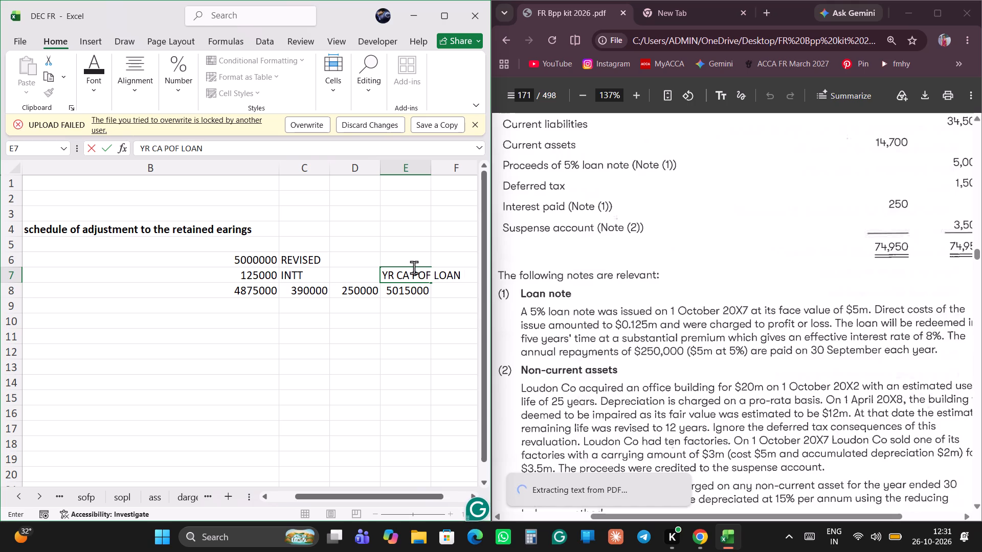
pyautogui.write('NOTE')
pyautogui.press('space')
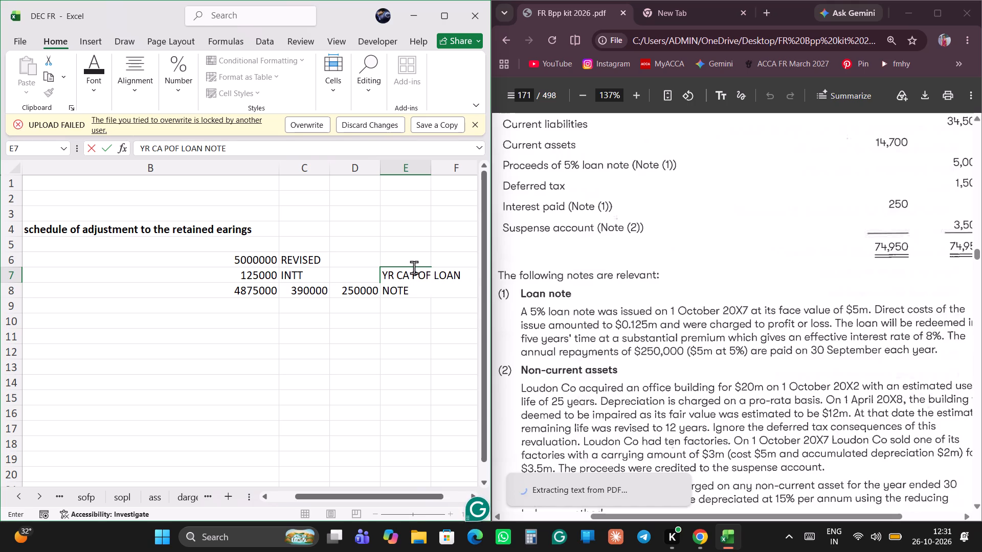
pyautogui.press('Return')
# Insert "END" after "YR" in the loan note label in cell E7.
pyautogui.click(394, 277)
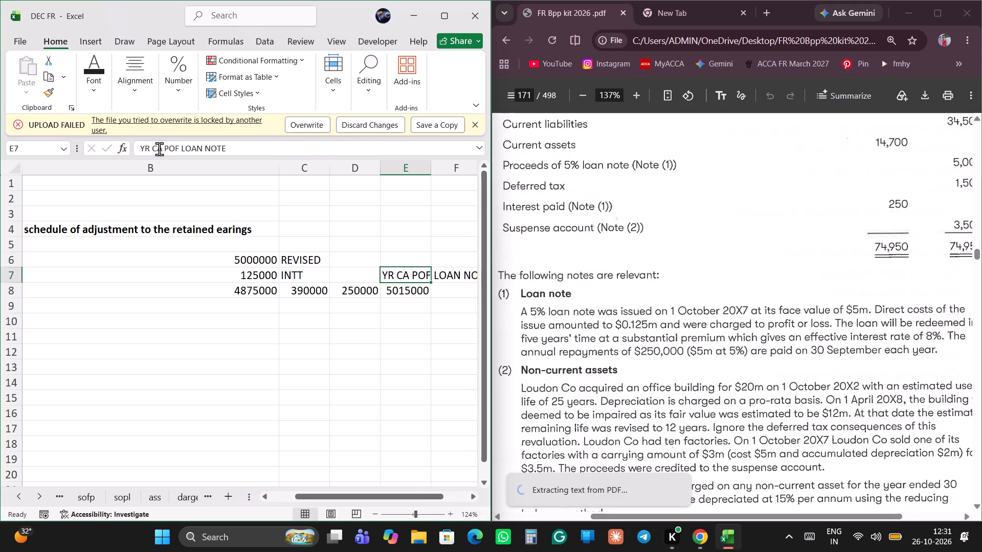
pyautogui.click(151, 146)
pyautogui.press('space')
pyautogui.write('END')
pyautogui.press('space')
pyautogui.press('Return')
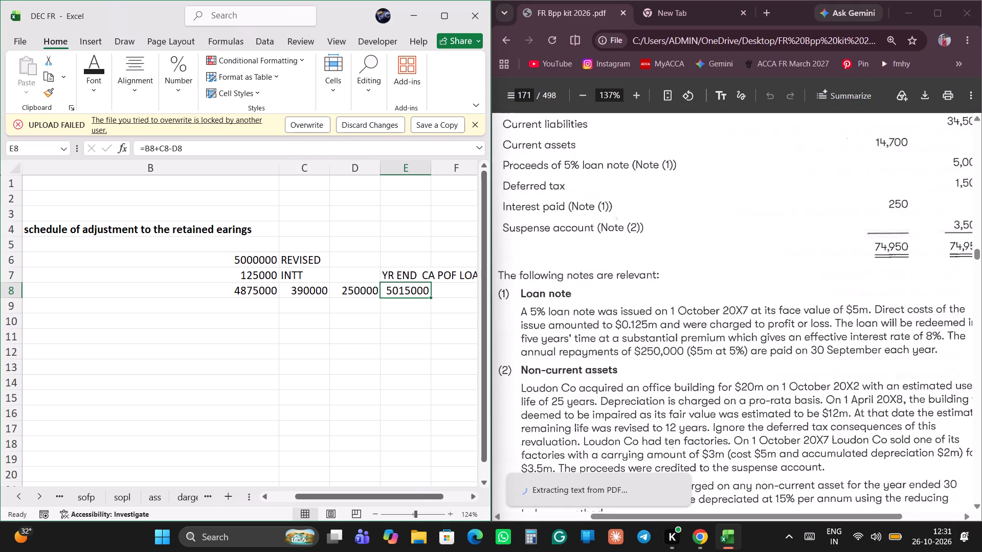
# Enter the label "PAYMENT" in cell D7, above the annual repayment figure.
pyautogui.press('Left')
pyautogui.press('Up')
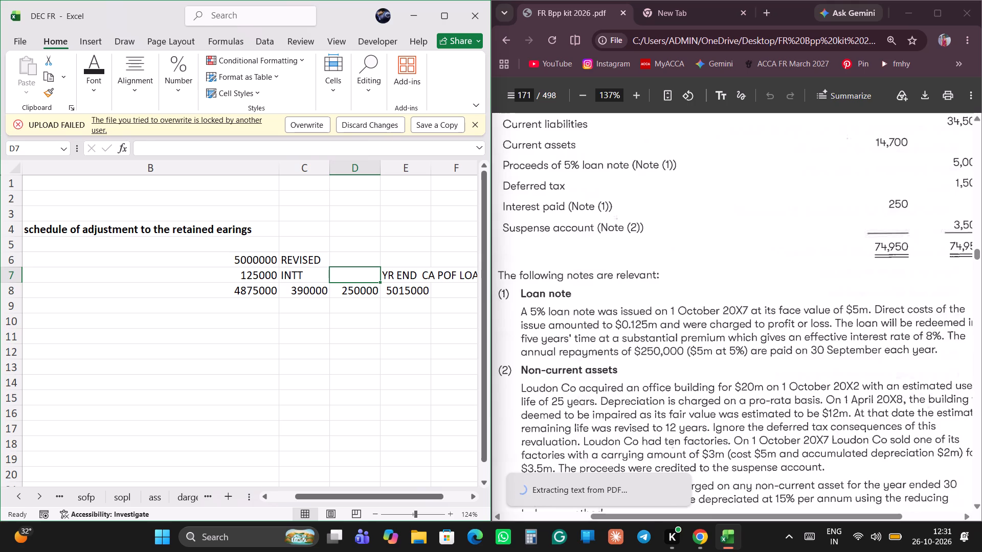
pyautogui.write('PAYMNET')
pyautogui.press('space')
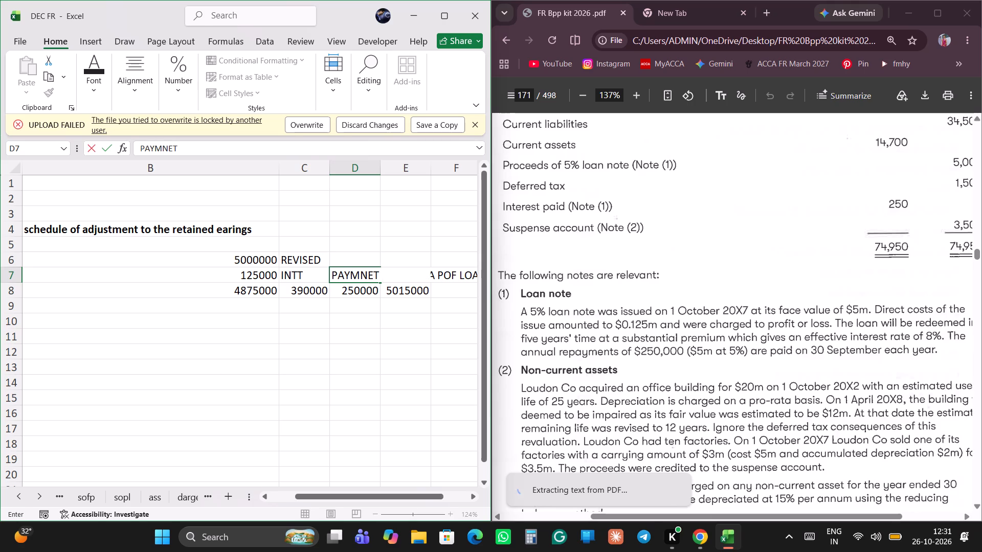
pyautogui.press('BackSpace')
pyautogui.press('BackSpace')
pyautogui.press('BackSpace')
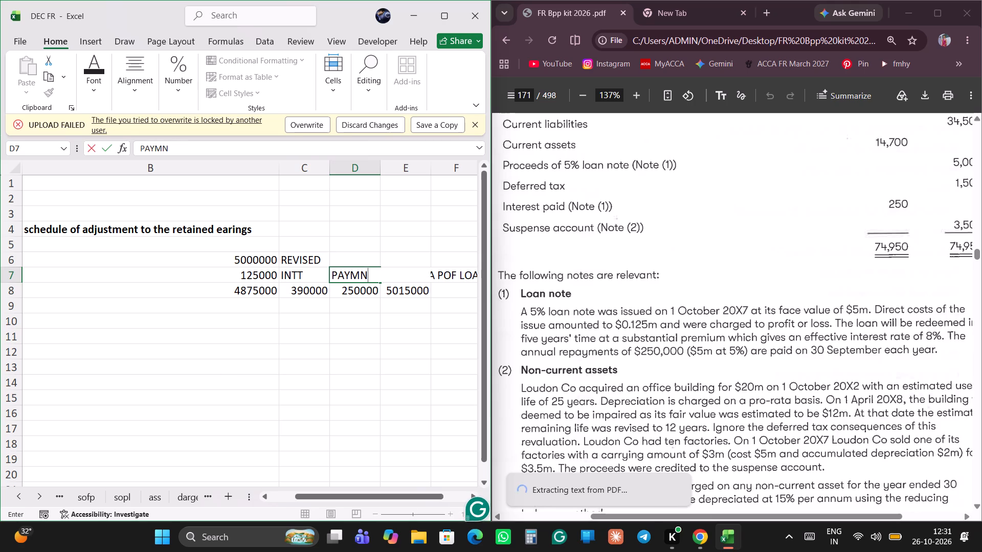
pyautogui.press('BackSpace')
pyautogui.write('ENT')
pyautogui.press('space')
pyautogui.press('Return')
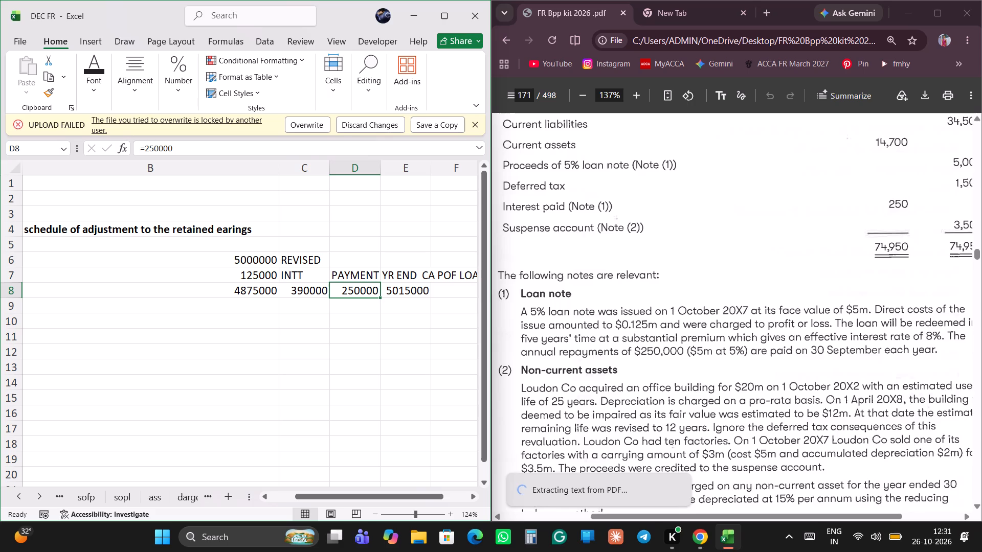
# Extend the interest label in cell C7 to read "INTT @8".
pyautogui.press('Left')
pyautogui.press('Up')
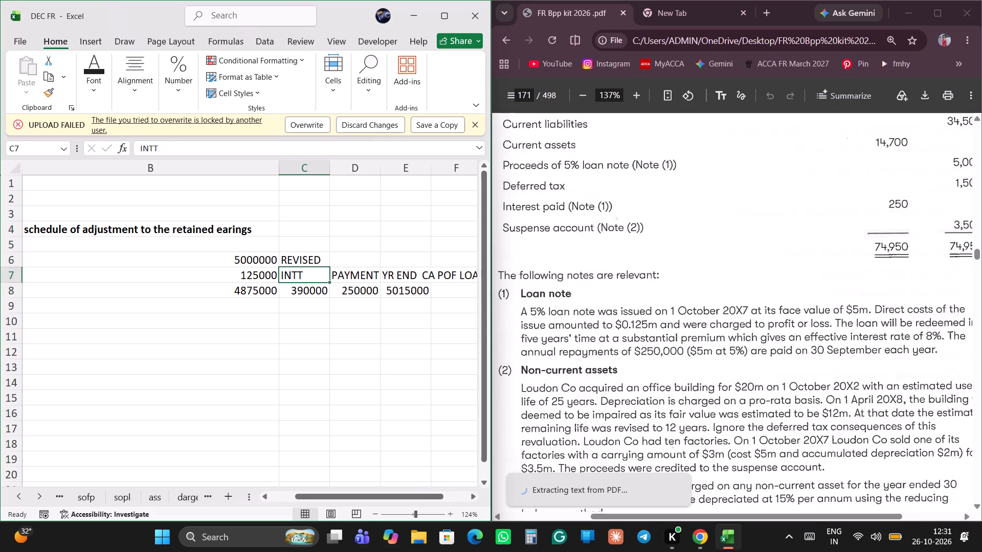
pyautogui.click(227, 146)
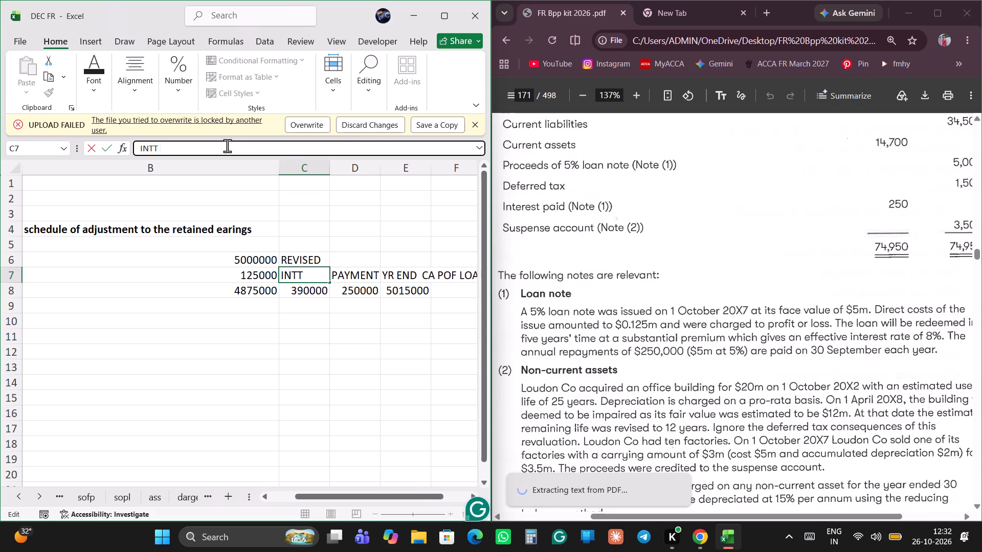
pyautogui.hotkey('shift', '@')
pyautogui.press('8')
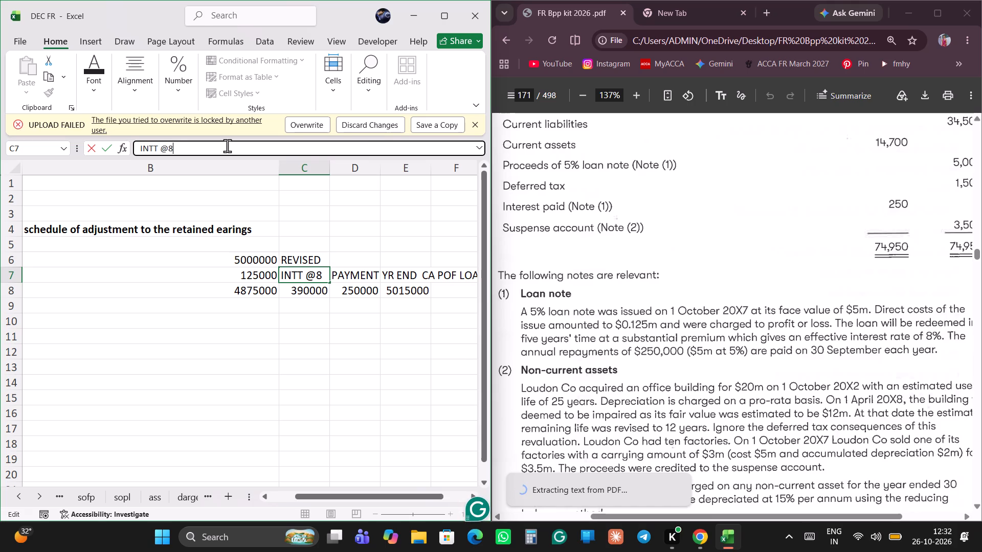
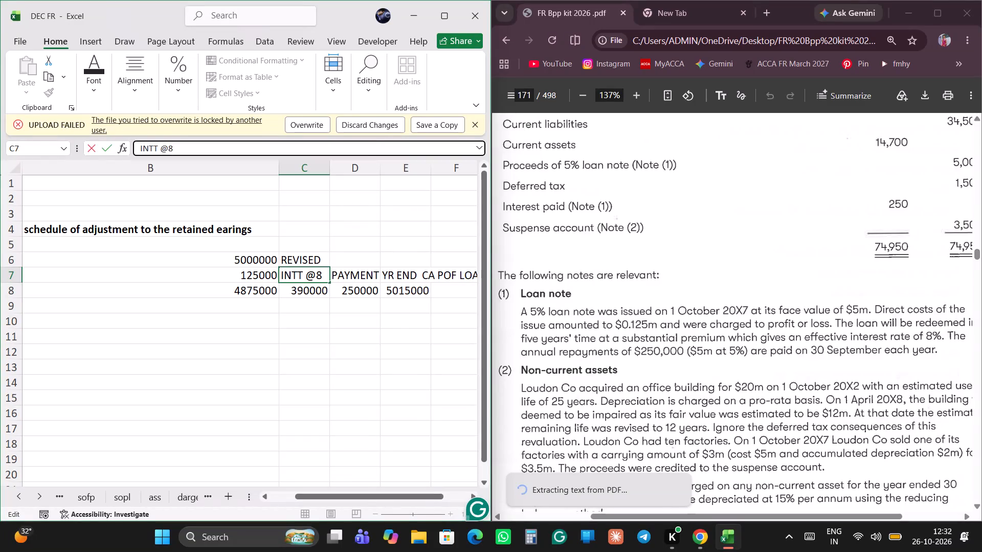
# Finish the "INTT @8" label entry in cell C7 and select the empty cell C10 below the loan working.
pyautogui.click(288, 348)
pyautogui.click(296, 320)
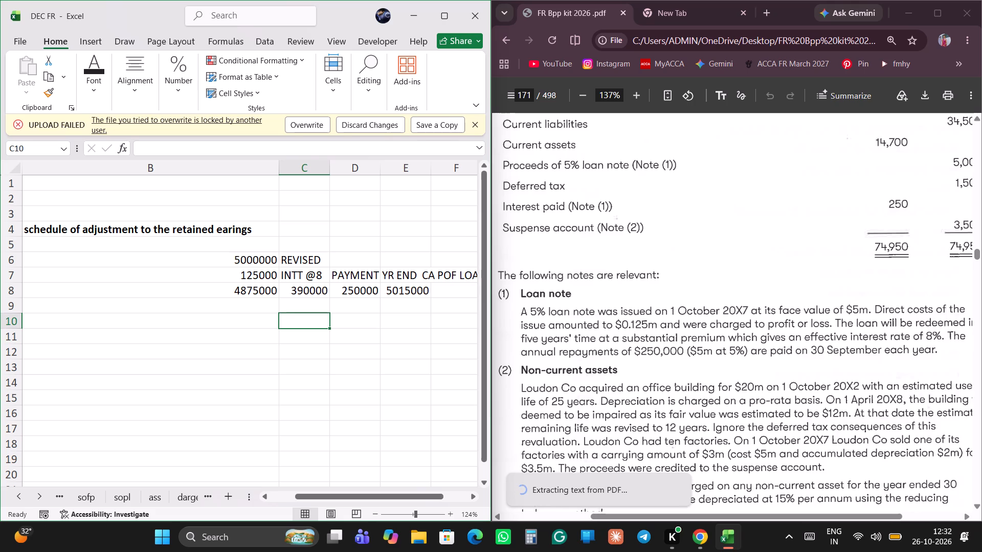
# Review the trial balance figures and the loan note details in the Loudon Co question.
pyautogui.scroll(2, 792, 242)
pyautogui.hscroll(-1, 792, 242)
pyautogui.scroll(-1, 792, 242)
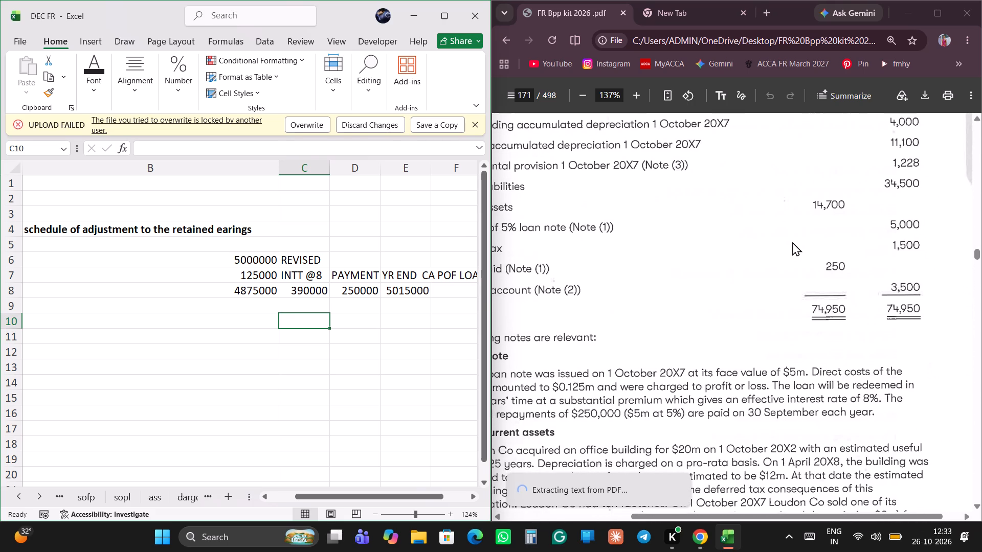
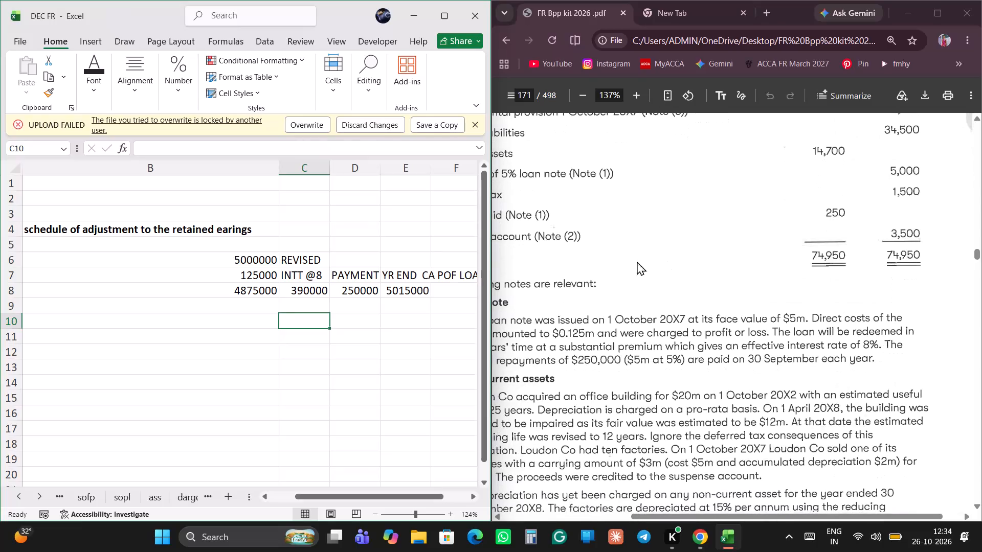
# Enter the label "REVISED RETANIED" in cell A20, well below the loan note working.
pyautogui.hscroll(3, 299, 325)
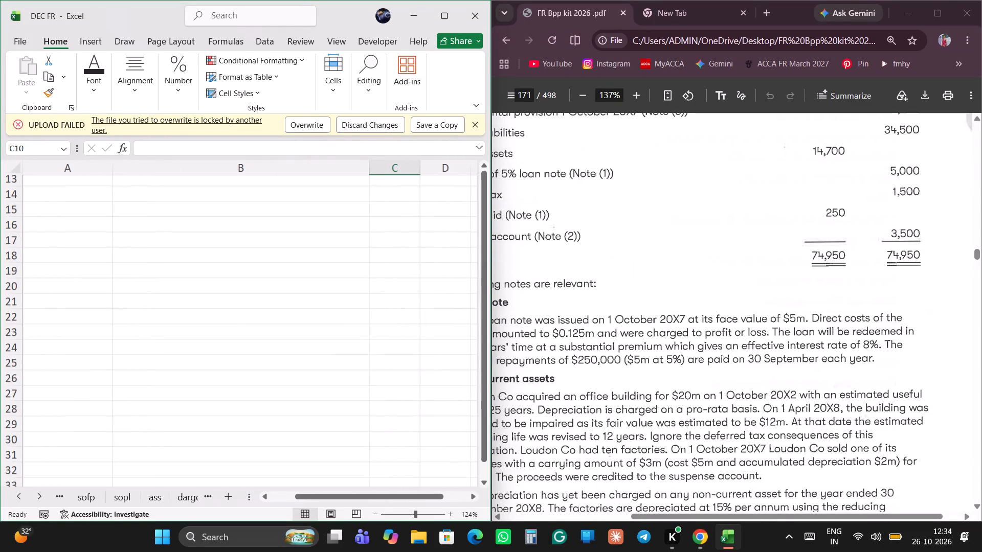
pyautogui.click(84, 294)
pyautogui.write('REI')
pyautogui.press('BackSpace')
pyautogui.write('VISED')
pyautogui.press('space')
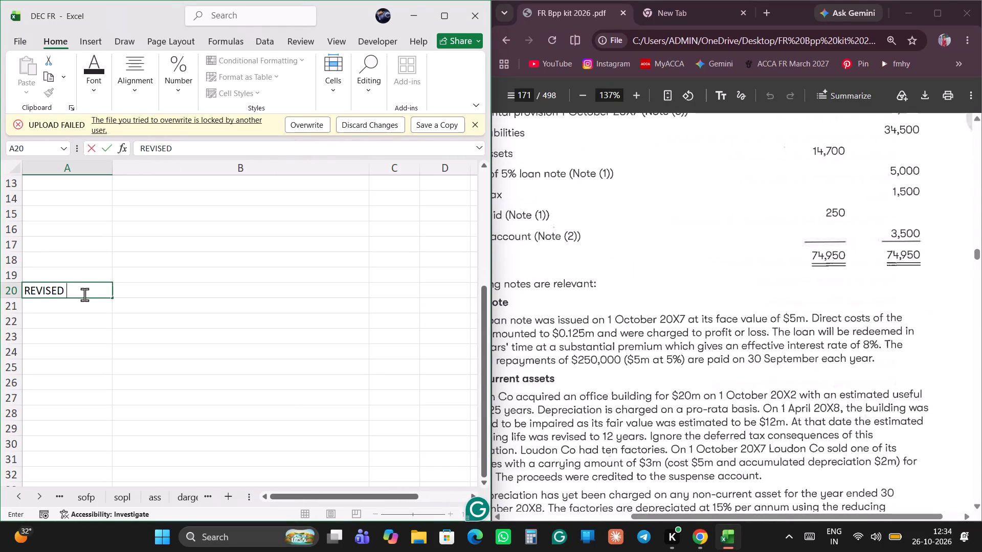
pyautogui.write('RETANIED')
pyautogui.press('space')
pyautogui.press('Return')
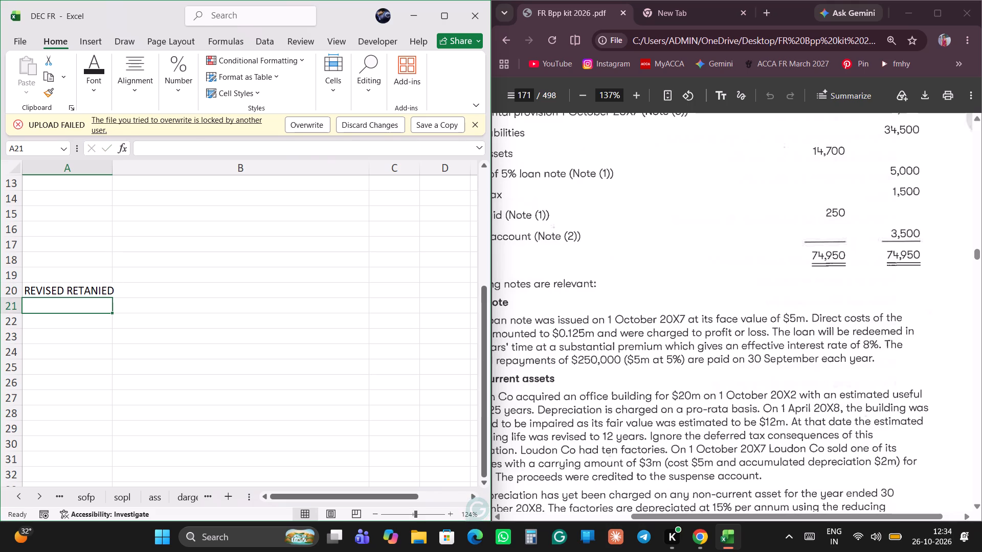
# Enter the label "ISSUSE" in cell A21 for the issue cost adjustment.
pyautogui.write('ISSE')
pyautogui.press('space')
pyautogui.press('BackSpace')
pyautogui.press('BackSpace')
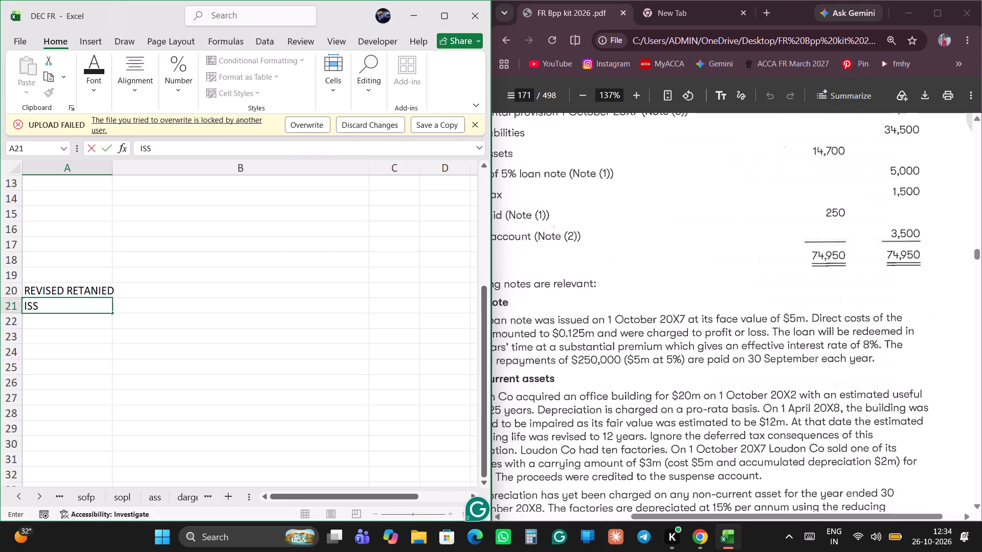
pyautogui.write('USE')
pyautogui.press('space')
pyautogui.press('Return')
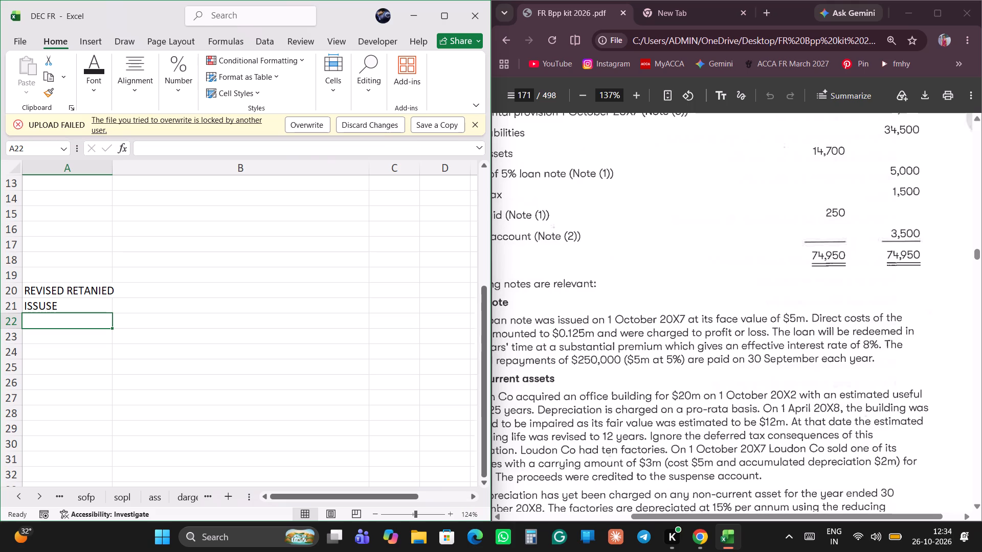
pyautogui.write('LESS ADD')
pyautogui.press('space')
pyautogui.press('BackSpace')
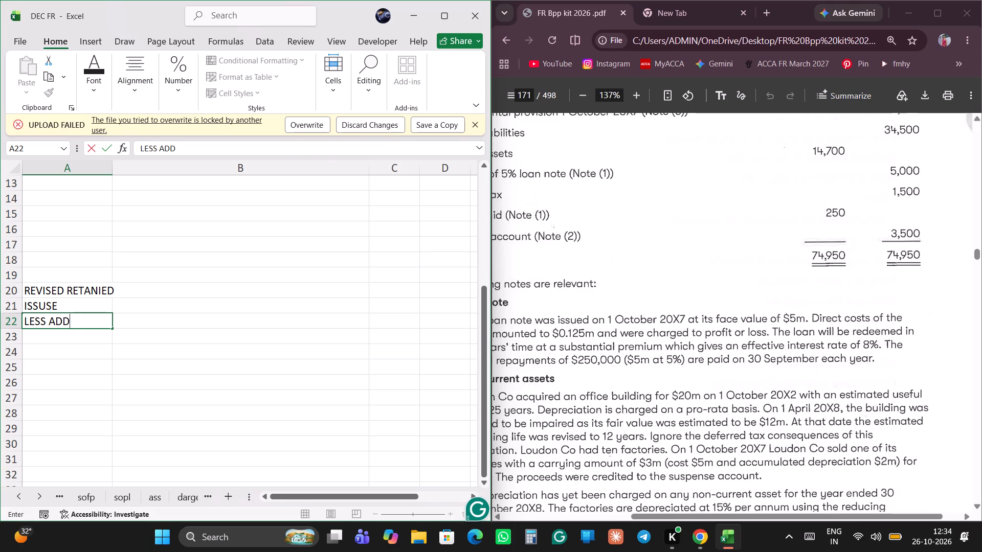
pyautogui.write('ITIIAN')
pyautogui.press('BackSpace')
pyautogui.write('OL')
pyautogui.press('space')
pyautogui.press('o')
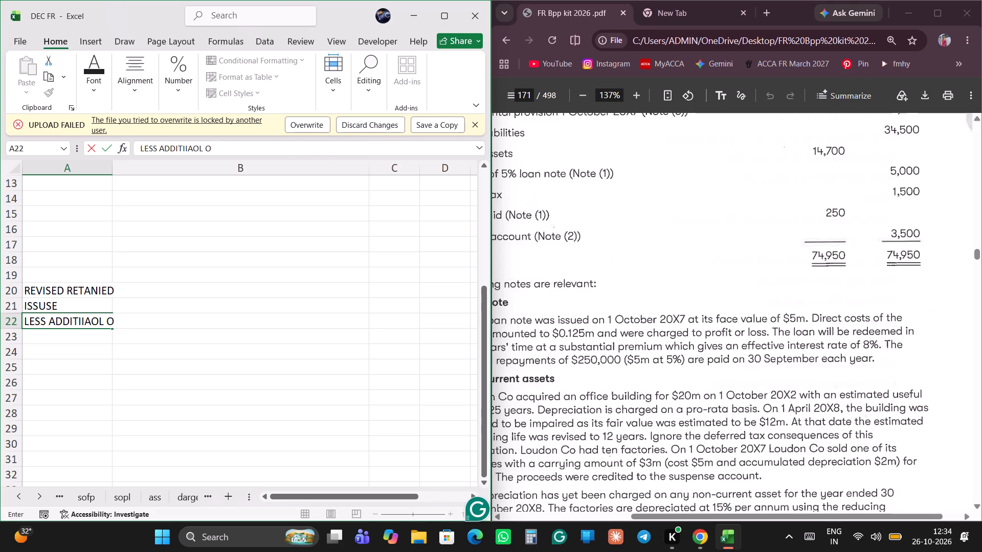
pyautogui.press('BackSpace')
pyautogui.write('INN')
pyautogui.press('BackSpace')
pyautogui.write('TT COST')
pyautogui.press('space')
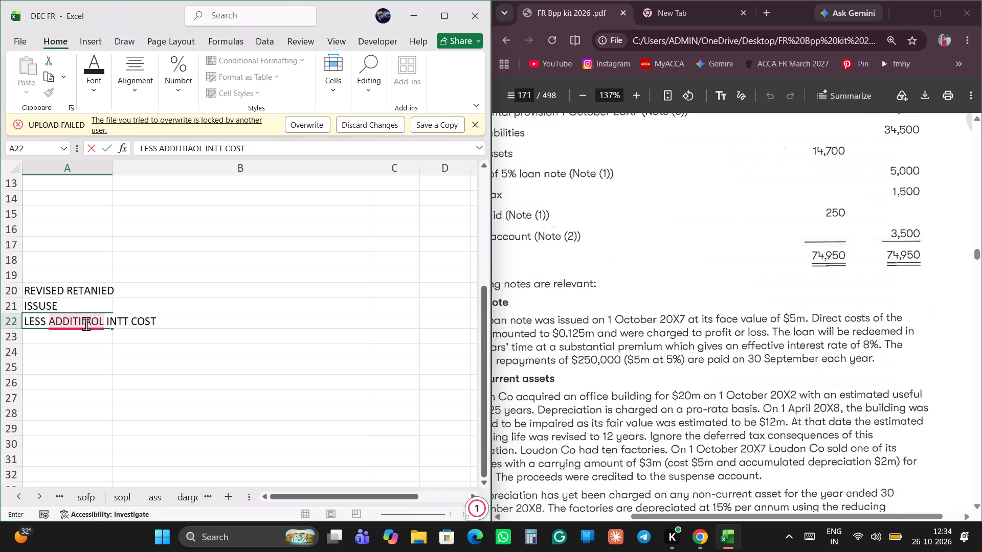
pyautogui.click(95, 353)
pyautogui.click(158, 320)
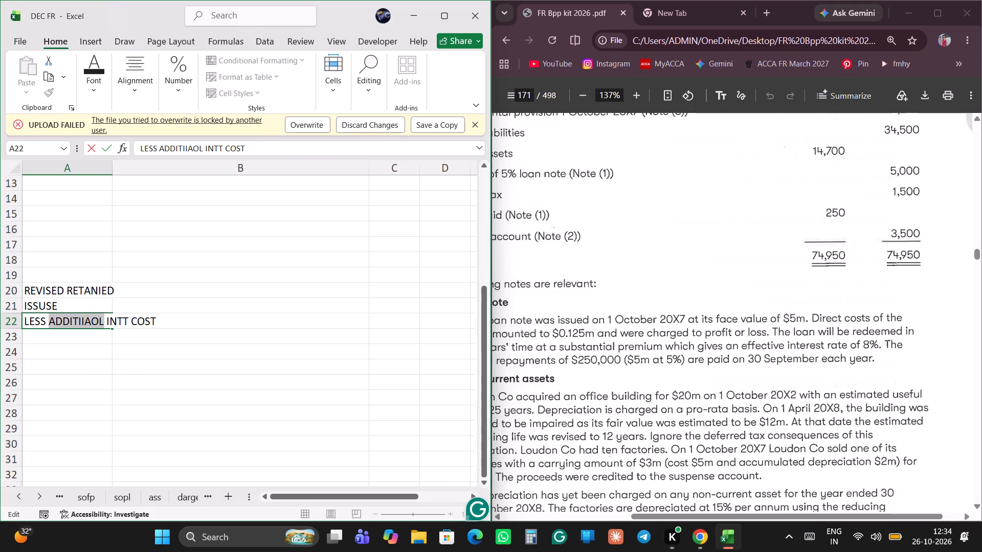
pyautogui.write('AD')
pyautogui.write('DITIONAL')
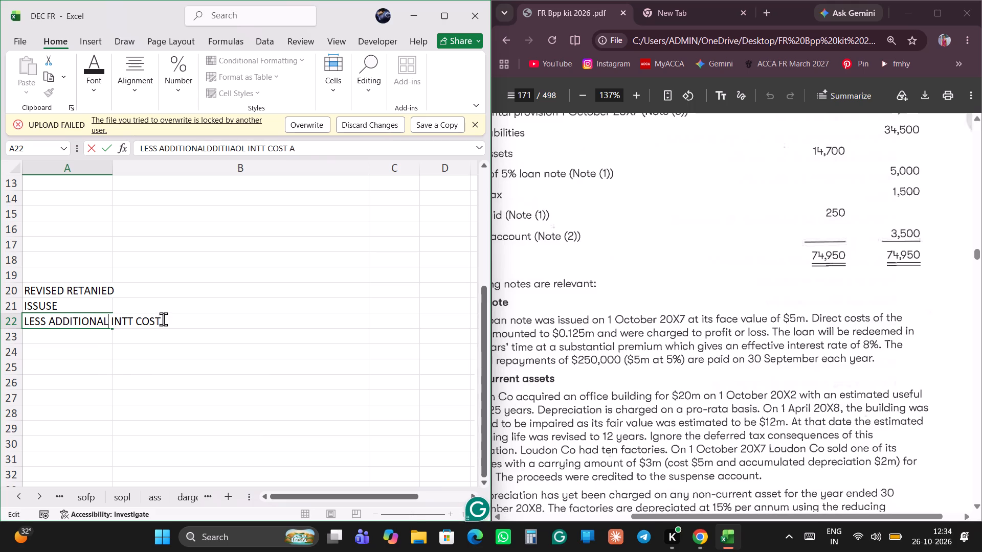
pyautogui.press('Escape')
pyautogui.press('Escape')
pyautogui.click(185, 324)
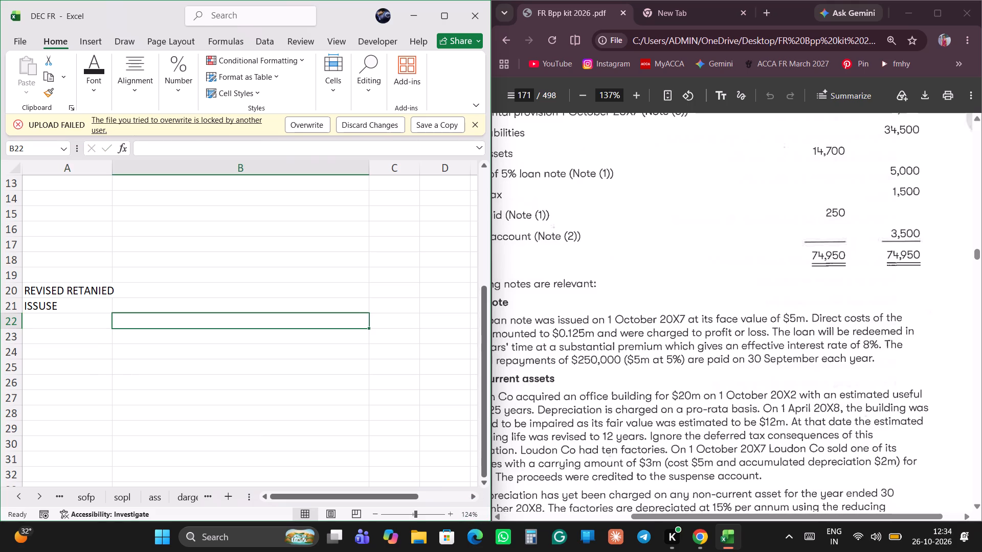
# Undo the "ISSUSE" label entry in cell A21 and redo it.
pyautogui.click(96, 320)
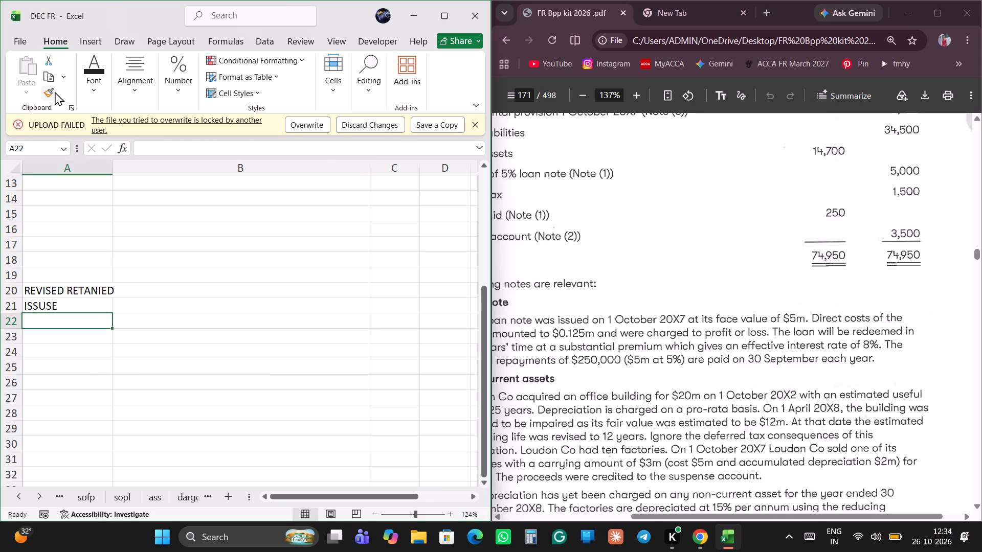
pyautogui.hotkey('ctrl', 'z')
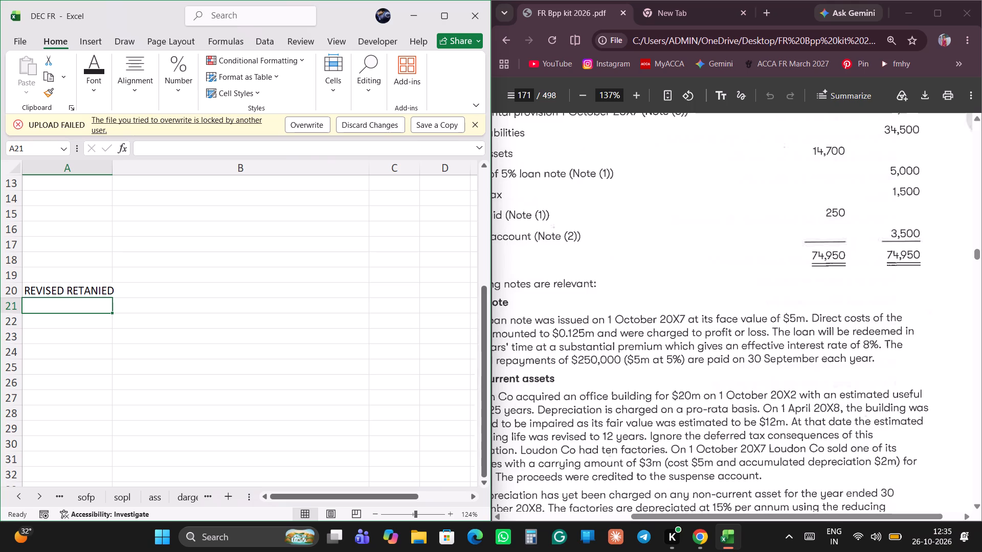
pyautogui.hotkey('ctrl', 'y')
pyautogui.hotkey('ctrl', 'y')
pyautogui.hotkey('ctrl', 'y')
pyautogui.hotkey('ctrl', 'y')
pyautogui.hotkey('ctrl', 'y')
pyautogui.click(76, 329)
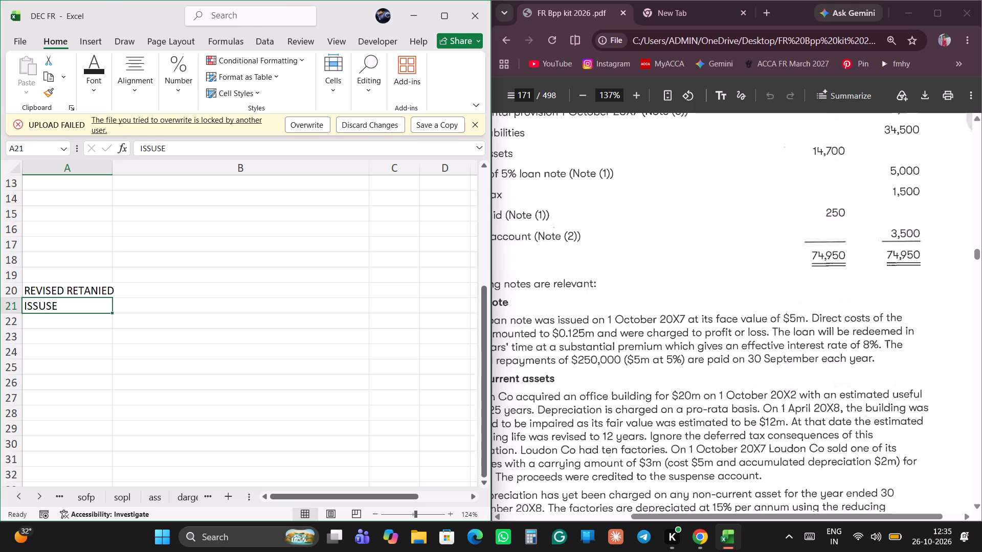
# Enter the label "LESS ADITITIONAL" in cell A22 for the extra interest adjustment.
pyautogui.click(66, 323)
pyautogui.write('LESS')
pyautogui.press('space')
pyautogui.write('ADITITION')
pyautogui.write('AL')
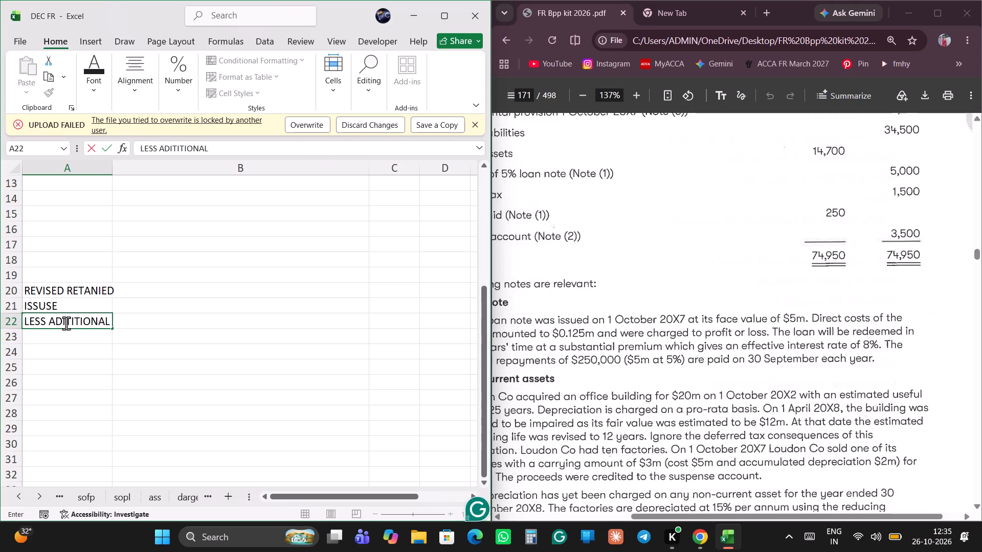
pyautogui.press('space')
pyautogui.press('Right')
# Fill in the retained earnings schedule amounts 4122, 125 and -140 in cells B20 to B22.
pyautogui.press('Up')
pyautogui.press('Up')
pyautogui.hscroll(1, 66, 323)
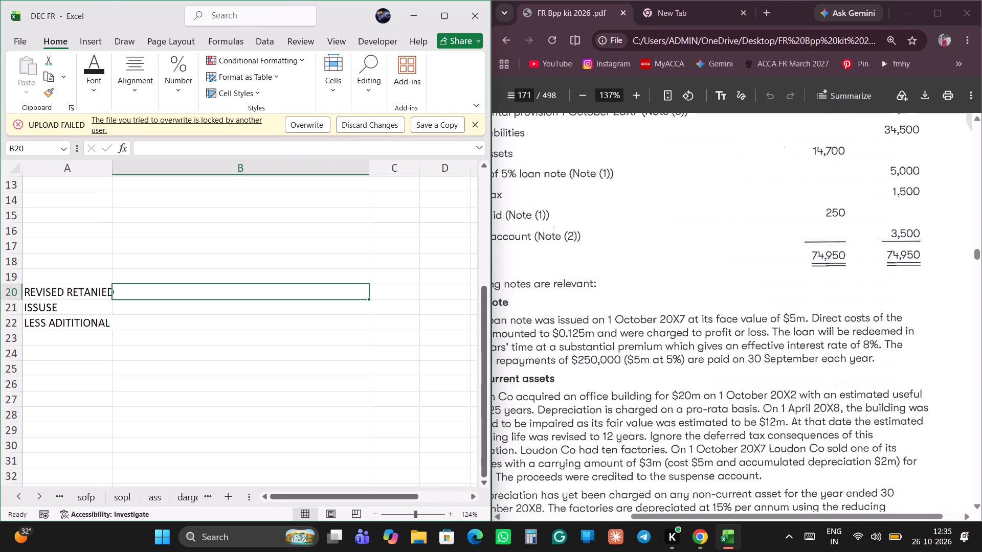
pyautogui.hscroll(1, 66, 323)
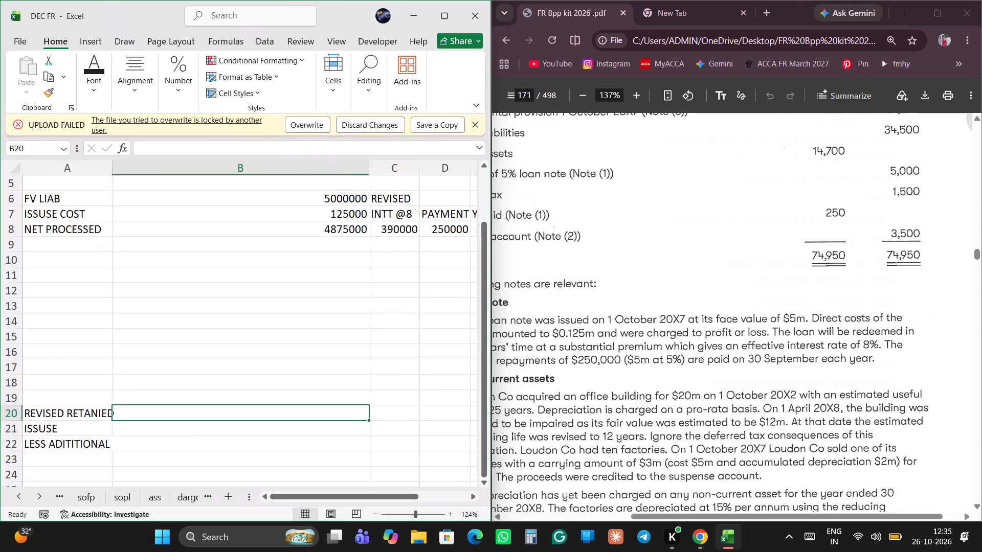
pyautogui.write('4122')
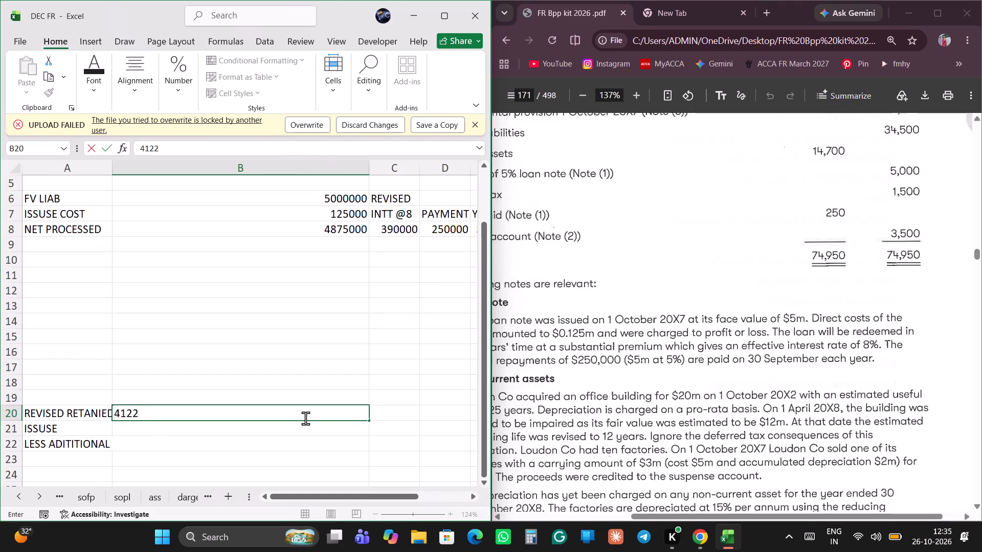
pyautogui.press('Return')
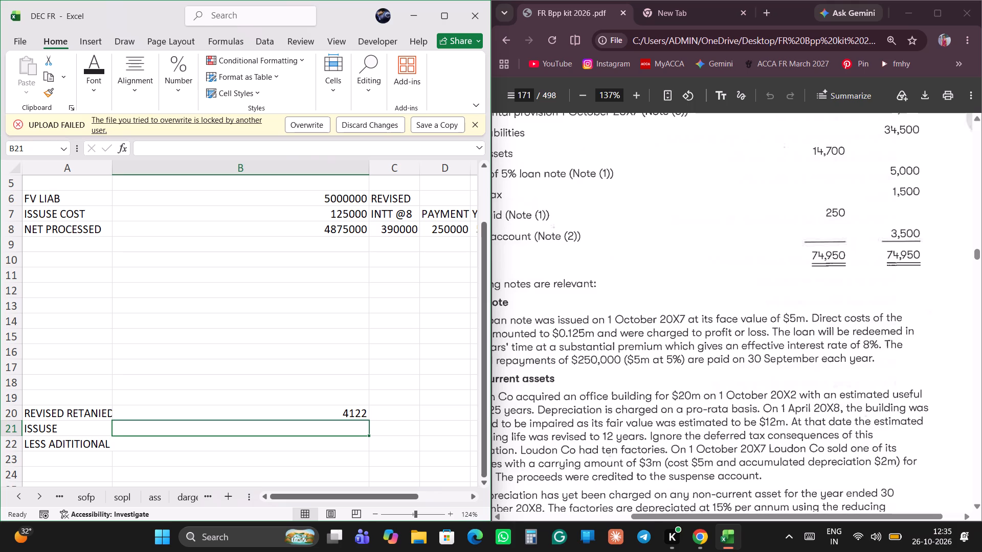
pyautogui.write('125')
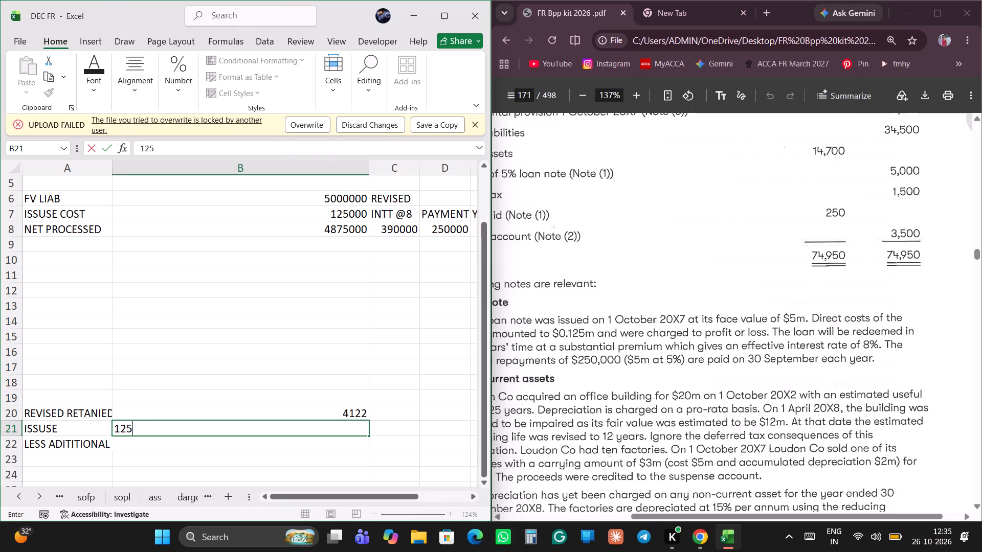
pyautogui.press('Return')
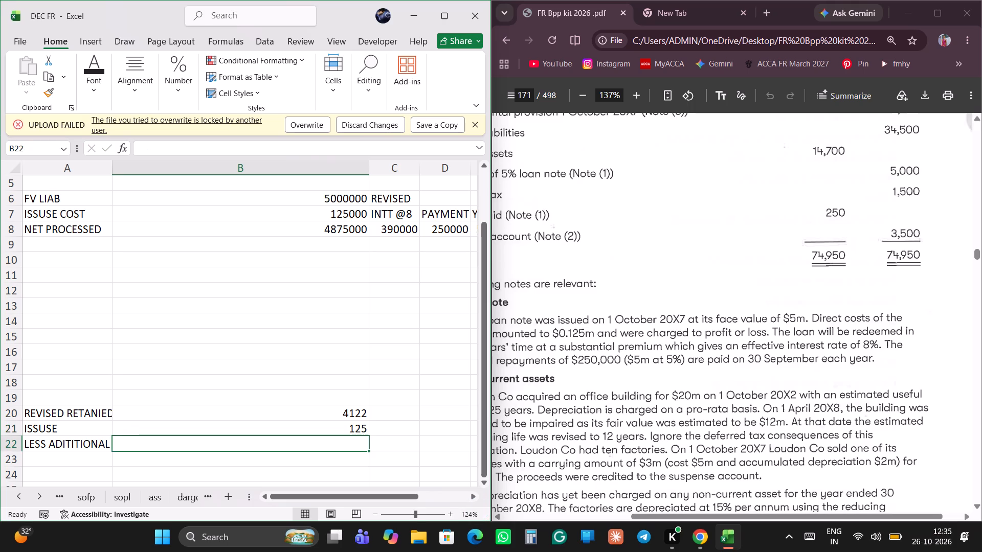
pyautogui.write('-140')
pyautogui.press('Return')
# Annotate the -140 adjustment with the working "[250-390]" in cell C22.
pyautogui.press('Right')
pyautogui.press('Up')
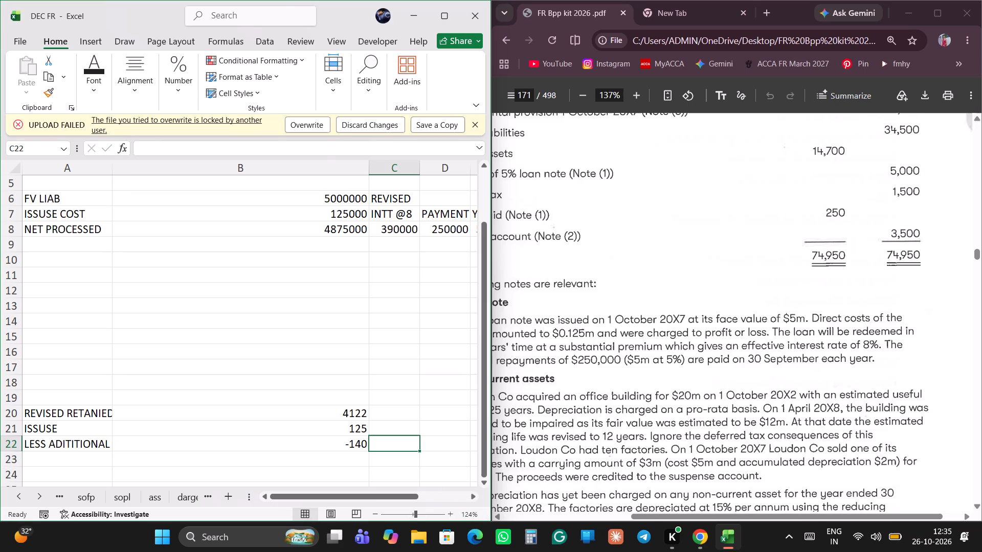
pyautogui.press('[')
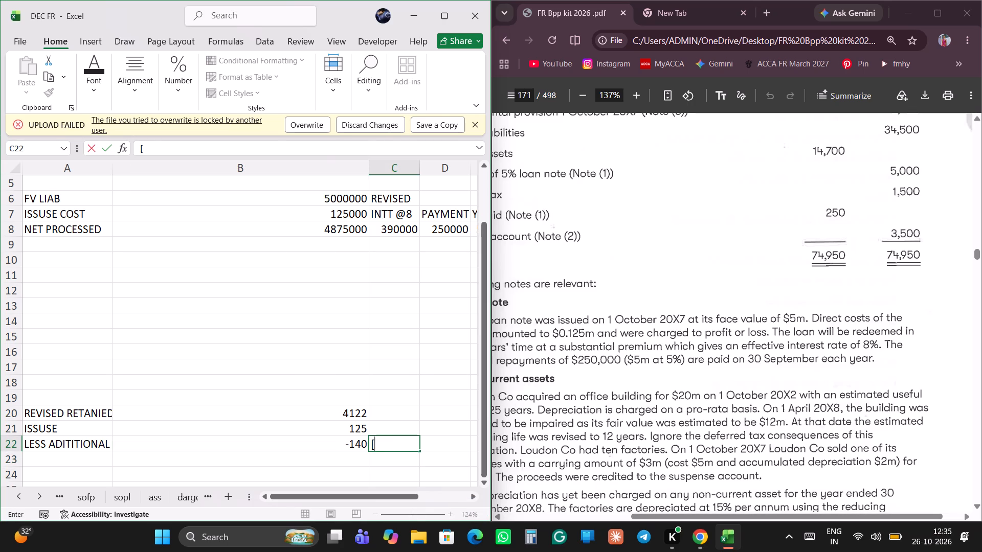
pyautogui.write('250')
pyautogui.press('BackSpace')
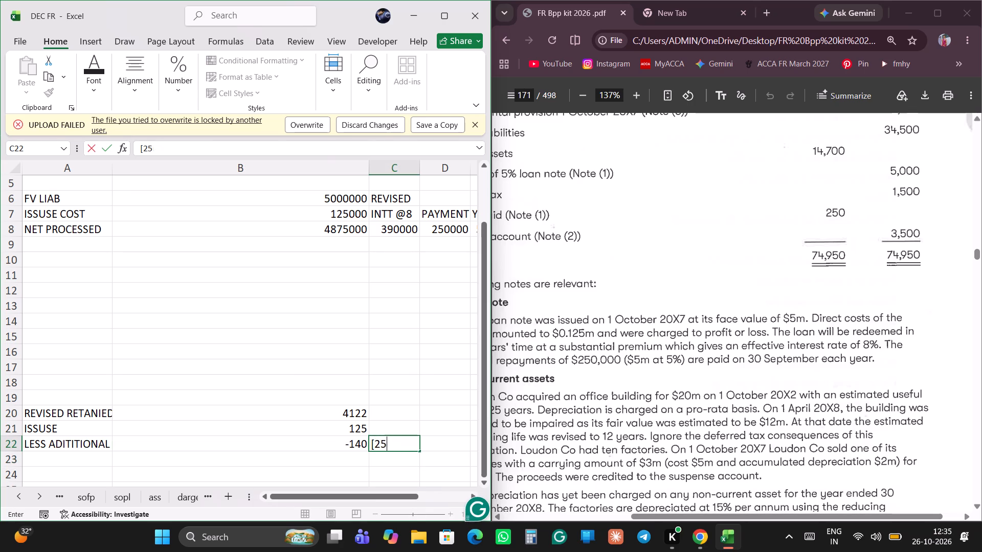
pyautogui.press('BackSpace')
pyautogui.press('BackSpace')
pyautogui.write('250')
pyautogui.write('-390')
pyautogui.press(']')
pyautogui.press('Return')
# Add a bold "NOTE 1" heading in cell A5 above the loan note working.
pyautogui.scroll(1, 381, 362)
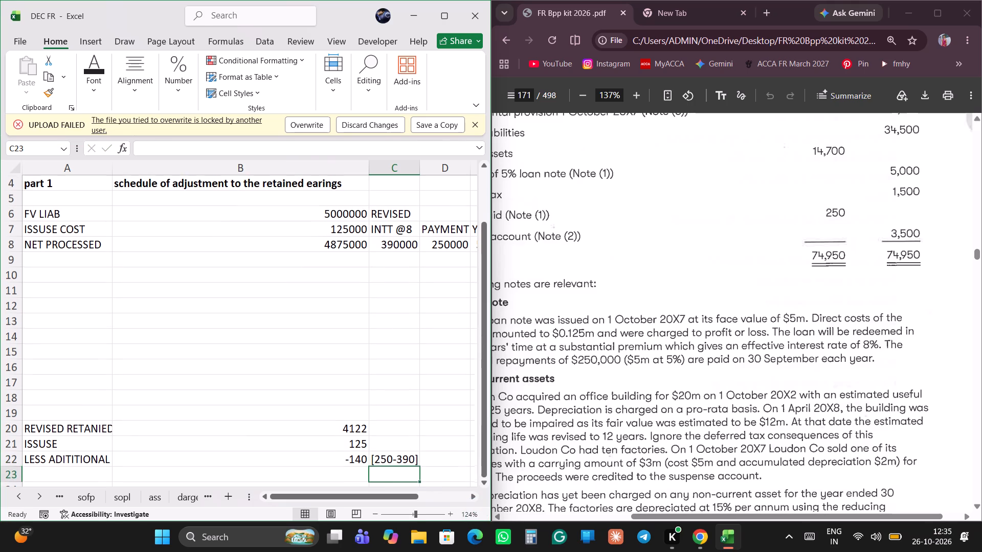
pyautogui.scroll(1, 381, 362)
pyautogui.scroll(1, 281, 347)
pyautogui.click(75, 238)
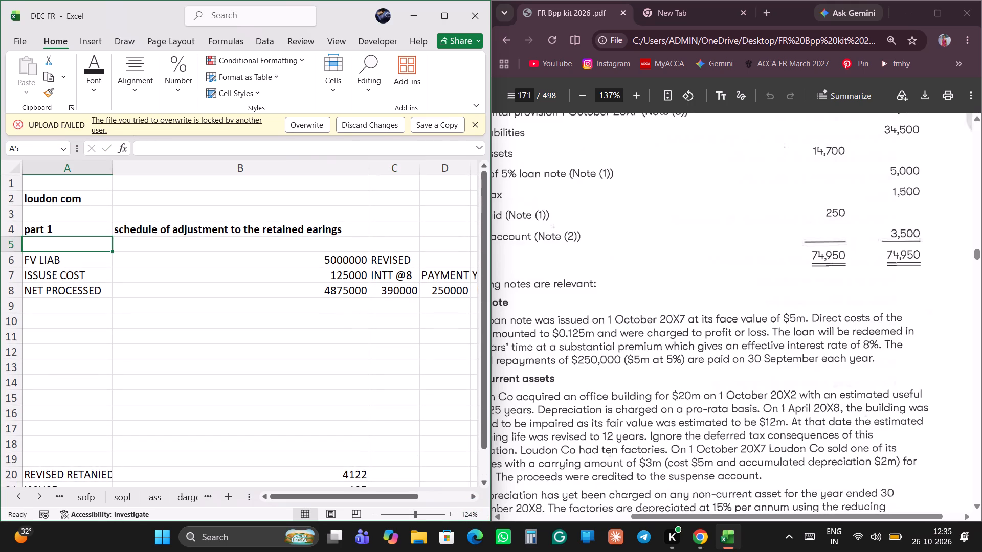
pyautogui.write('NOTE 1')
pyautogui.press('space')
pyautogui.press('Return')
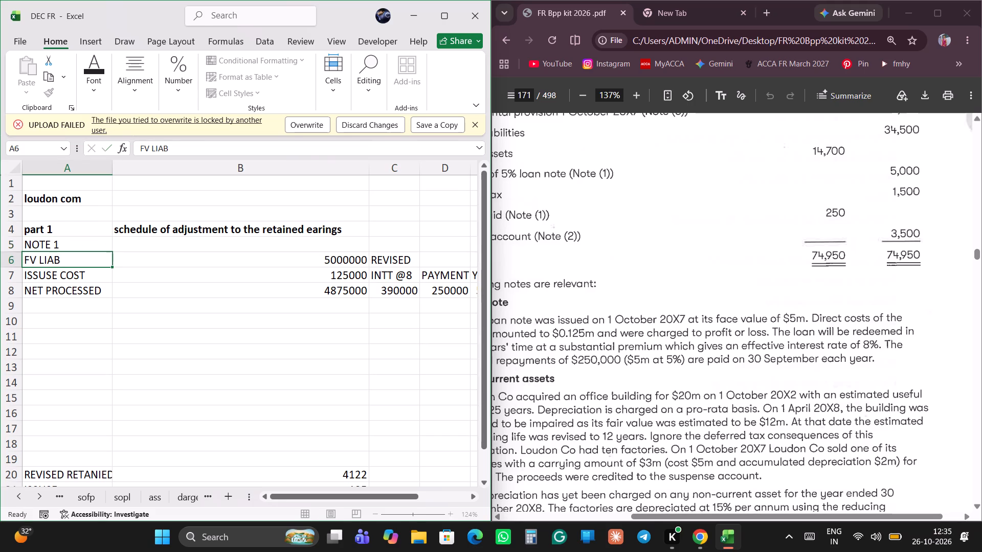
pyautogui.press('Up')
pyautogui.hotkey('ctrl', 'b')
pyautogui.hotkey('ctrl', 'b')
pyautogui.hotkey('ctrl', 'Down')
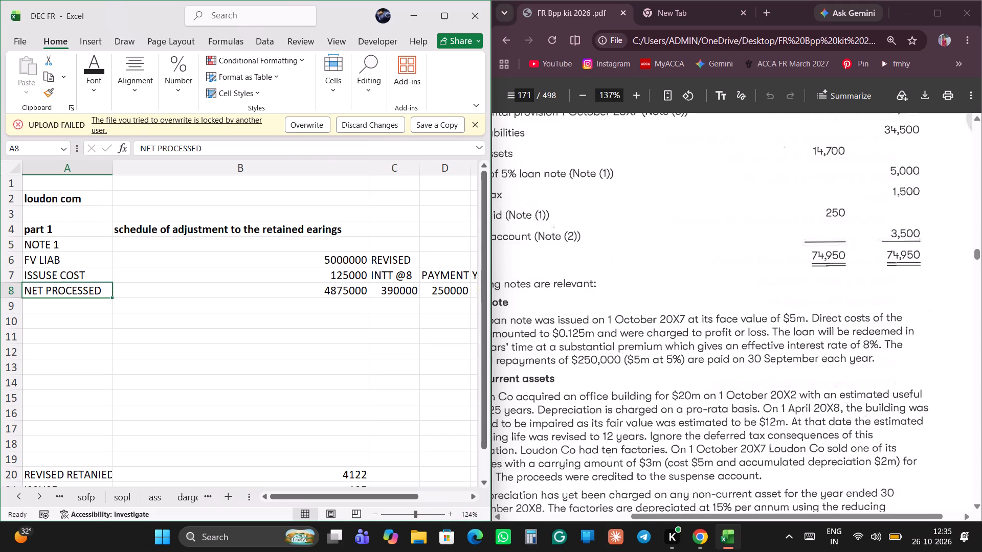
pyautogui.press('Down')
pyautogui.press('Up')
pyautogui.press('Up')
pyautogui.press('Up')
pyautogui.press('Up')
pyautogui.hotkey('ctrl', 'b')
# Add a bold "NOTE 2" heading in cell A10 below the loan note working.
pyautogui.press('Down')
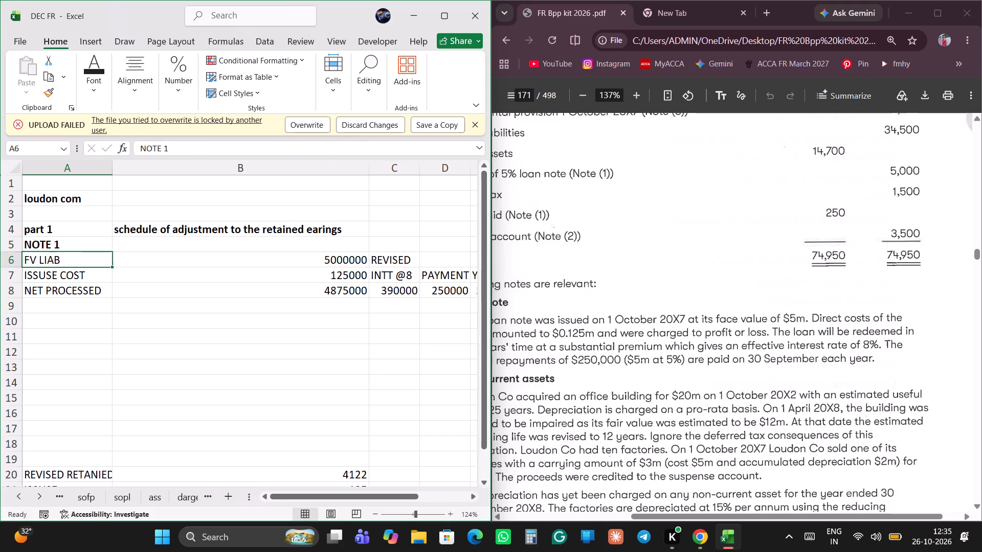
pyautogui.press('Down')
pyautogui.press('Down')
pyautogui.press('Down')
pyautogui.press('Down')
pyautogui.hotkey('ctrl', 'b')
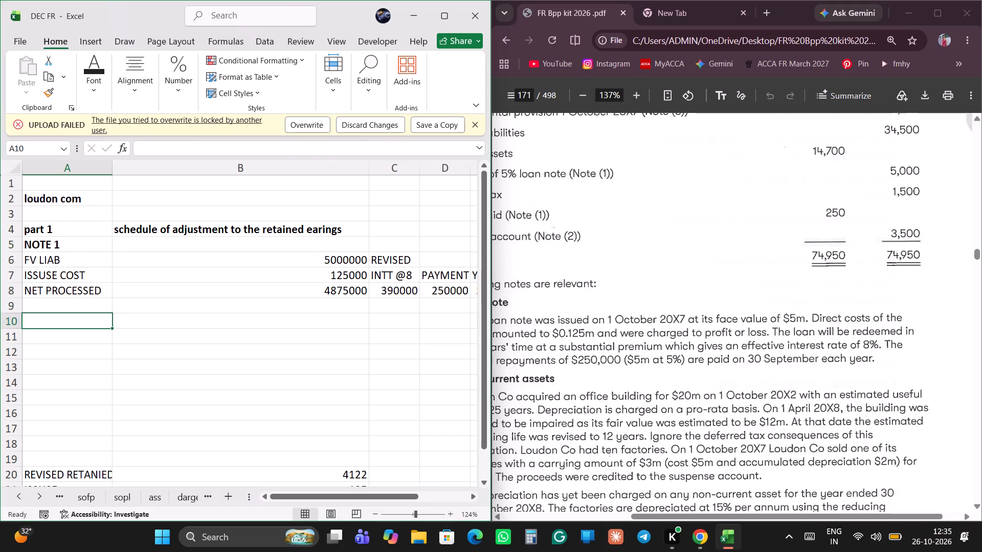
pyautogui.write('NOTE')
pyautogui.press('space')
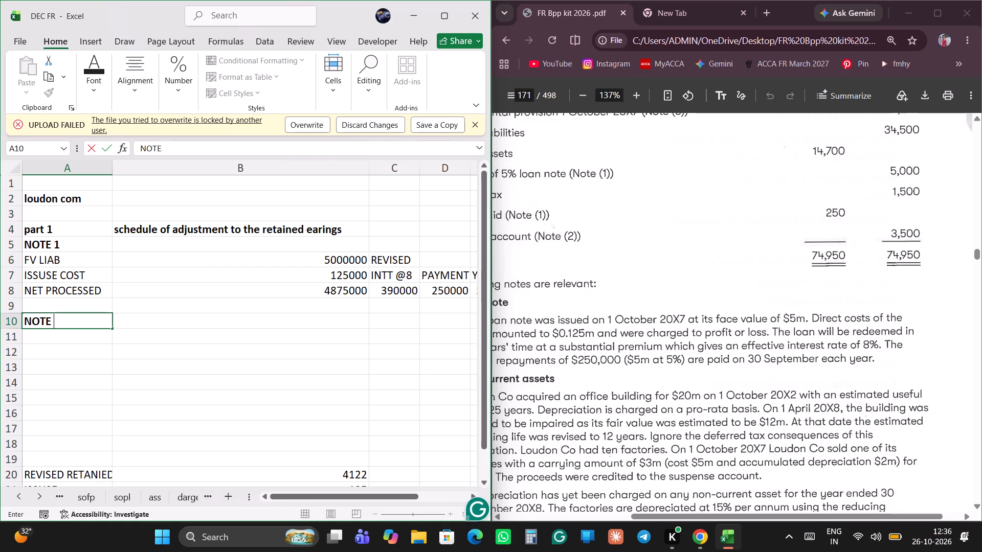
pyautogui.write('2')
pyautogui.press('space')
pyautogui.press('Return')
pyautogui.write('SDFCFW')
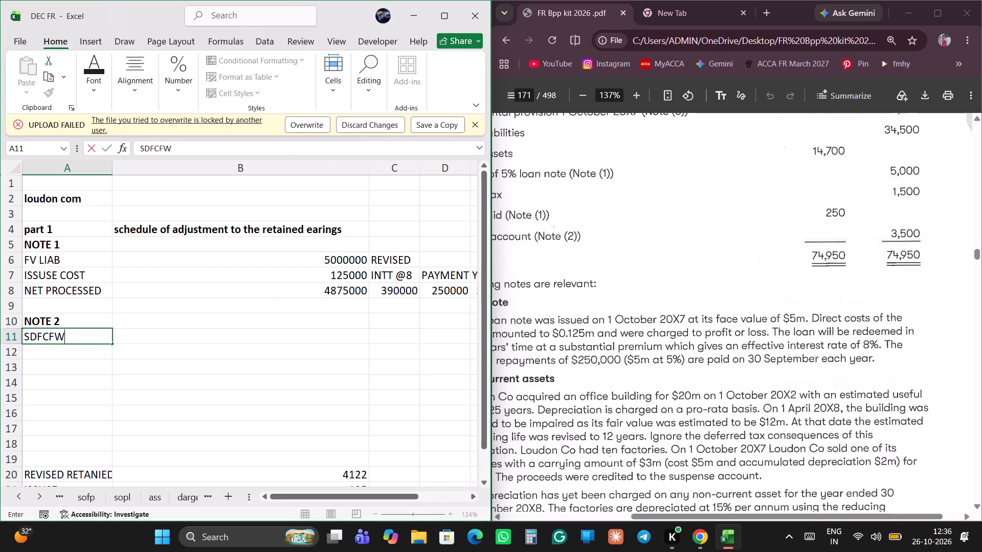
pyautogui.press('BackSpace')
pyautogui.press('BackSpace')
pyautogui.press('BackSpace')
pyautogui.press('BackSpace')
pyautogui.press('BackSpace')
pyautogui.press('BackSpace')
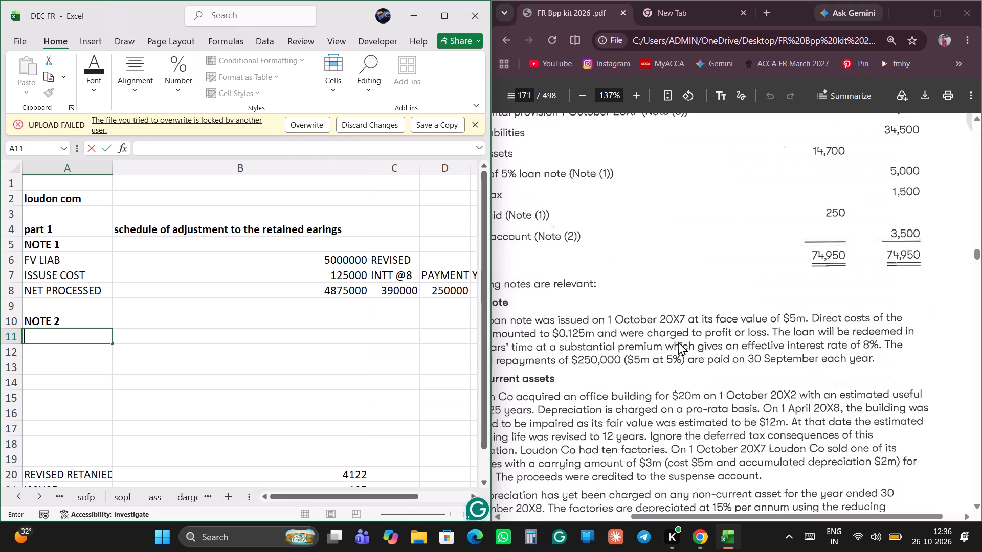
# Read the Note 2 non-current assets paragraph in the question PDF.
pyautogui.scroll(-1, 678, 341)
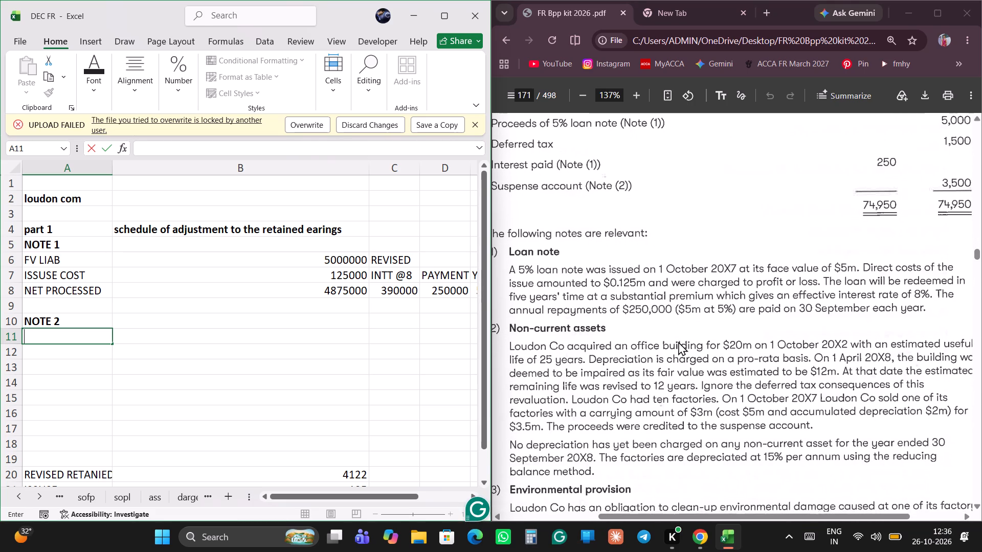
pyautogui.scroll(-2, 678, 341)
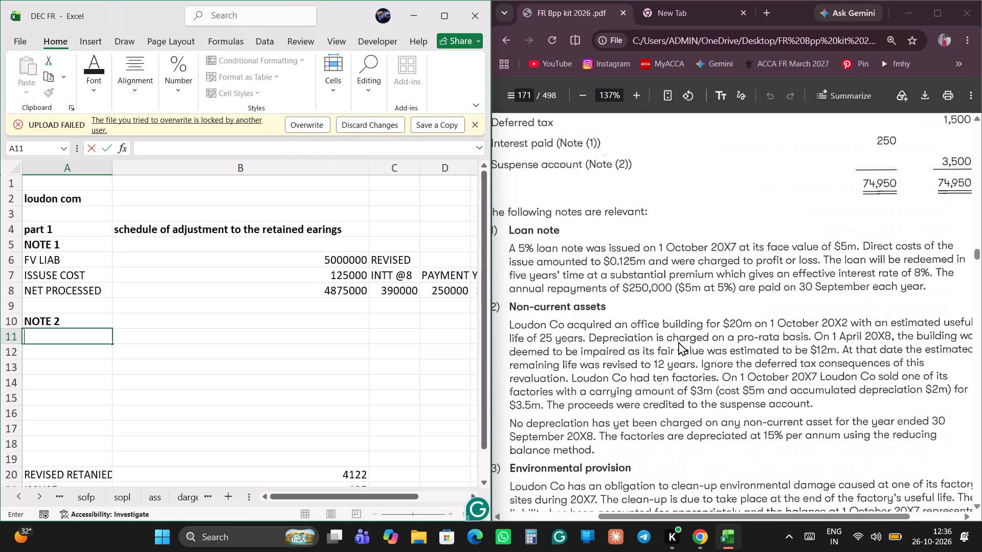
pyautogui.hscroll(-1, 678, 341)
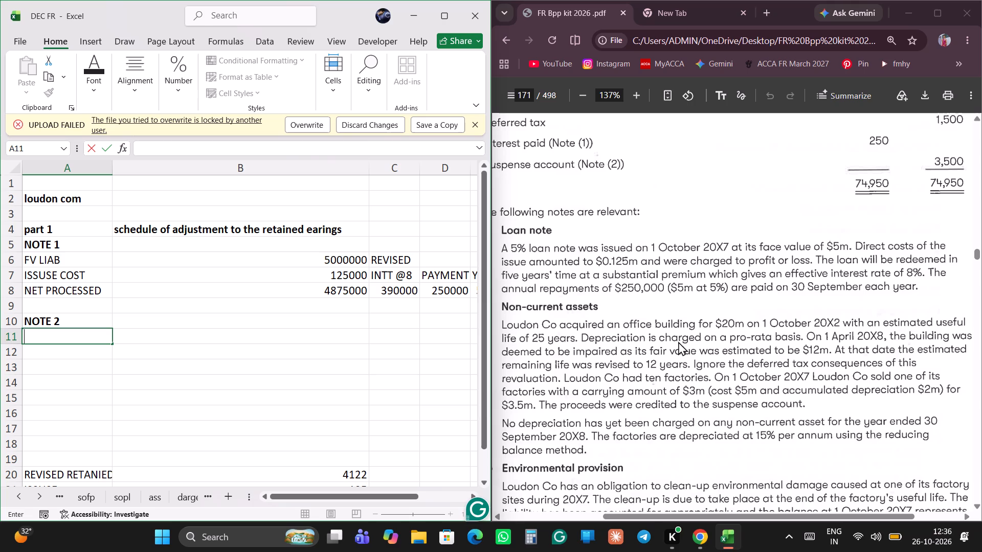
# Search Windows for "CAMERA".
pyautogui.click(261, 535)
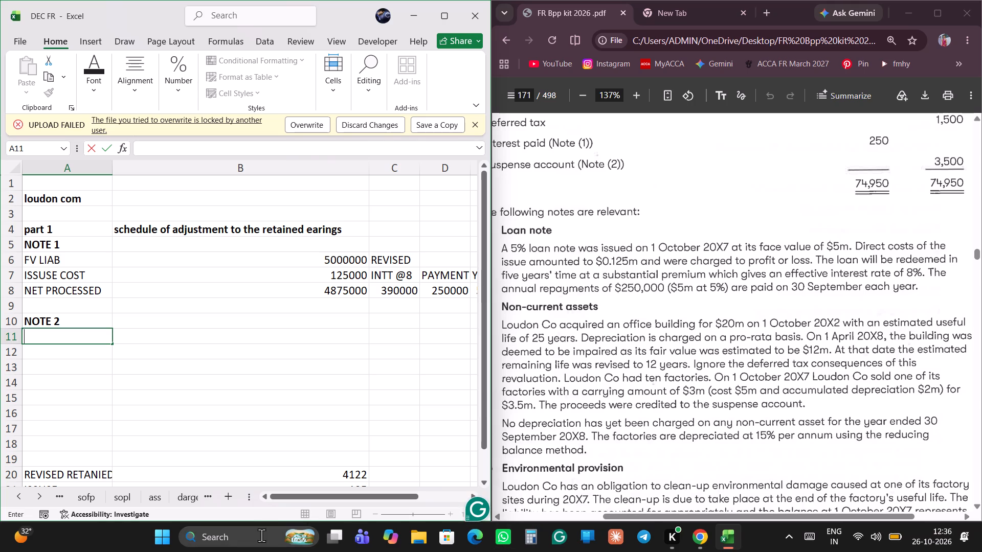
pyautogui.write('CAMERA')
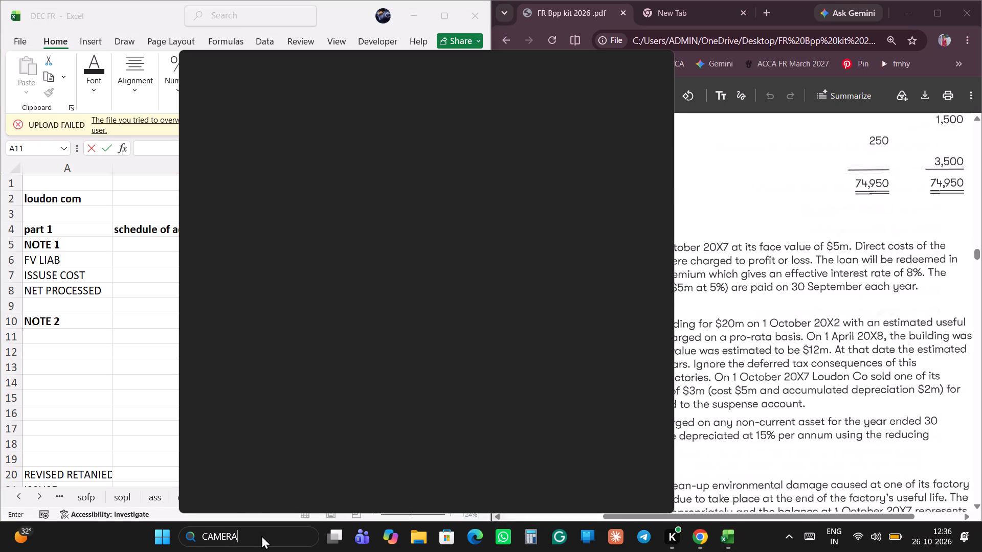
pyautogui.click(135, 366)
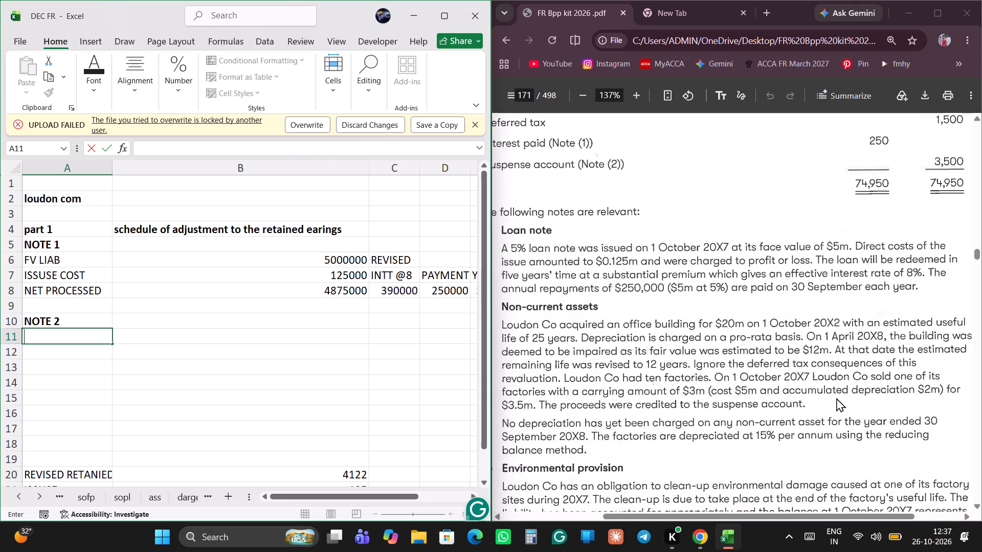
# Label A11 "OFFICE BUILDING" and calculate its annual depreciation in B11 with =20000000/25.
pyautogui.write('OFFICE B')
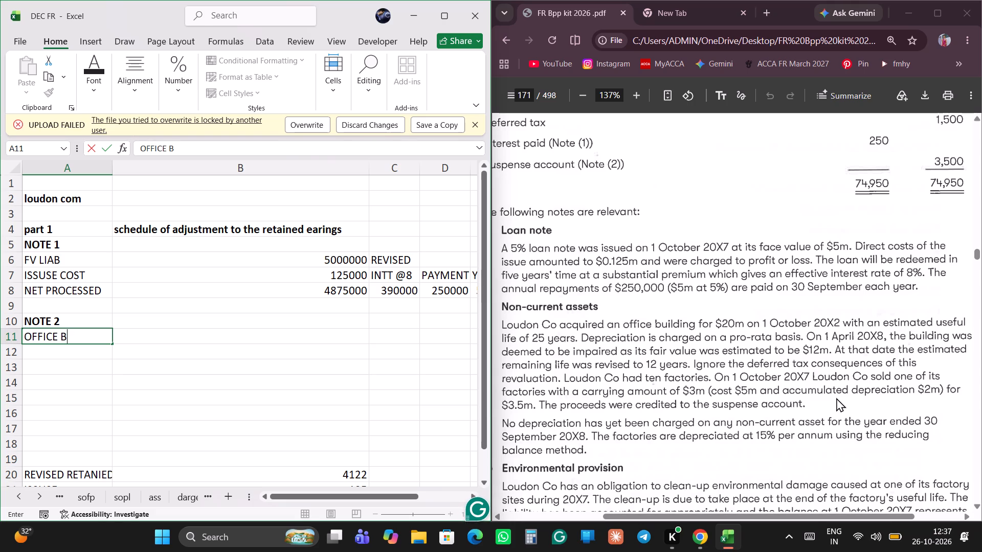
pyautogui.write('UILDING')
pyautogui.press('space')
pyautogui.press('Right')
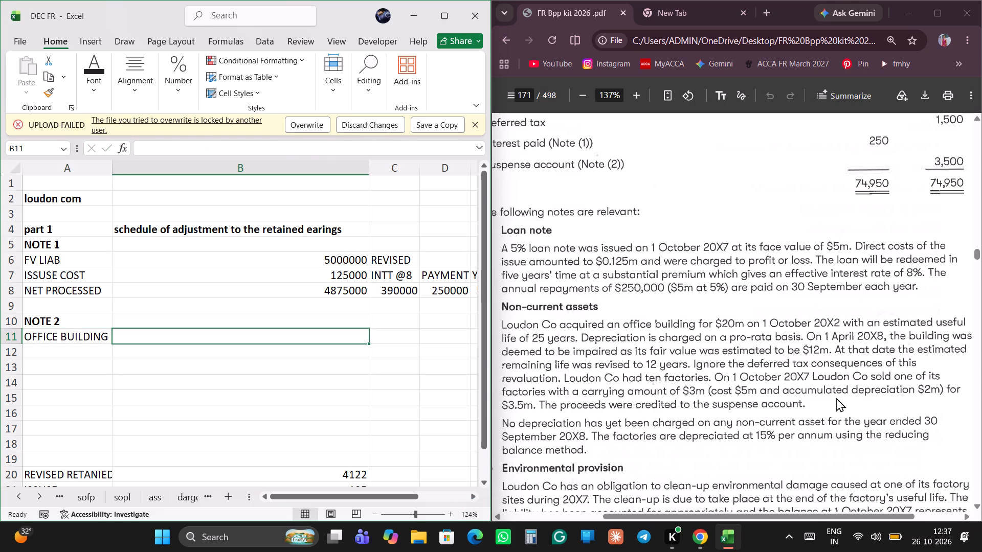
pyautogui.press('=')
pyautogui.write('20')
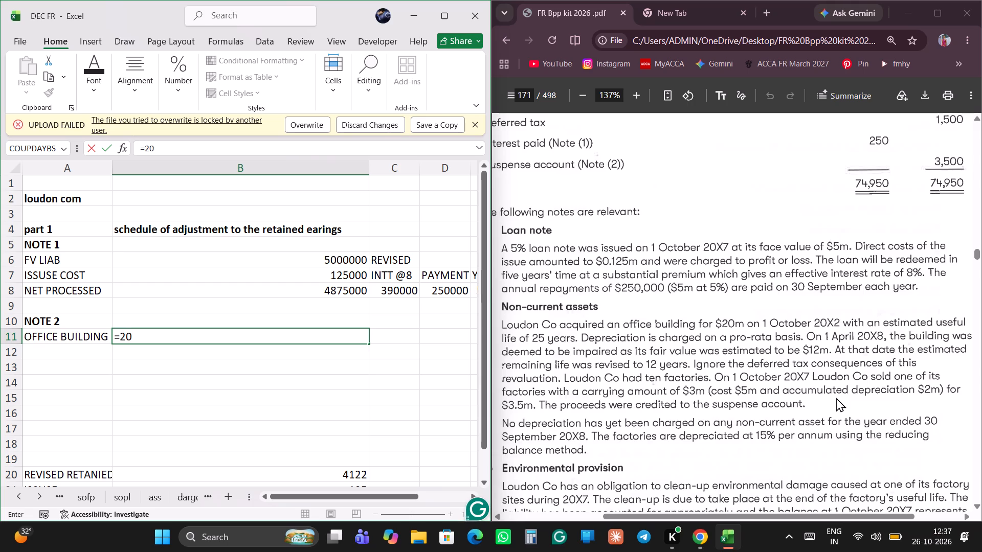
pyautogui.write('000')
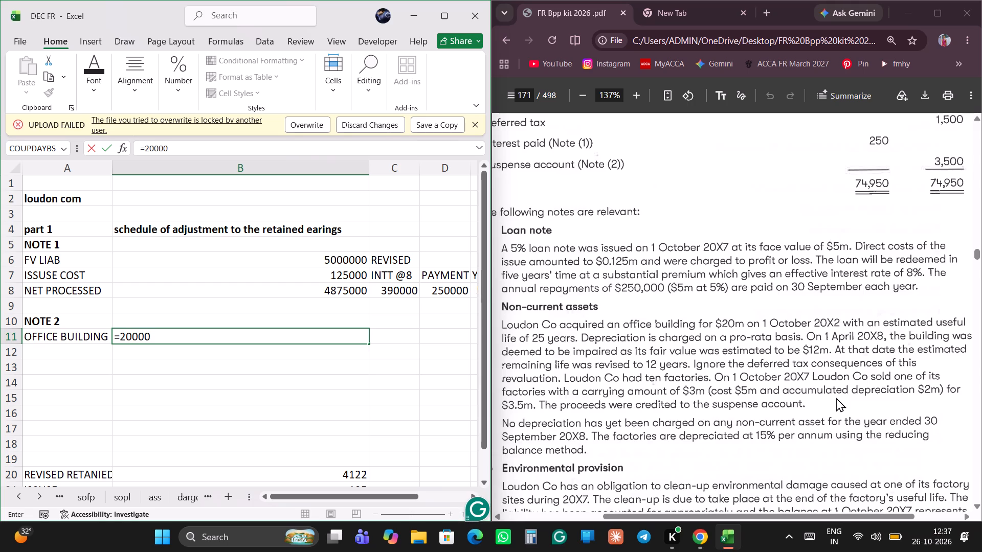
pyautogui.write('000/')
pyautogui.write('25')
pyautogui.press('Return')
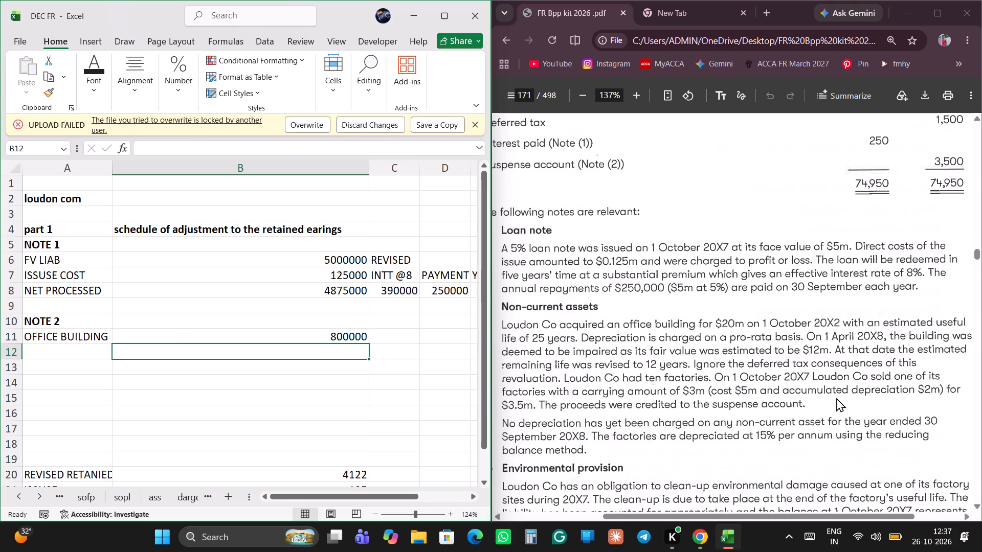
# Add the label "FACTORIES" in cell A13, leaving row 12 empty below the office building line.
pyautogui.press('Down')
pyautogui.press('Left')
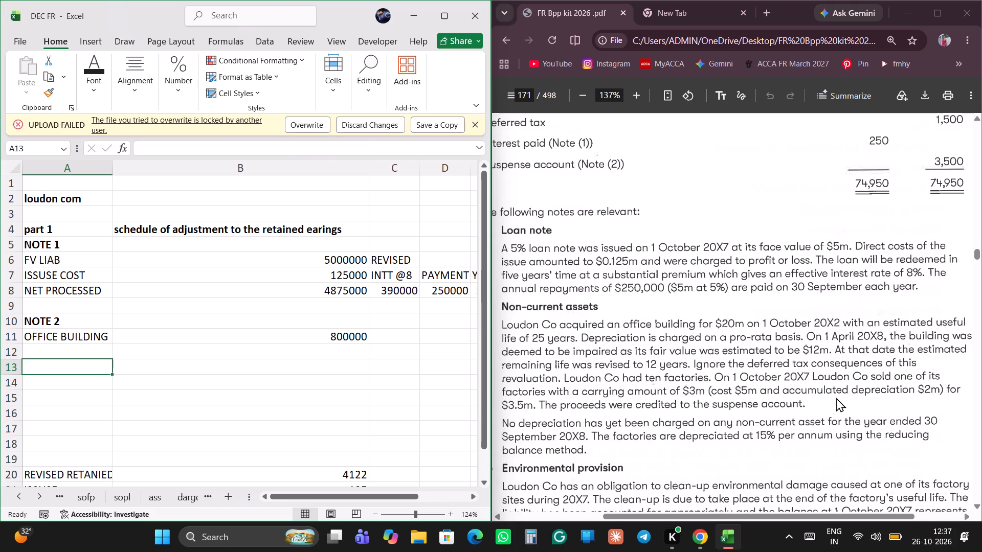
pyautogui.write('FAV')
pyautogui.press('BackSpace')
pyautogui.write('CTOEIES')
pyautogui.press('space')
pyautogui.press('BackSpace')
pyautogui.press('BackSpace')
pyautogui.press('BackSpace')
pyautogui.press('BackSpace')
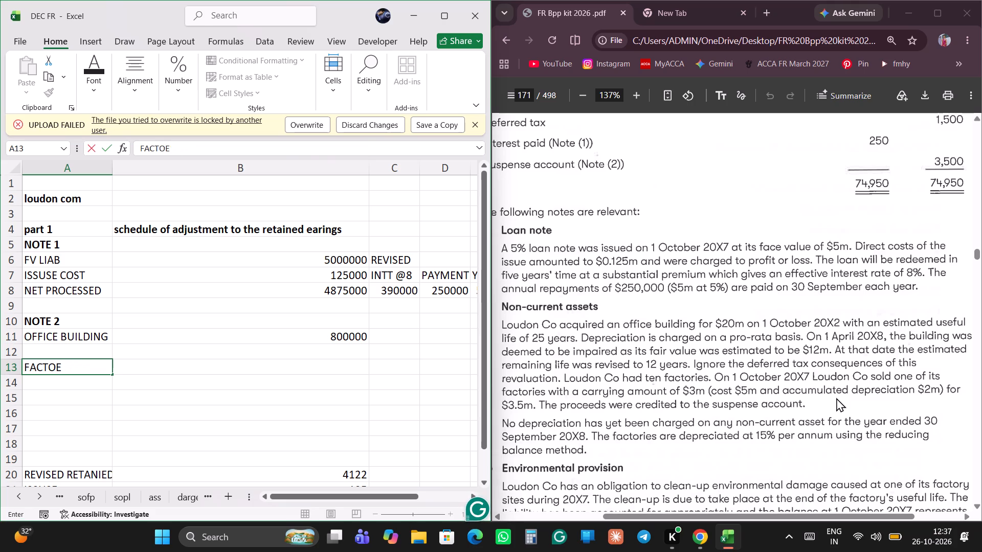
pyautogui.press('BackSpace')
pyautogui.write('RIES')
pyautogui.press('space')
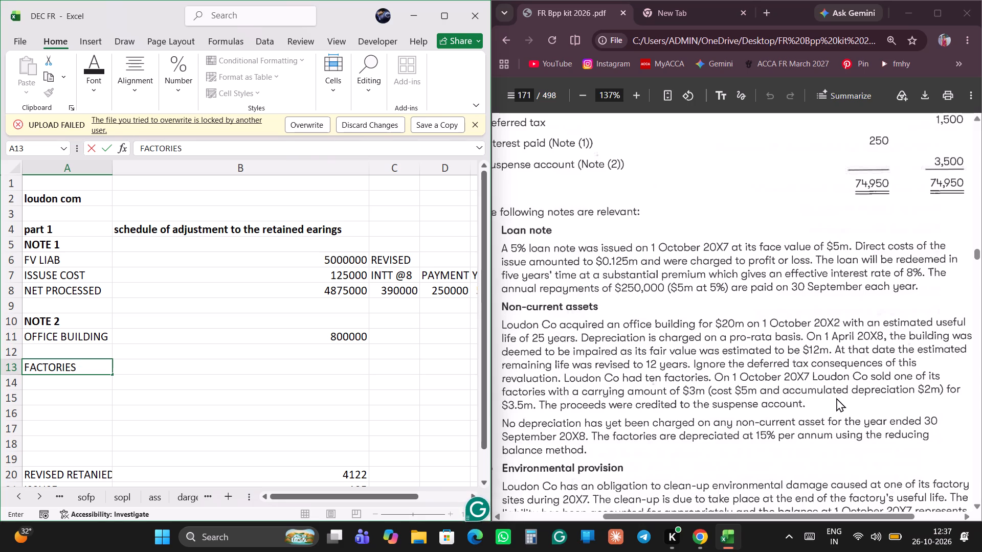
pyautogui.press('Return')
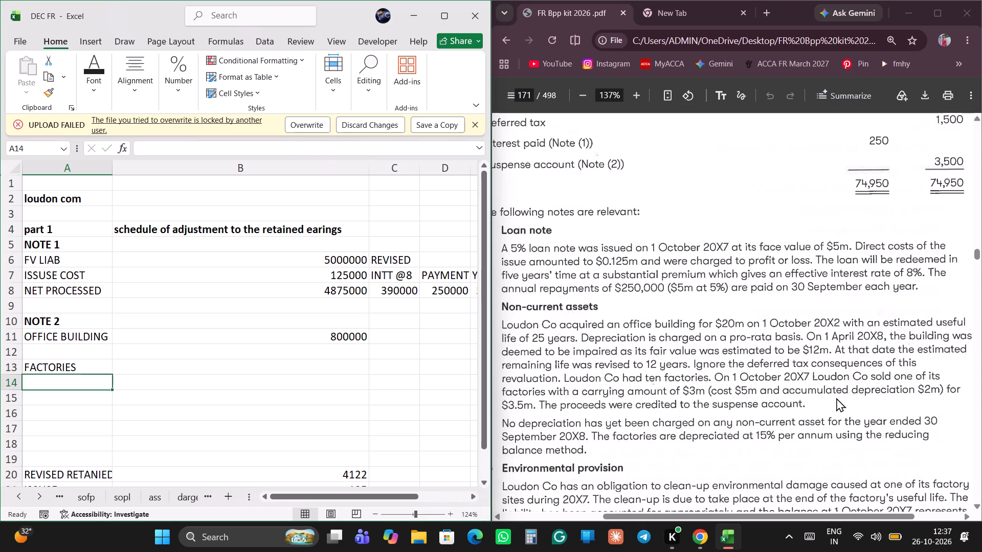
# Add the label "DEP" in cell A12 between the office building and factories lines.
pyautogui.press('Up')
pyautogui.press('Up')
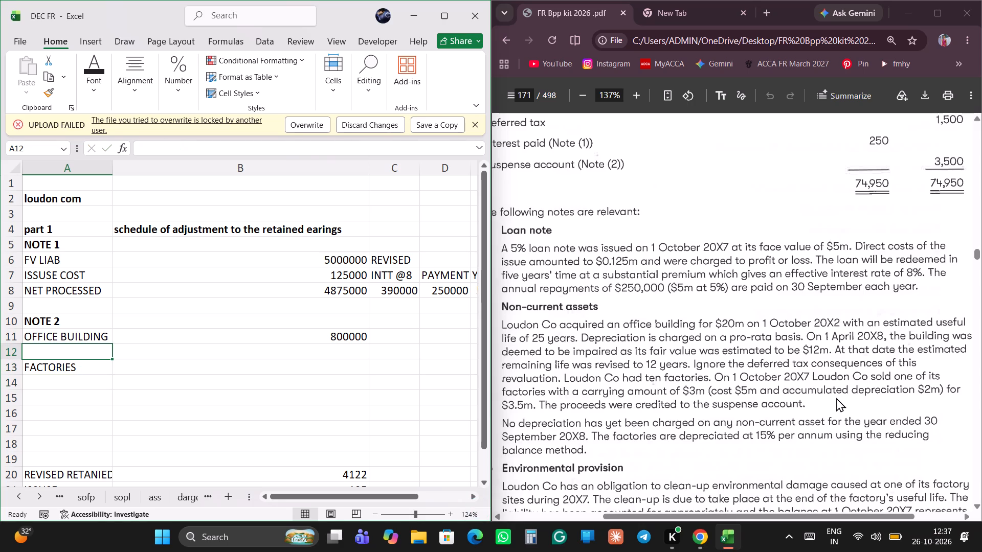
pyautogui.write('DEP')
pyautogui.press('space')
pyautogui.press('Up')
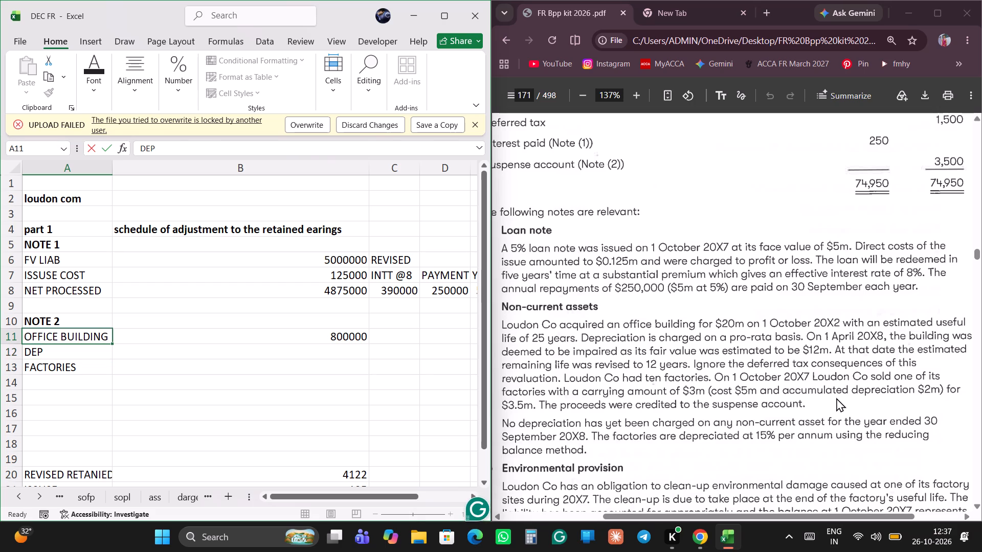
# Move the office building depreciation amount from B11 down to B12 beside the DEP label.
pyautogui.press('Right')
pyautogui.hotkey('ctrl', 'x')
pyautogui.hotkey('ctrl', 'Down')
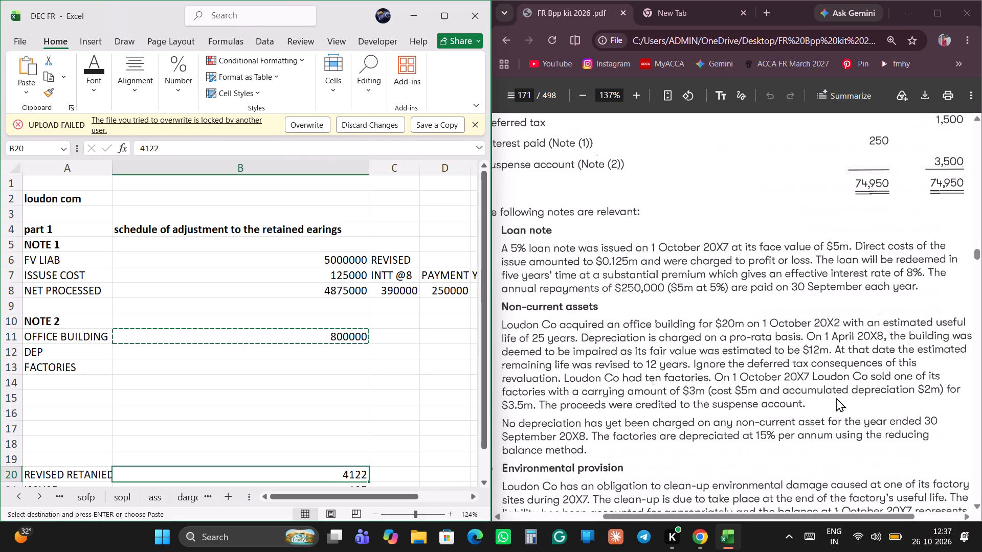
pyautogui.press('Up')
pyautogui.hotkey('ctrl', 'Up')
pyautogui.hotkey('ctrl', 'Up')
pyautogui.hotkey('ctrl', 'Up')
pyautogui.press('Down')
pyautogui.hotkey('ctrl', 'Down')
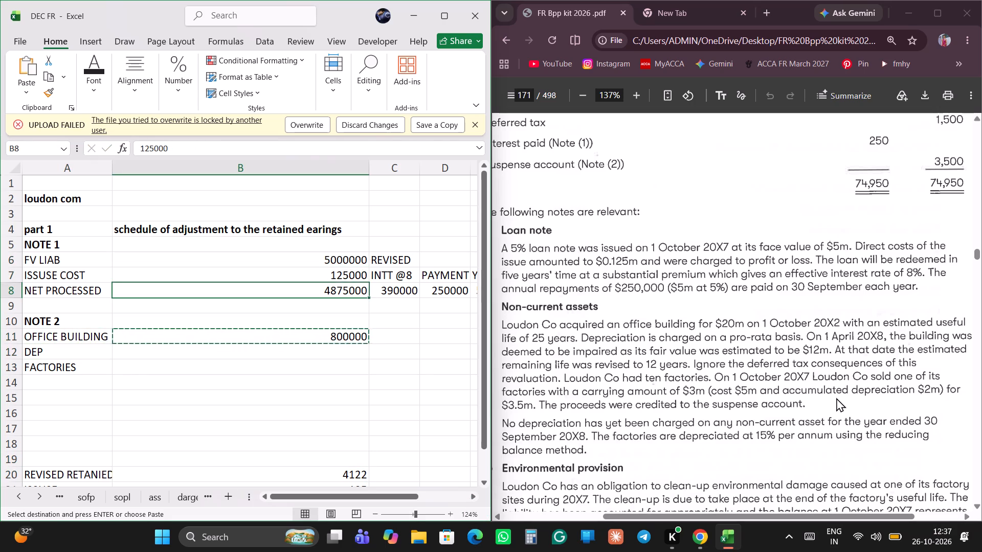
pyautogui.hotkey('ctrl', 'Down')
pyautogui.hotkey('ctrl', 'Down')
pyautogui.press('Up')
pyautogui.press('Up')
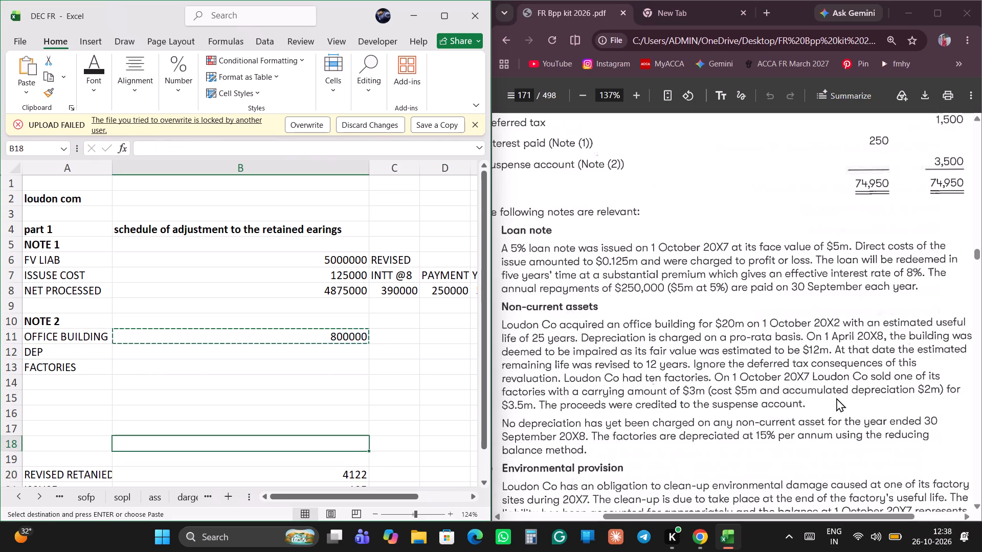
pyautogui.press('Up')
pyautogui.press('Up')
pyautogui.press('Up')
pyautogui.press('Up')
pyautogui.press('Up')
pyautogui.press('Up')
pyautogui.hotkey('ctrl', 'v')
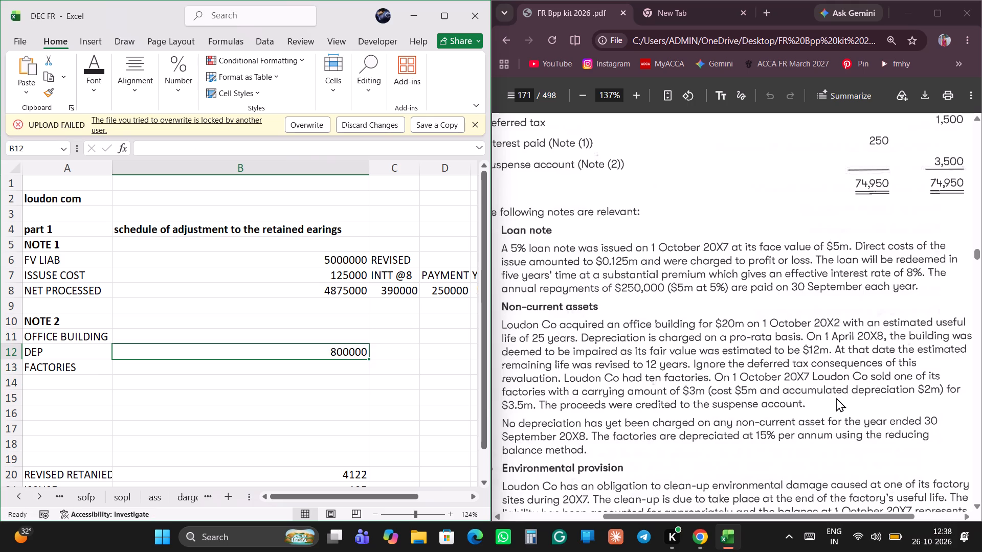
# Enter the office building cost of 20000000 in B11 and note "25 YE LIFE" beside it in C11.
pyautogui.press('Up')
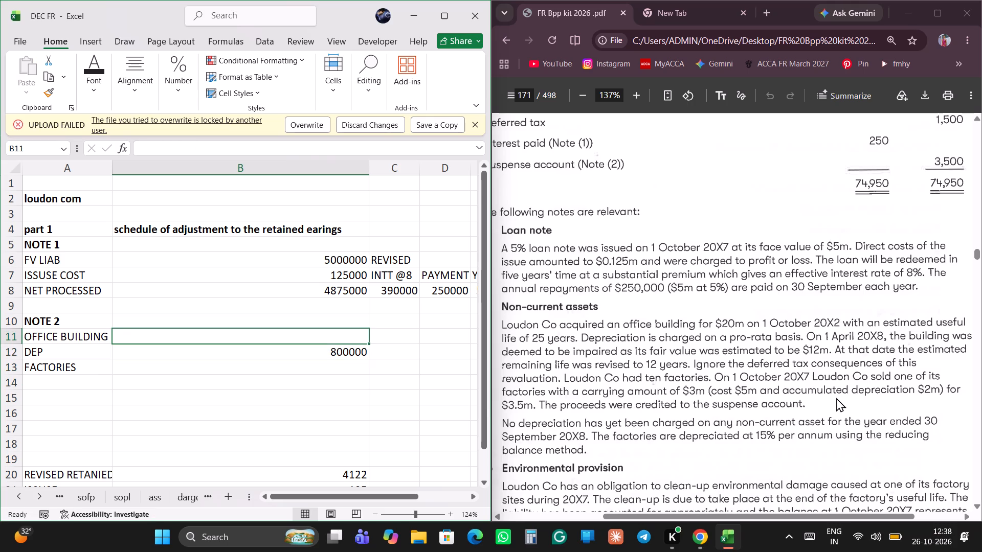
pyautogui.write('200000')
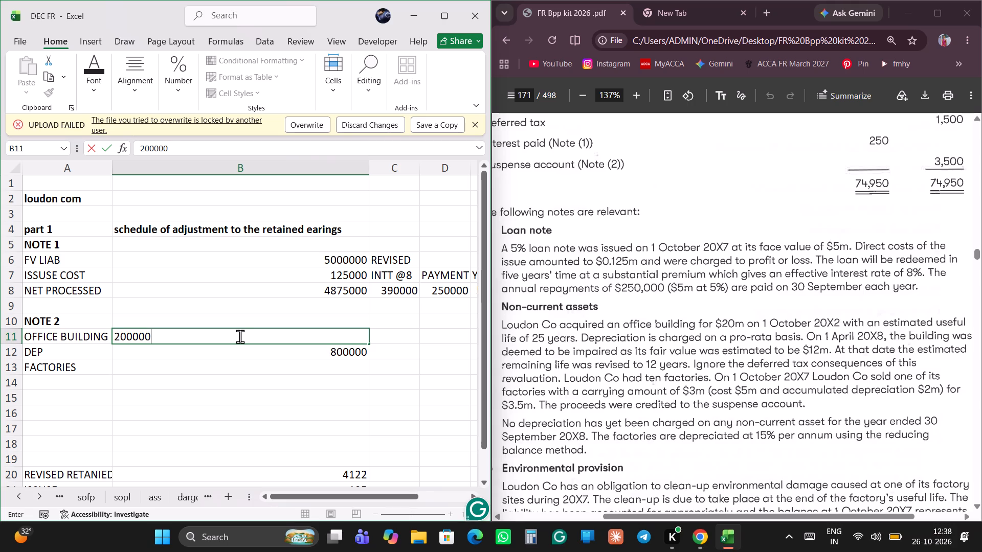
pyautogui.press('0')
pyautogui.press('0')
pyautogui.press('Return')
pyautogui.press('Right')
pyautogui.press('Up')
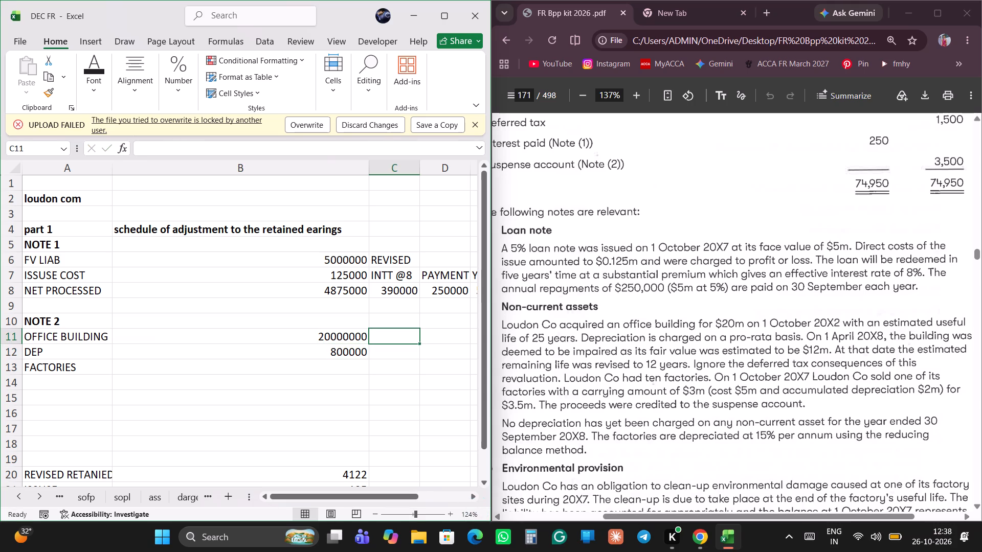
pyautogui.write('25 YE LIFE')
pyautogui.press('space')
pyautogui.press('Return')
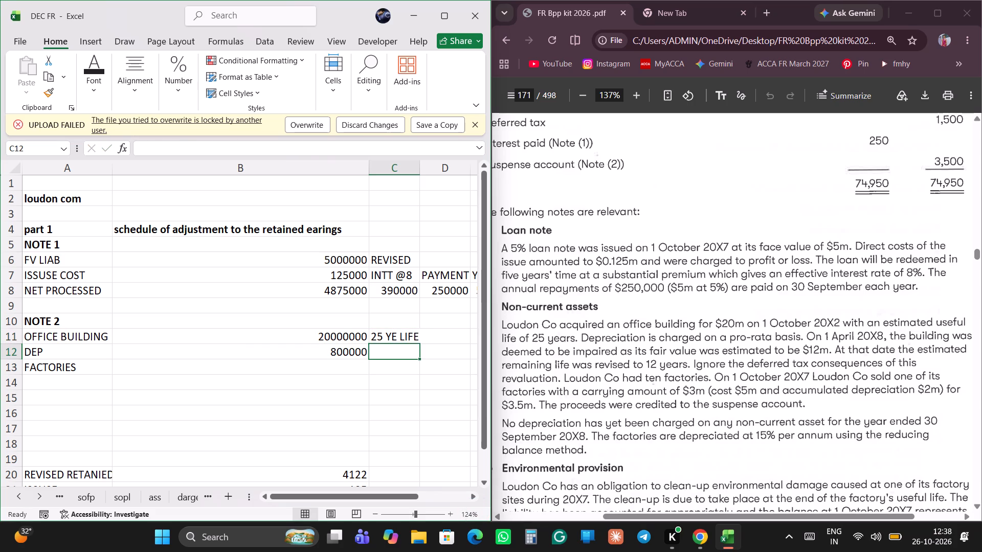
# Enter the sold factory's carrying amount of 3000000 in cell B13 of the factories line.
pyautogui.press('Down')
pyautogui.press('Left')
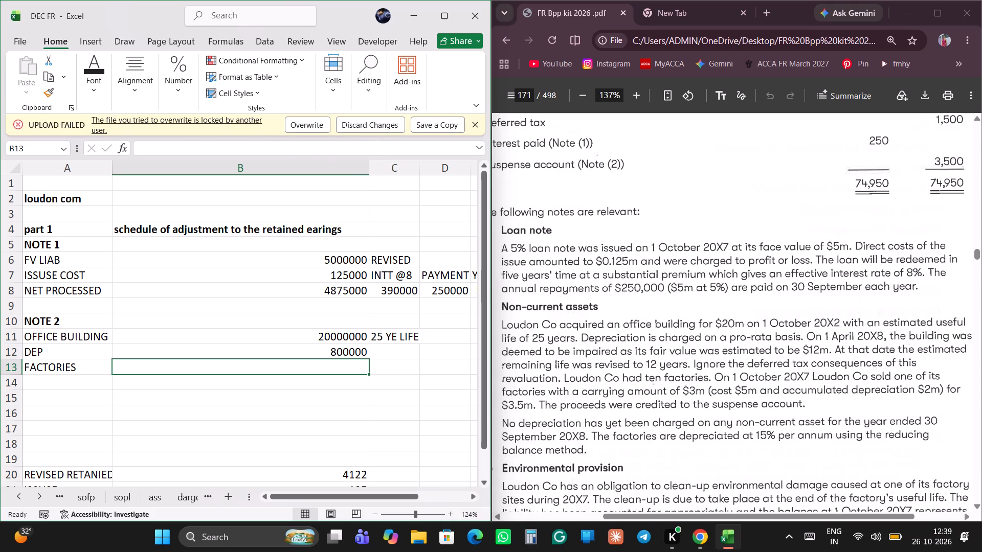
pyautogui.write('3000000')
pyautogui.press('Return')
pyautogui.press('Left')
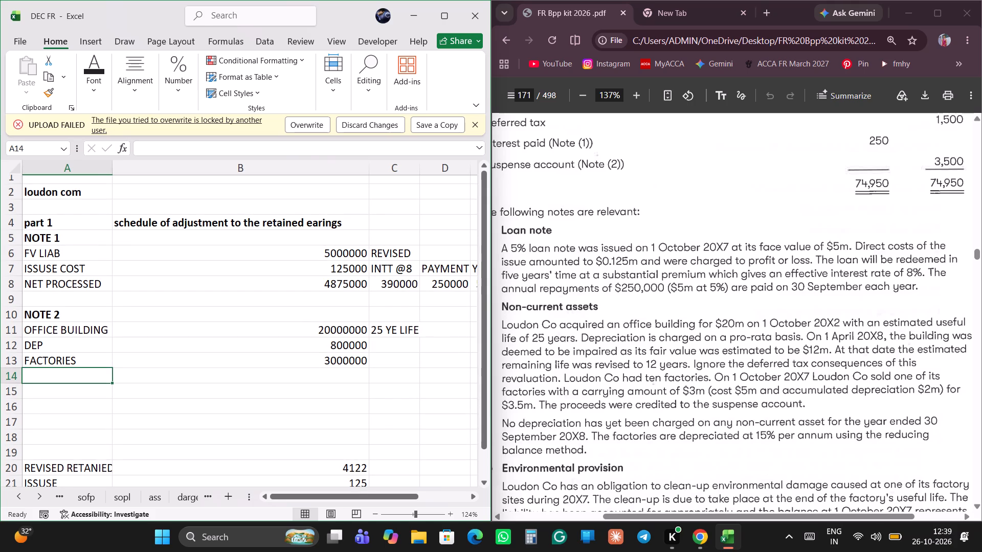
# Extend the label in cell A13 to read "FACTORIES SOLD".
pyautogui.click(207, 372)
pyautogui.click(93, 364)
pyautogui.click(221, 147)
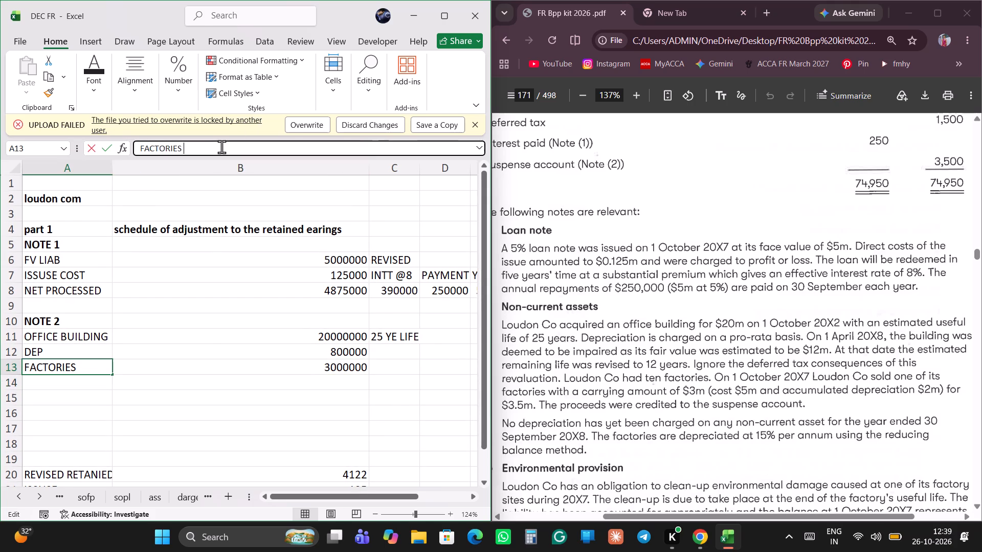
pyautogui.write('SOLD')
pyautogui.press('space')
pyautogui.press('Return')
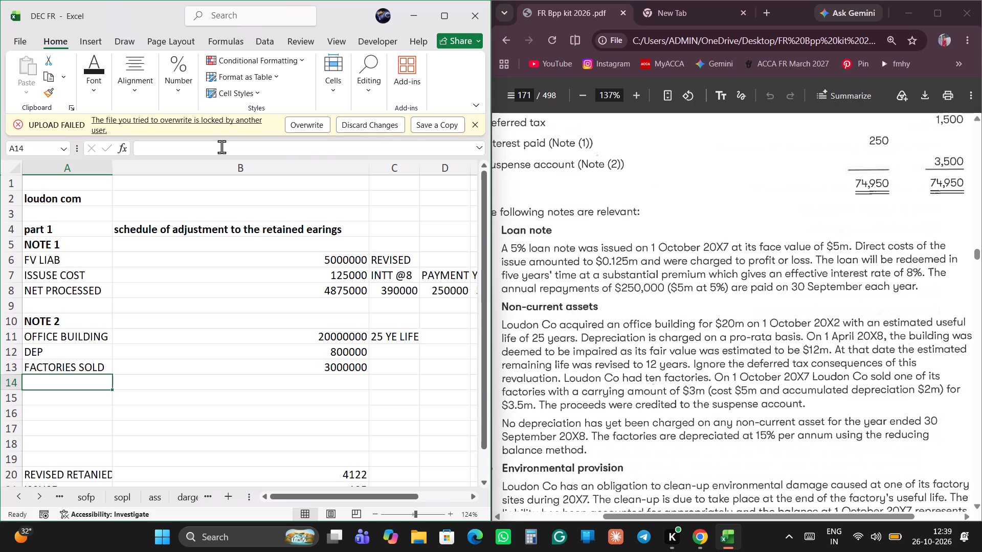
# Add the label "FAC" in cell A14 below the factories sold line.
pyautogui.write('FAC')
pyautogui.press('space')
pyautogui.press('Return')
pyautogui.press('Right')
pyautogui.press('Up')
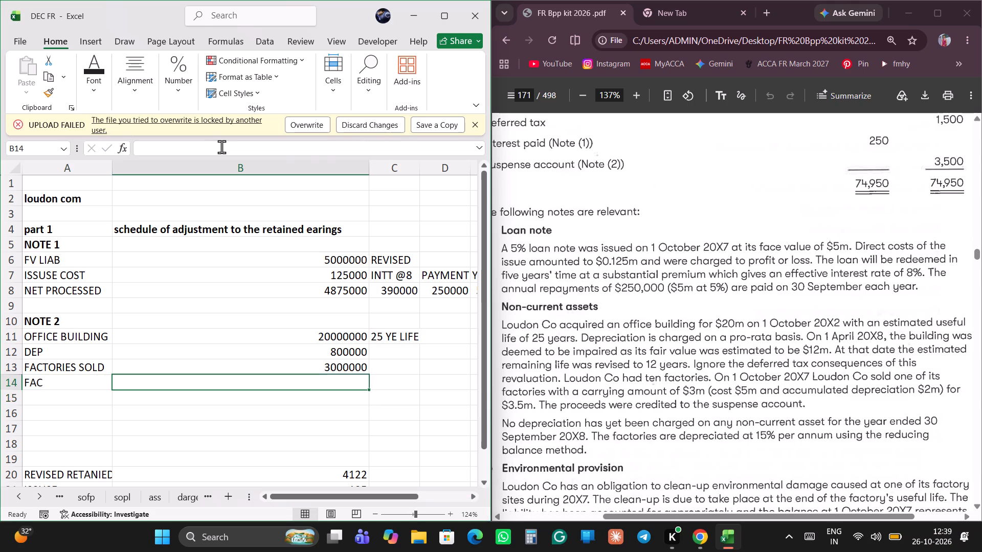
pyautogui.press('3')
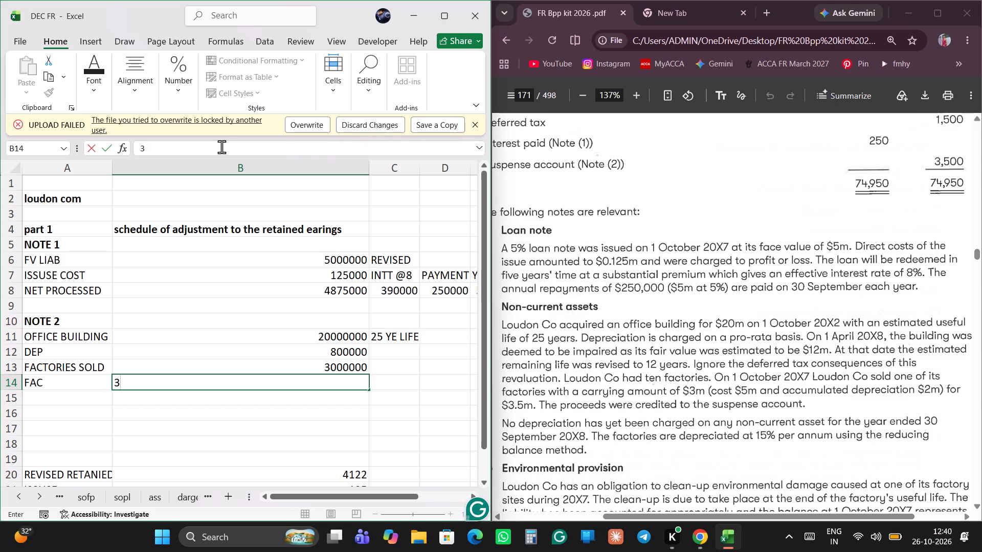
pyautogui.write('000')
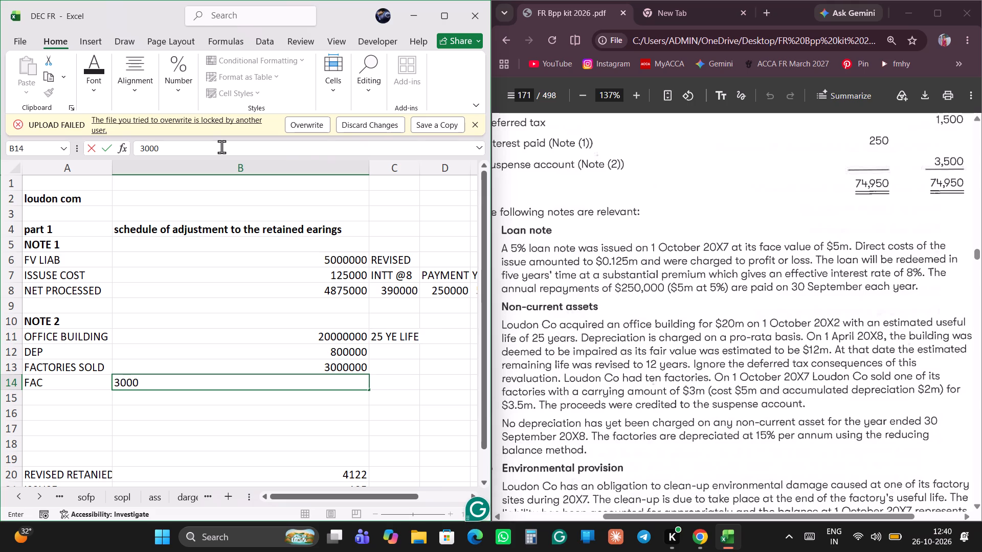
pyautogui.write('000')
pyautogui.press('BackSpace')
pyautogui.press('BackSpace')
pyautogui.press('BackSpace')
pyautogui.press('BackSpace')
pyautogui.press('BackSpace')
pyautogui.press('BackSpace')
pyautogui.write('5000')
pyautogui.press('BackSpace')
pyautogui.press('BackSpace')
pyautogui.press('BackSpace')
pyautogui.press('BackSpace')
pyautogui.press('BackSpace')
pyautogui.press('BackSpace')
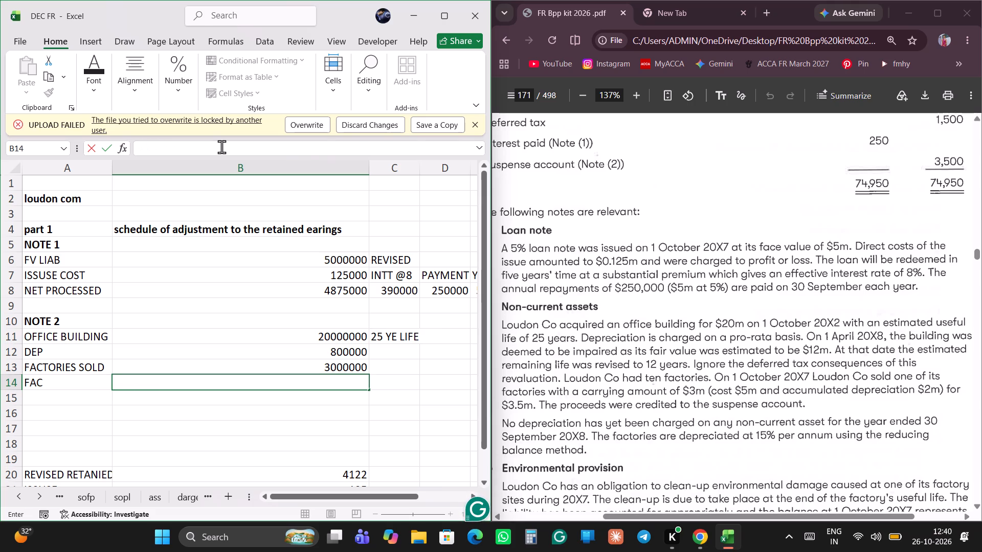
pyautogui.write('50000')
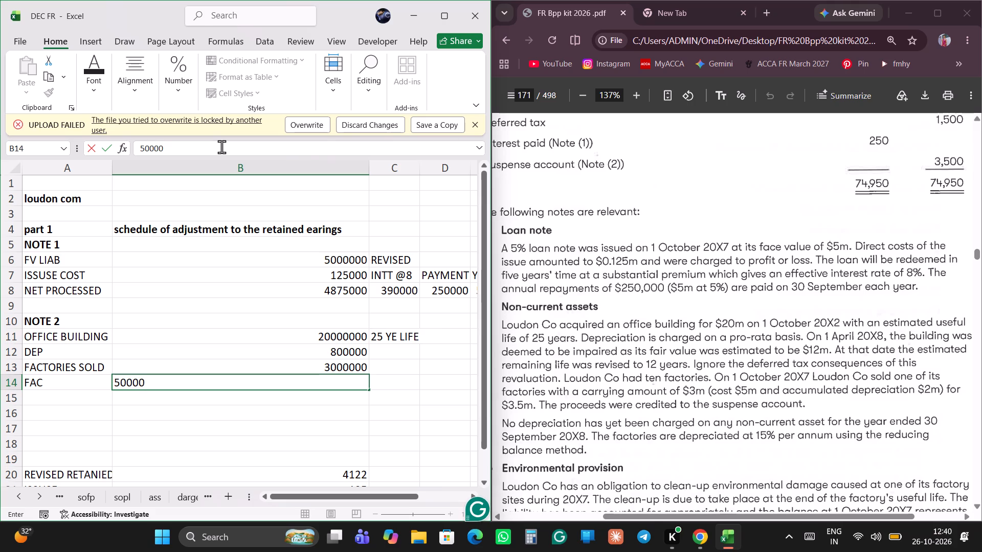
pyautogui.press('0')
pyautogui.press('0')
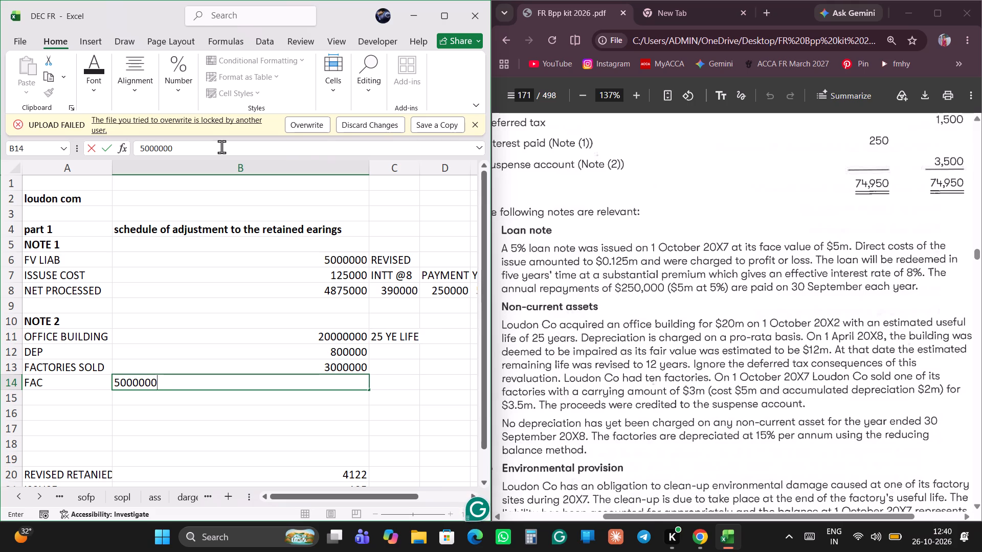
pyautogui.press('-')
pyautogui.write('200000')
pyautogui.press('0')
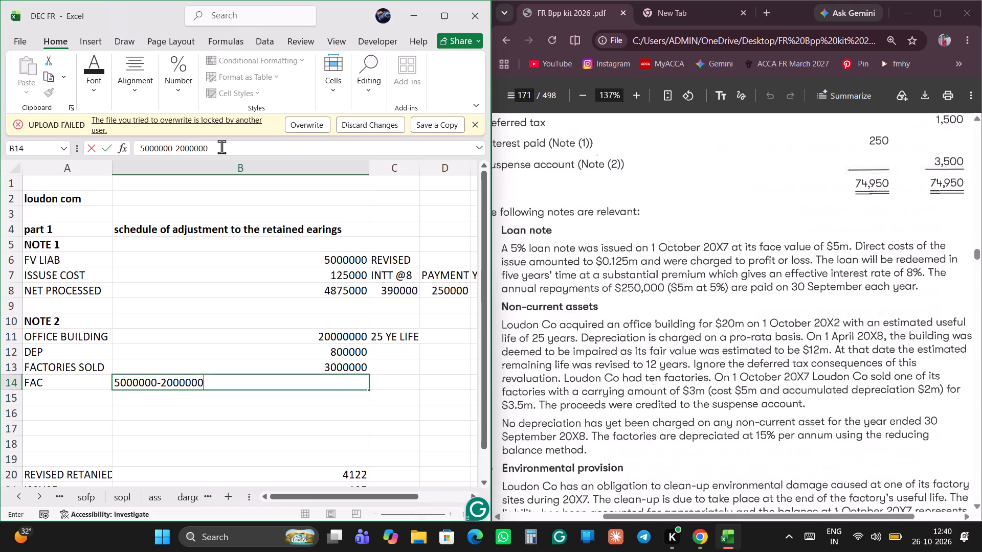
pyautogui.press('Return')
pyautogui.click(152, 379)
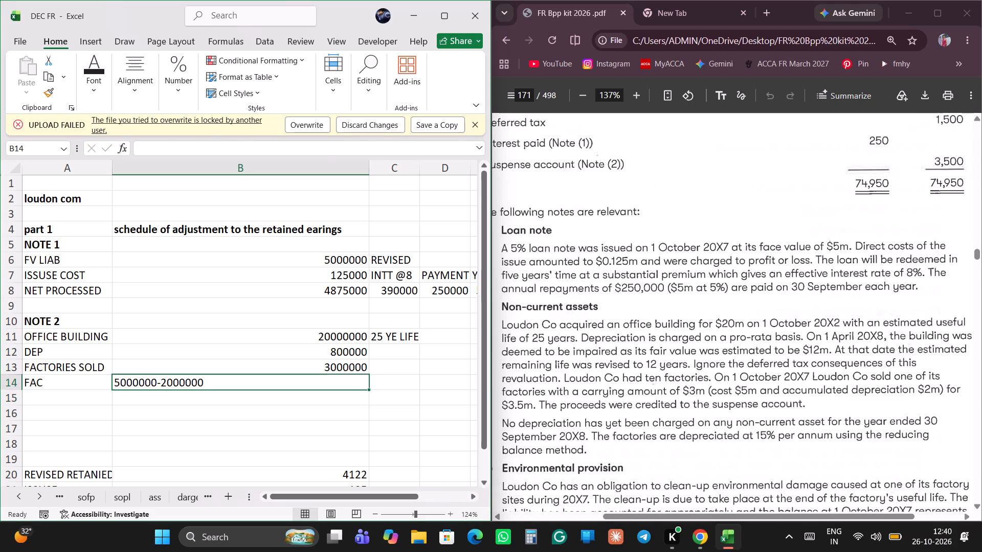
pyautogui.click(140, 147)
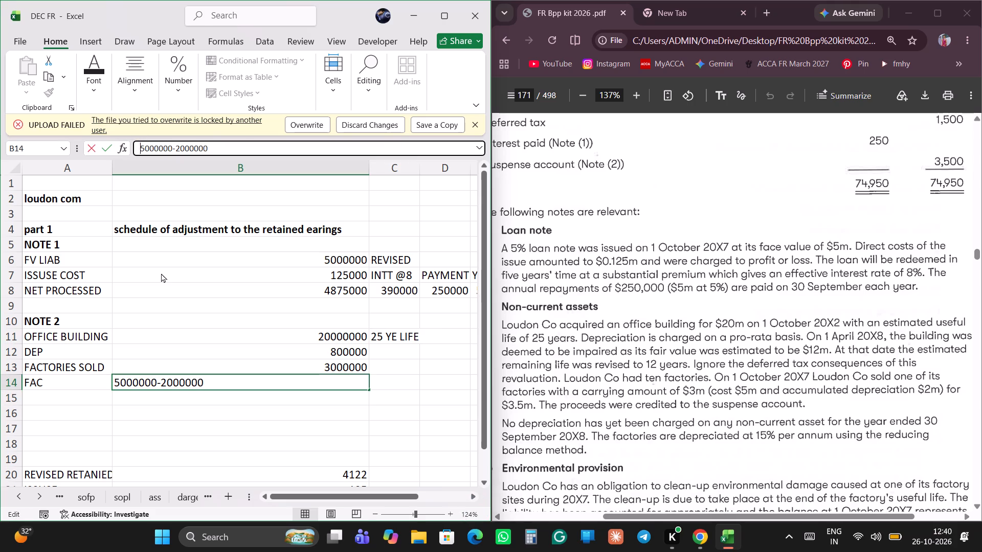
pyautogui.press('=')
pyautogui.press('Return')
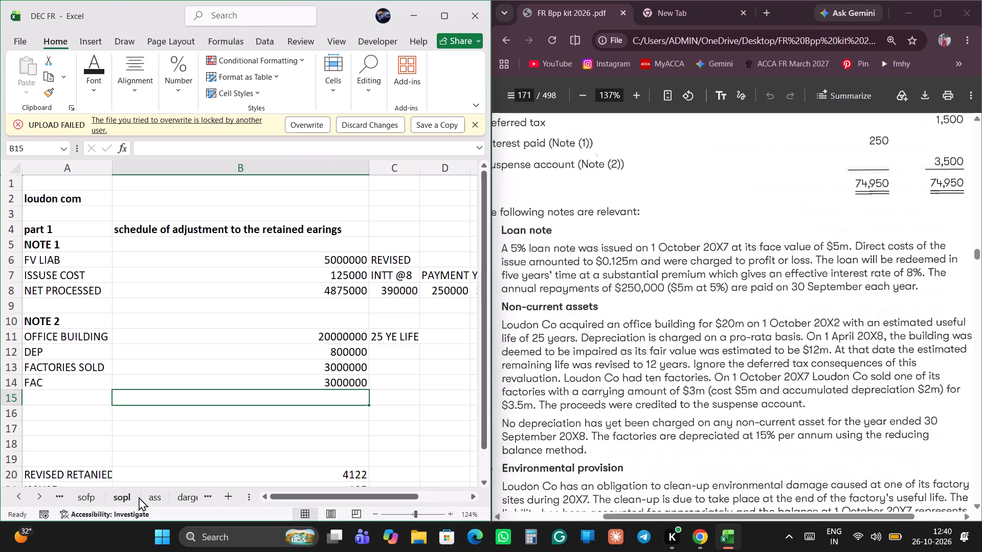
# Move the FACTORIES SOLD and FAC lines with their amounts from A13:B14 down to start at A16, leaving room below the DEP line.
pyautogui.click(89, 377)
pyautogui.moveTo(89, 372); pyautogui.dragTo(253, 386)
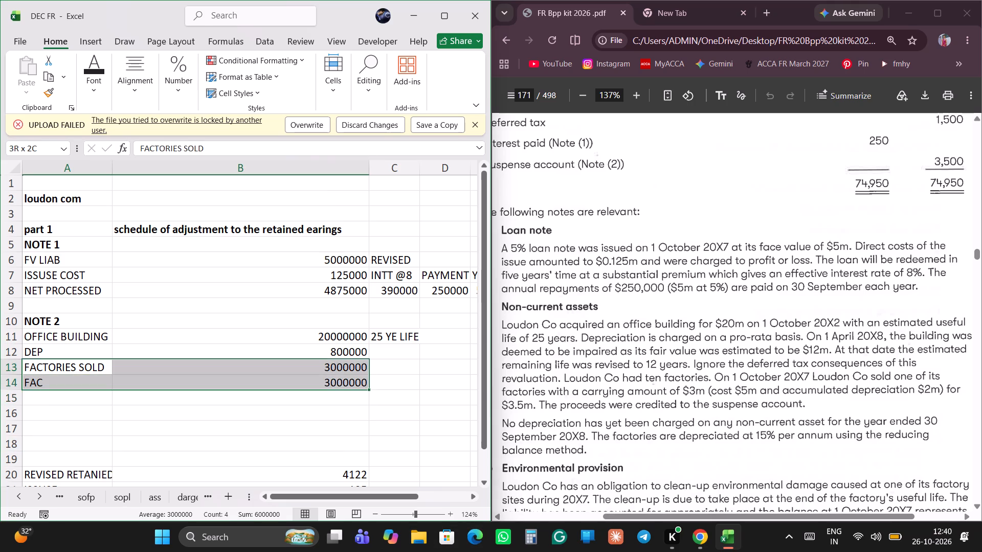
pyautogui.moveTo(253, 386); pyautogui.dragTo(255, 386)
pyautogui.hotkey('ctrl', 'x')
pyautogui.press('Down')
pyautogui.press('Down')
pyautogui.press('Down')
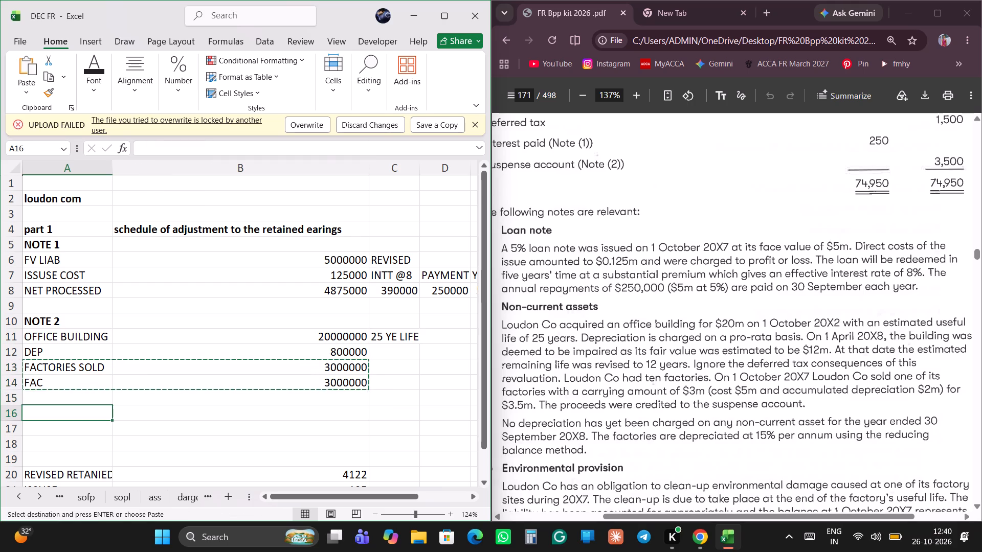
pyautogui.hotkey('ctrl', 'v')
pyautogui.press('Up')
pyautogui.press('Up')
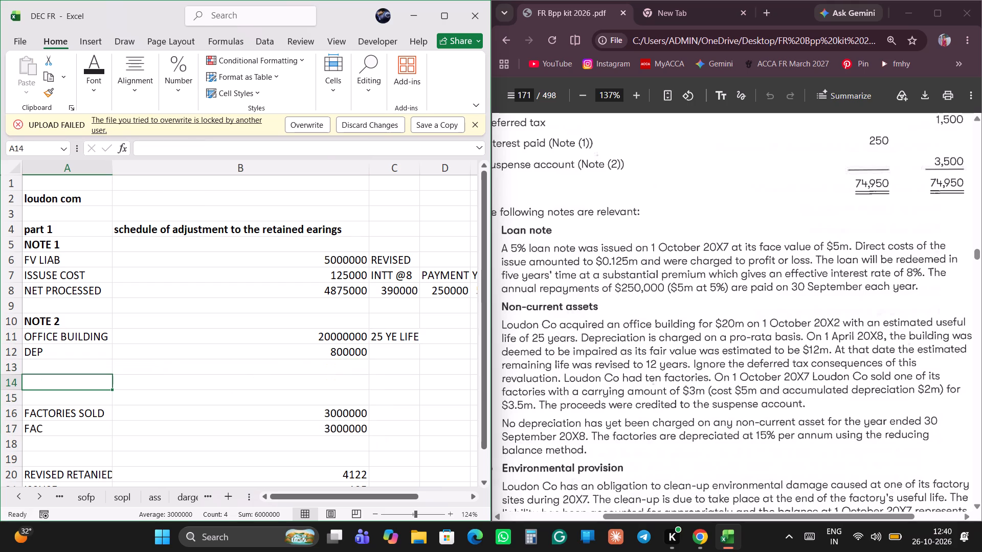
pyautogui.press('Up')
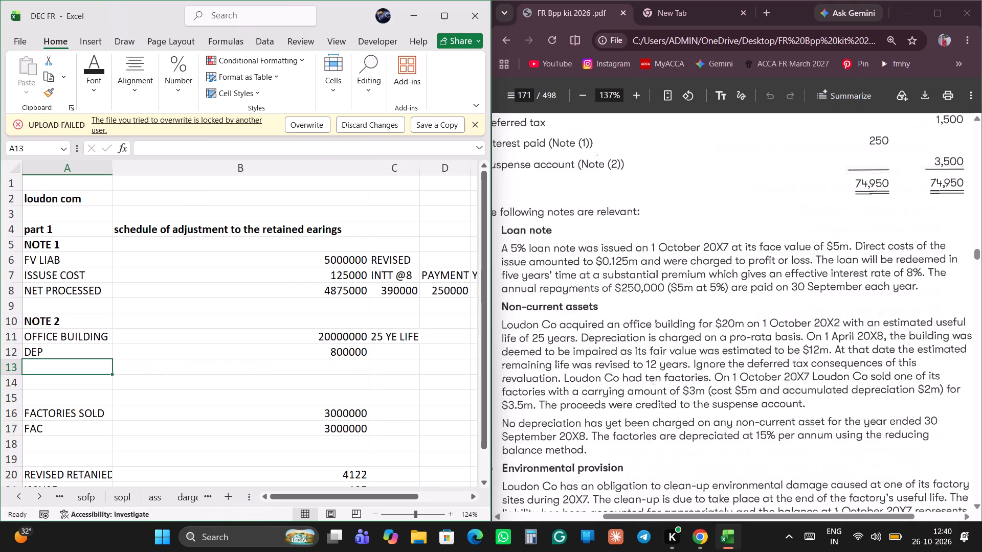
# Read through the Loudon Co notes on non-current assets, environmental provision and deferred tax, and the requirements.
pyautogui.scroll(-2, 761, 273)
pyautogui.hscroll(-1, 748, 285)
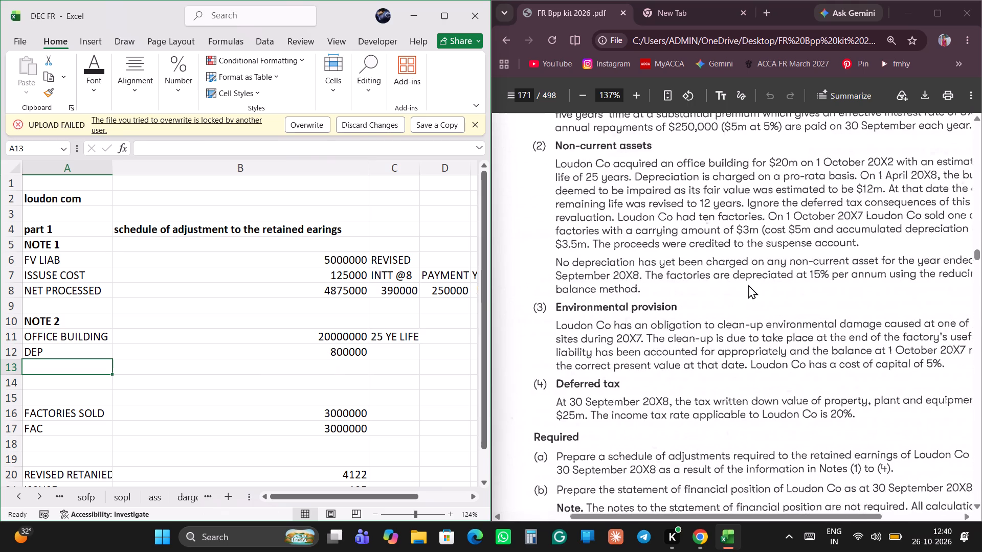
pyautogui.hscroll(-2, 748, 285)
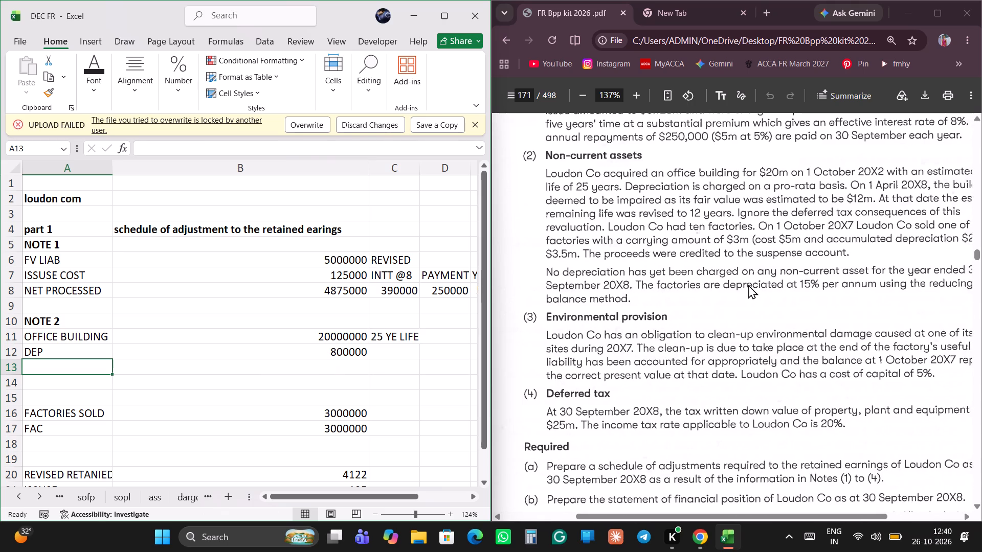
pyautogui.hscroll(-1, 748, 285)
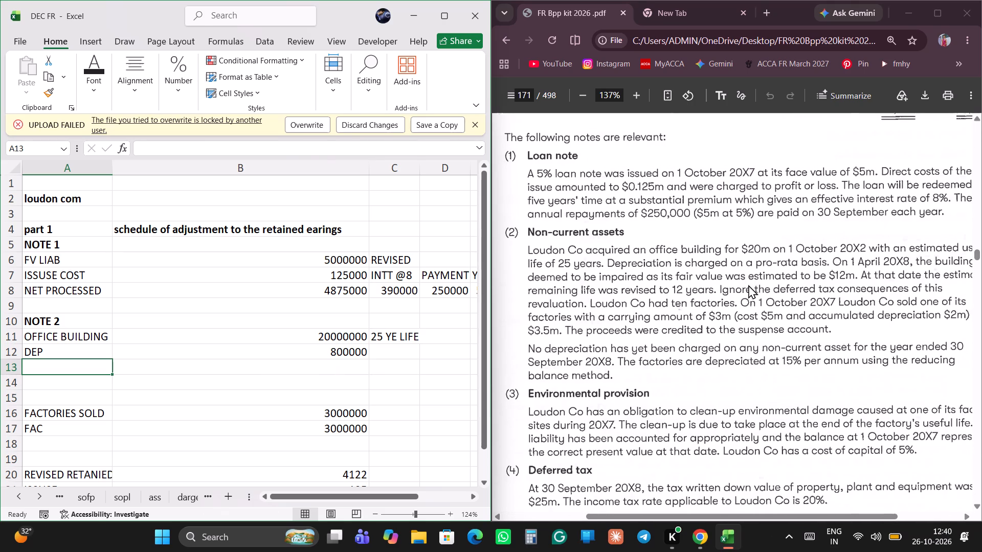
pyautogui.hscroll(-1, 748, 285)
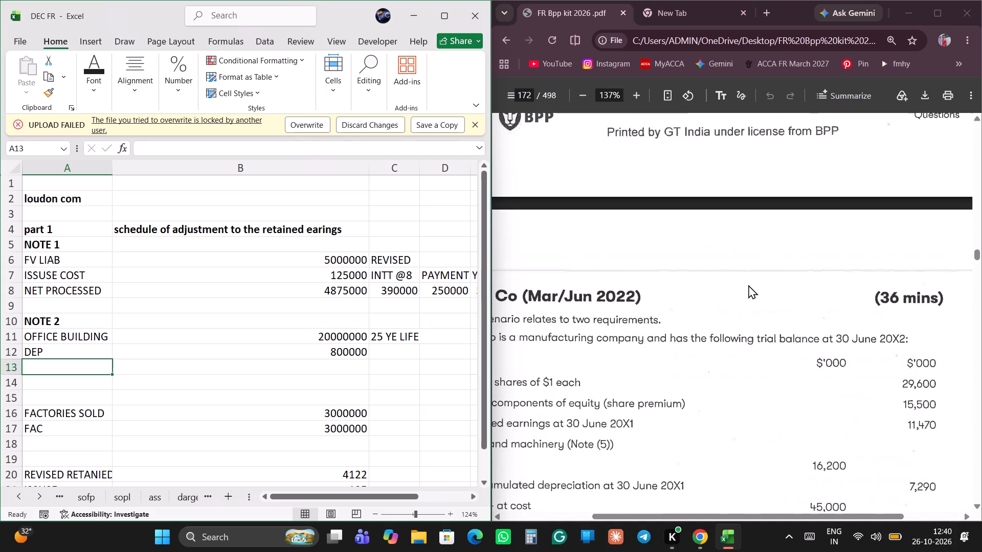
pyautogui.scroll(3, 748, 285)
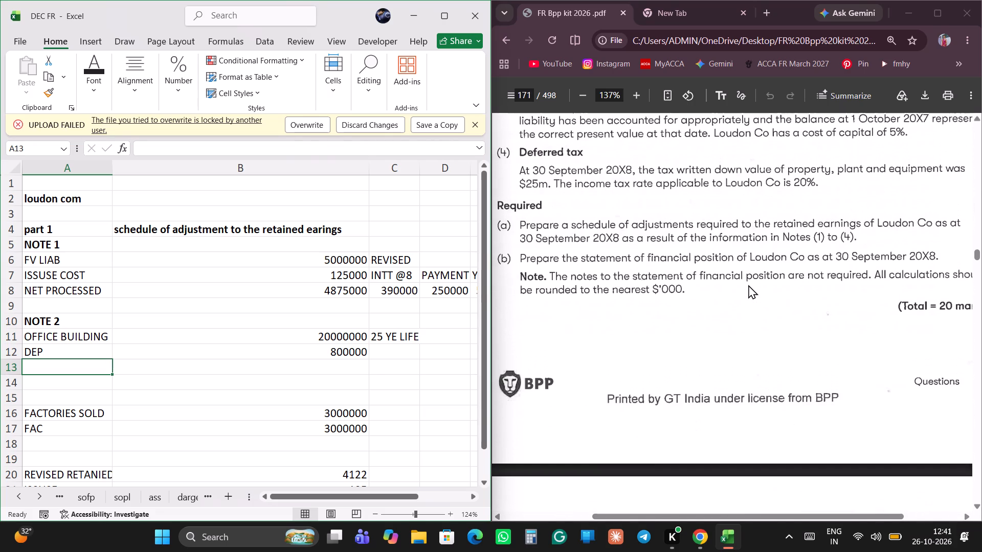
pyautogui.scroll(3, 748, 285)
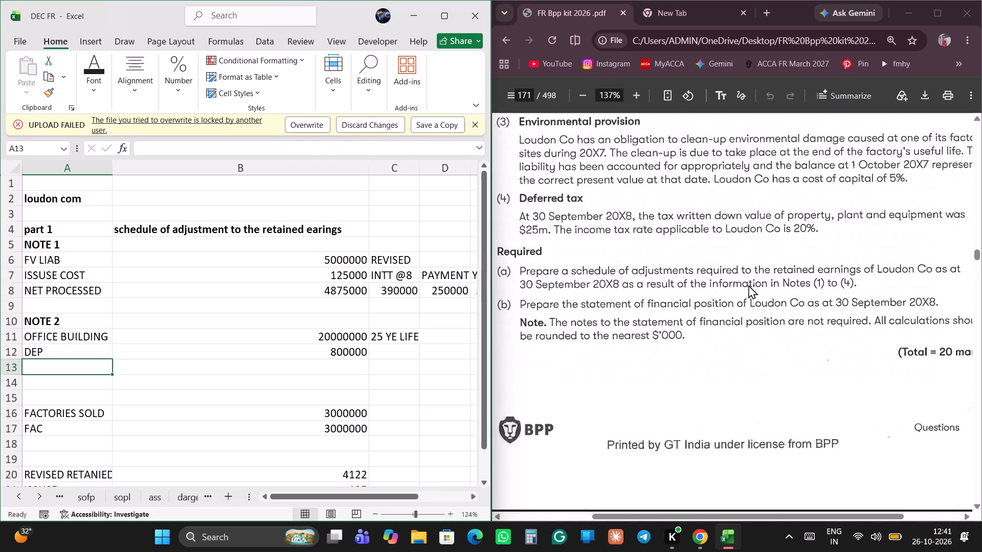
pyautogui.scroll(1, 748, 285)
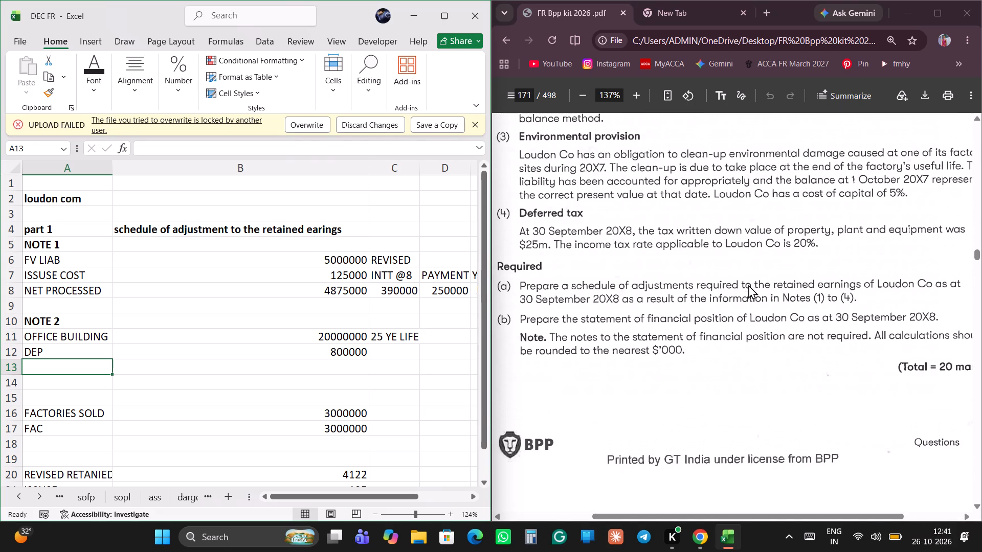
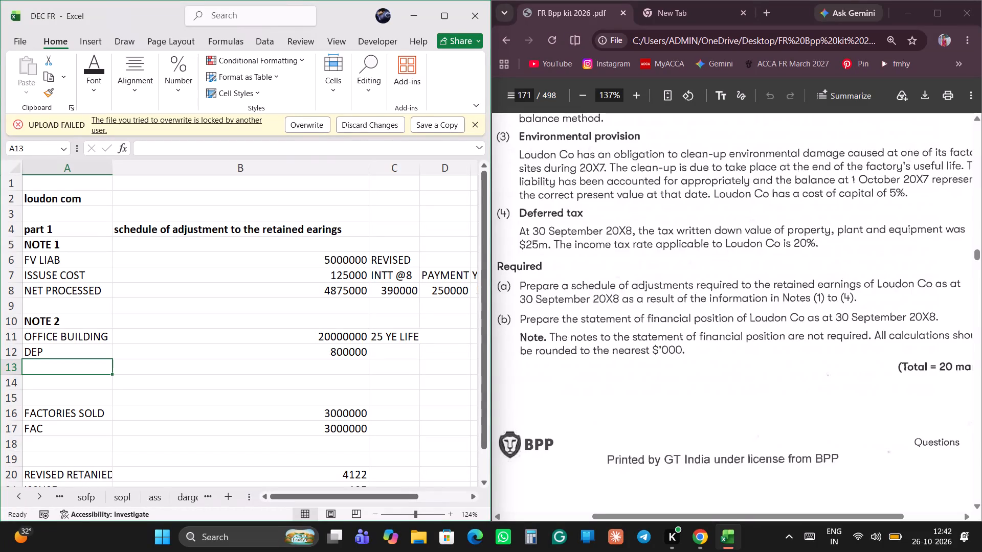
# Move the FACTORIES SOLD and FAC lines with their amounts from A16:B17 up beside the building working, starting at D11.
pyautogui.moveTo(76, 413); pyautogui.dragTo(298, 434)
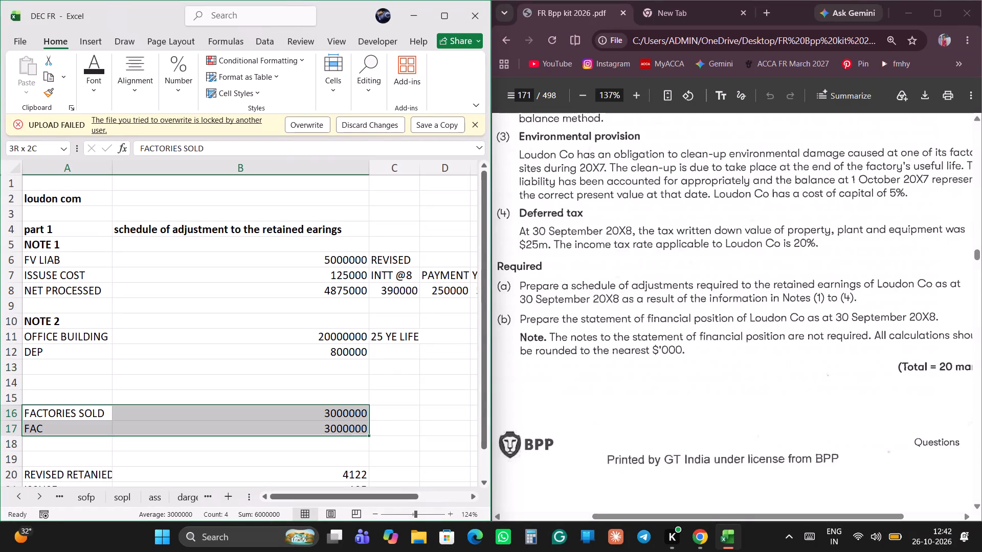
pyautogui.moveTo(298, 434); pyautogui.dragTo(298, 431)
pyautogui.hotkey('ctrl', 'c')
pyautogui.hotkey('ctrl', 'x')
pyautogui.hscroll(-1, 409, 409)
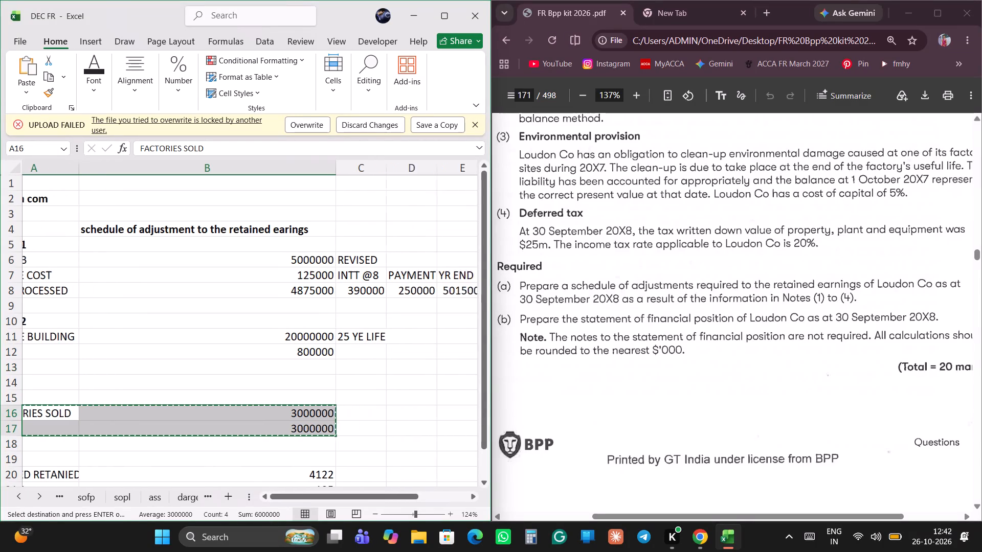
pyautogui.hscroll(-1, 409, 409)
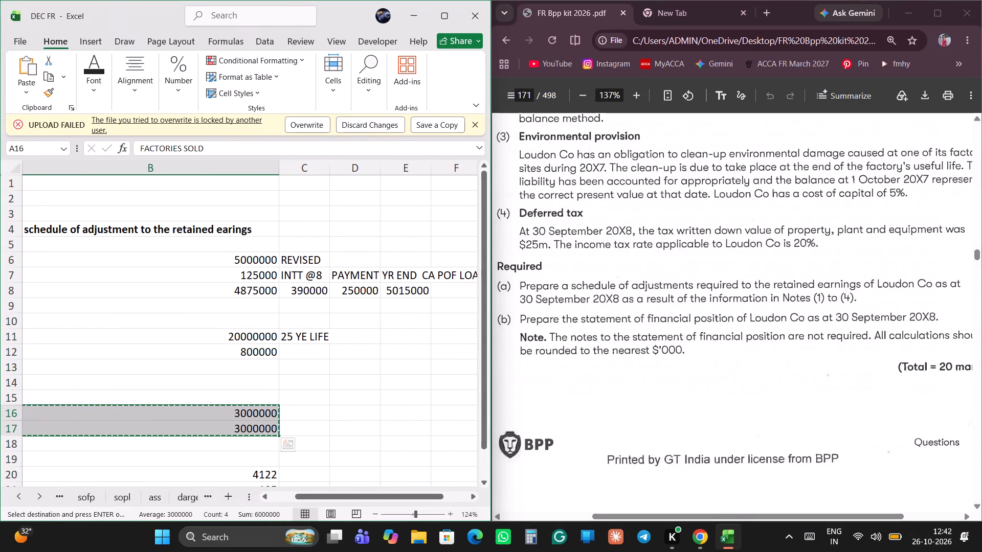
pyautogui.click(349, 338)
pyautogui.hotkey('ctrl', 'v')
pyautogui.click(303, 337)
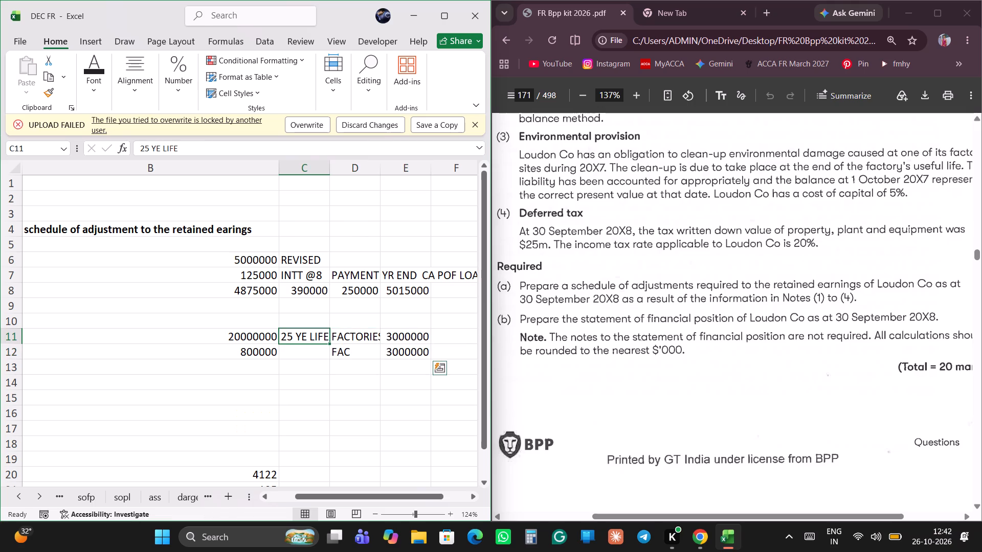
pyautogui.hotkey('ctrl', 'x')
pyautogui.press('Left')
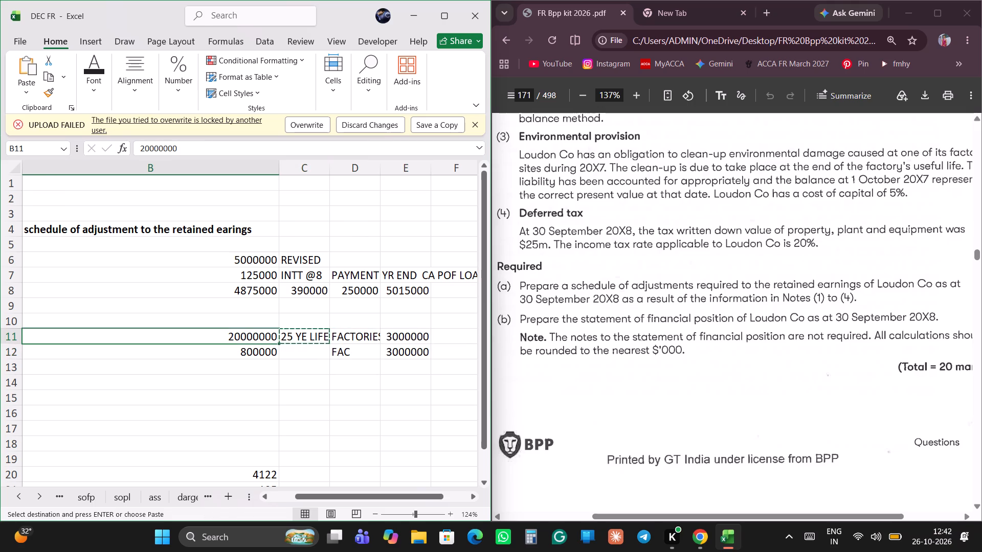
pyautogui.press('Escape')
# Move the building's depreciation amount from B12 down to B13.
pyautogui.press('Down')
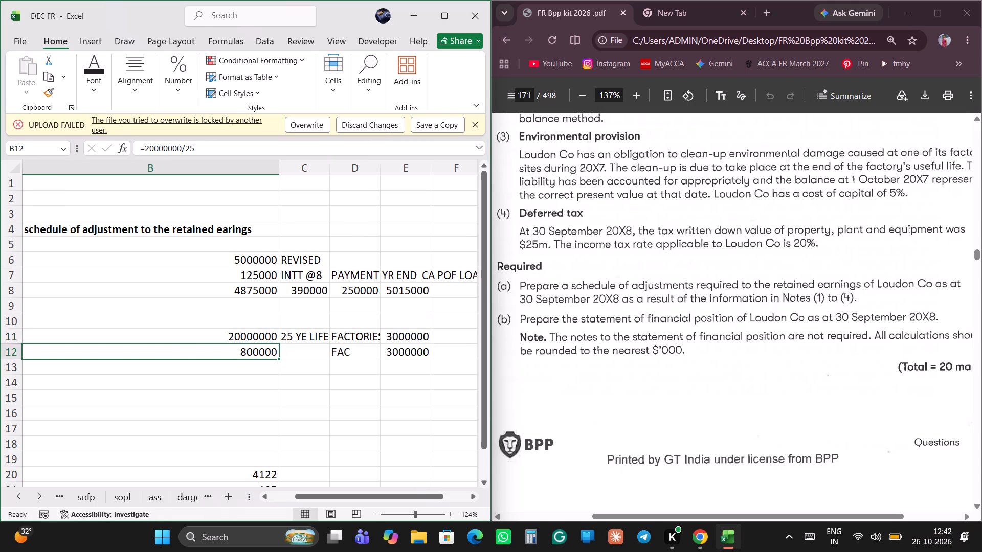
pyautogui.hotkey('ctrl', 'x')
pyautogui.press('Down')
pyautogui.hotkey('ctrl', 'c')
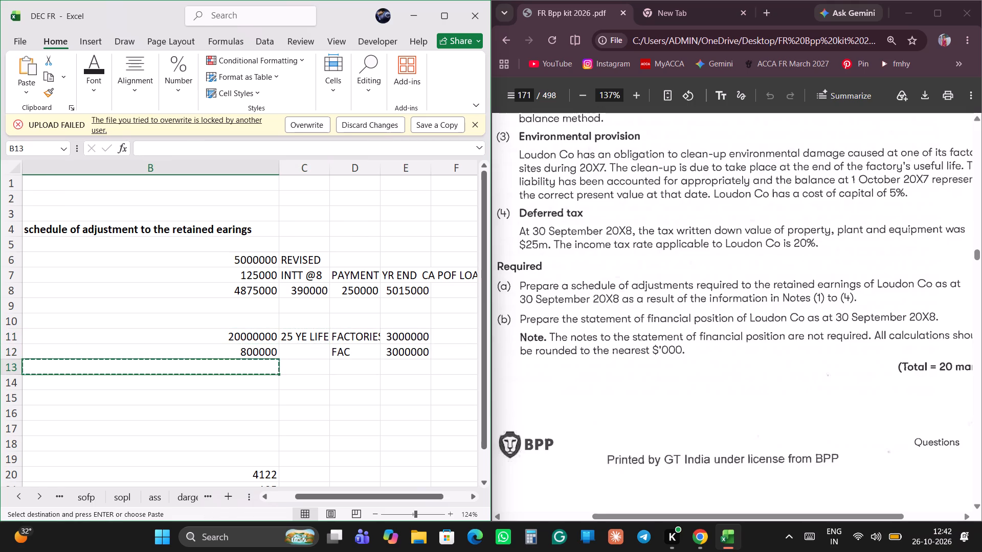
pyautogui.hotkey('ctrl', 'Up')
pyautogui.hotkey('ctrl', 'x')
pyautogui.hotkey('ctrl', 'Down')
pyautogui.press('Up')
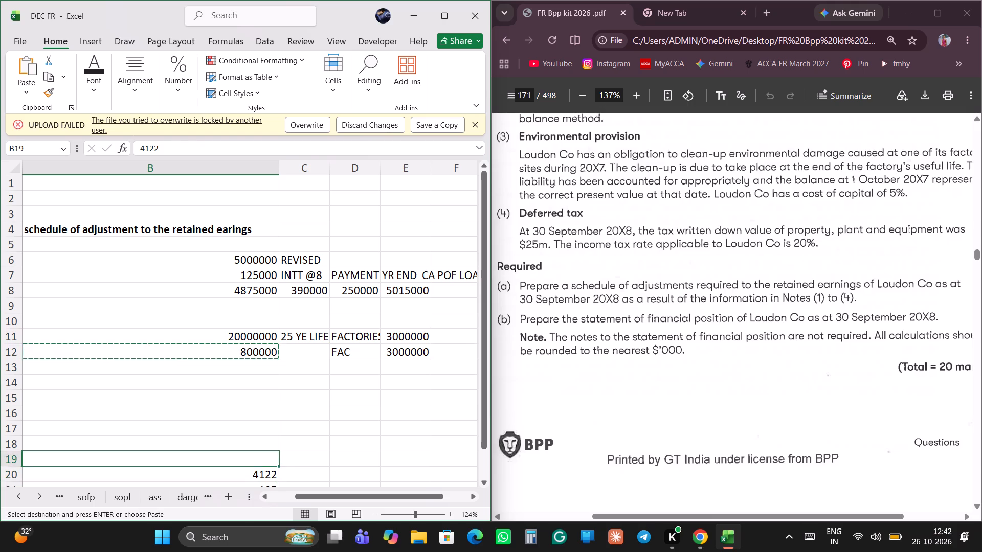
pyautogui.hotkey('ctrl', 'Up')
pyautogui.press('Up')
pyautogui.press('Down')
pyautogui.press('Down')
pyautogui.hotkey('ctrl', 'v')
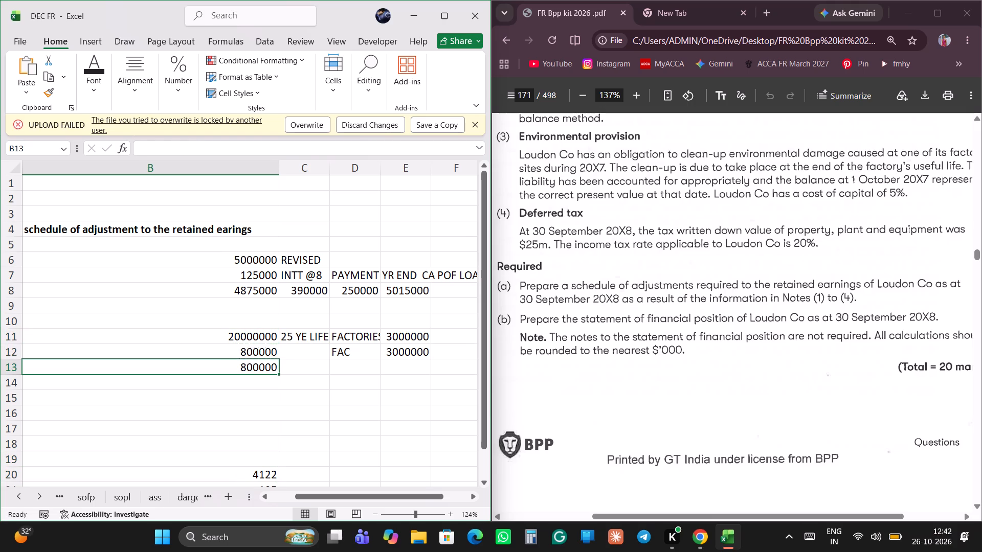
# Move the 25 YE LIFE text from C11 to B12, under the office building cost.
pyautogui.press('Right')
pyautogui.press('Up')
pyautogui.press('Up')
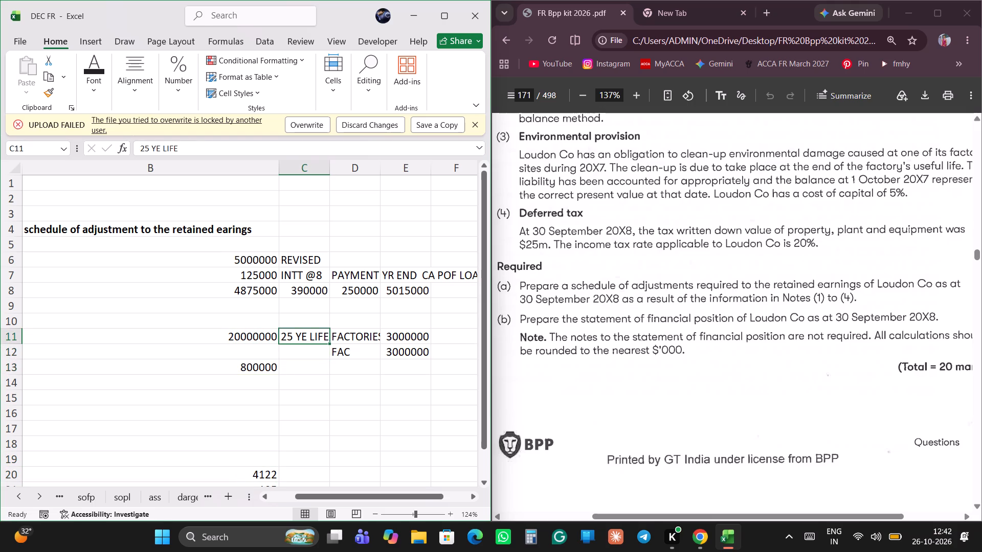
pyautogui.hotkey('ctrl', 'x')
pyautogui.press('Down')
pyautogui.press('Left')
pyautogui.hotkey('ctrl', 'v')
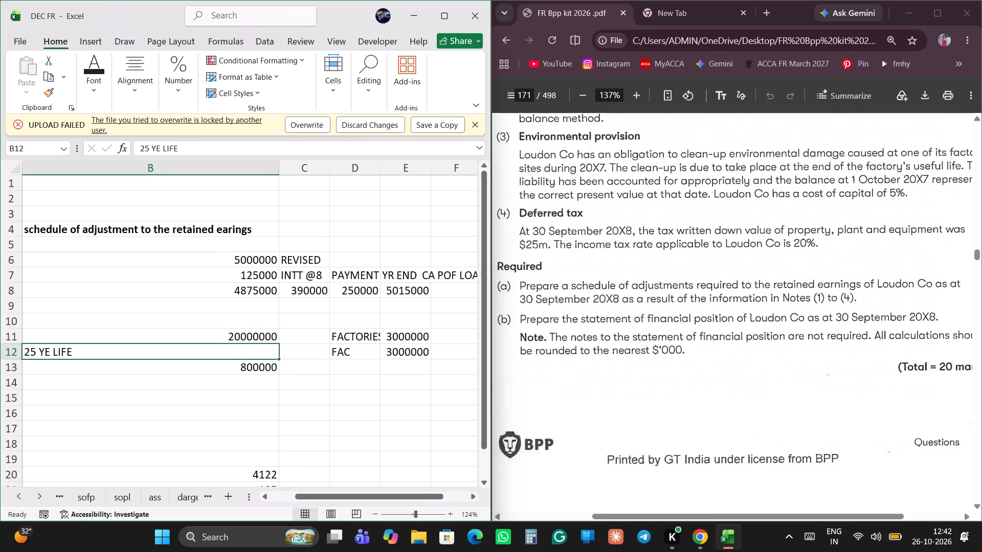
# Add the Note 2 column headings BUILDING in B10 and FACTORY in D10.
pyautogui.press('Right')
pyautogui.press('Right')
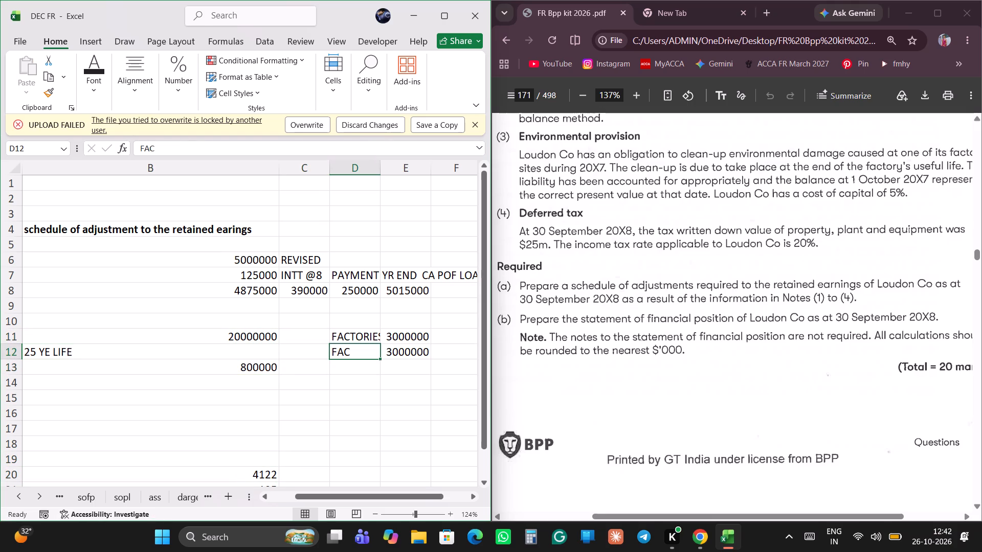
pyautogui.hscroll(2, 361, 322)
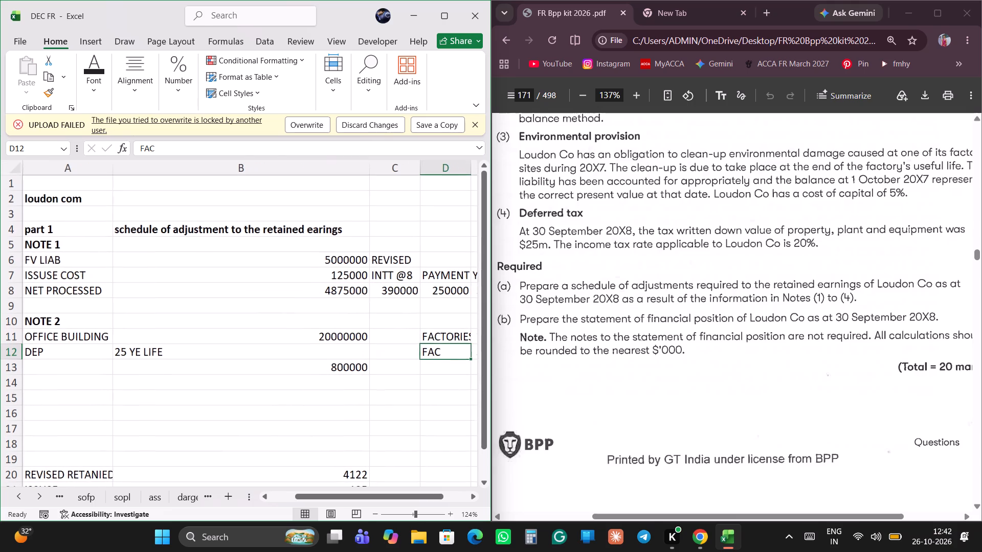
pyautogui.click(252, 319)
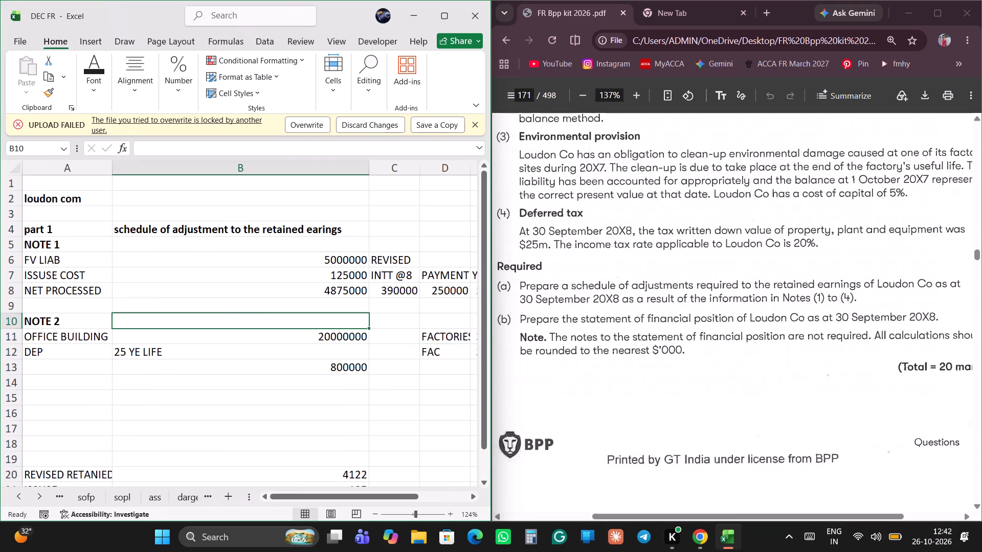
pyautogui.write('BUILDING')
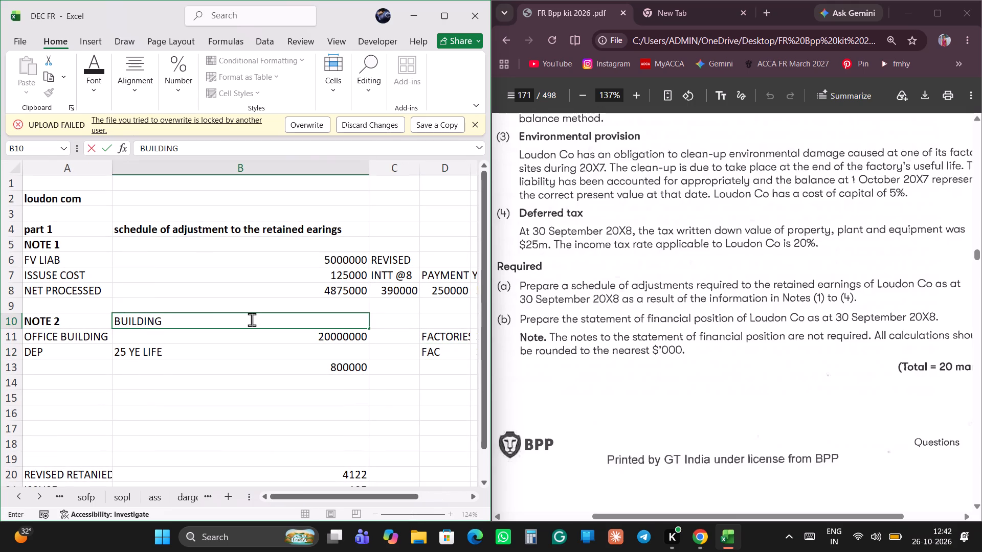
pyautogui.press('space')
pyautogui.press('Right')
pyautogui.press('Right')
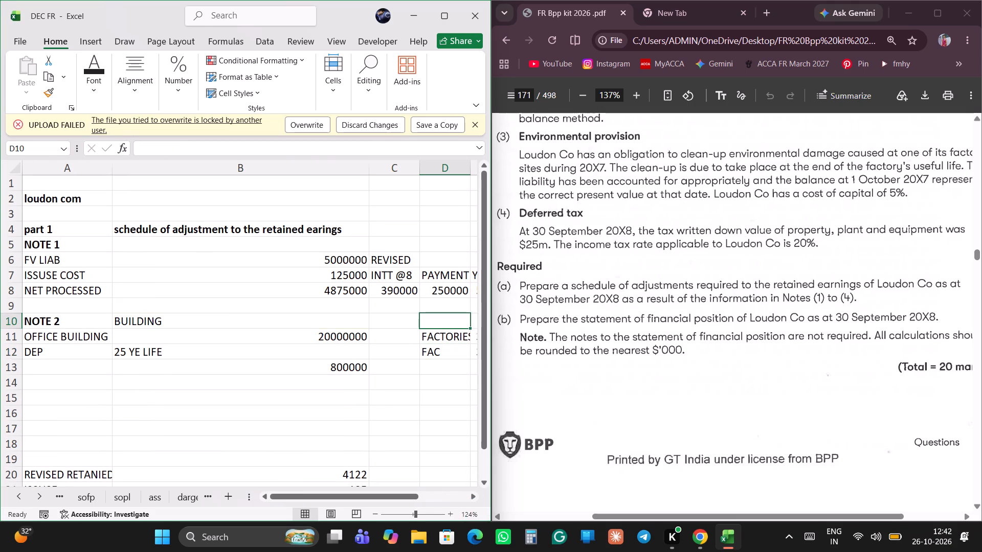
pyautogui.write('FACTOY')
pyautogui.press('space')
pyautogui.press('BackSpace')
pyautogui.press('BackSpace')
pyautogui.write('RY')
pyautogui.press('space')
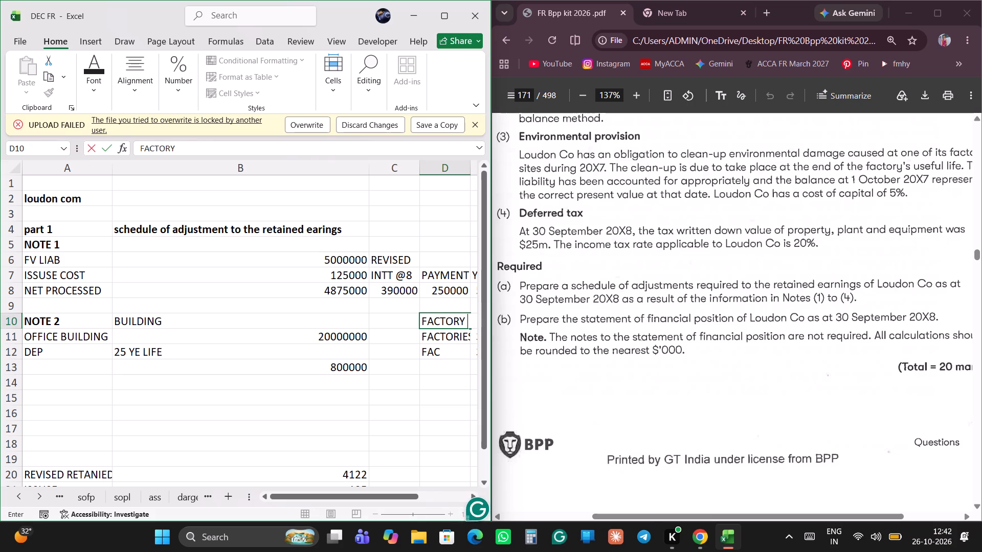
pyautogui.press('Return')
# Make the FACTORY and BUILDING headings in row 10 bold.
pyautogui.press('Up')
pyautogui.hotkey('ctrl', 'b')
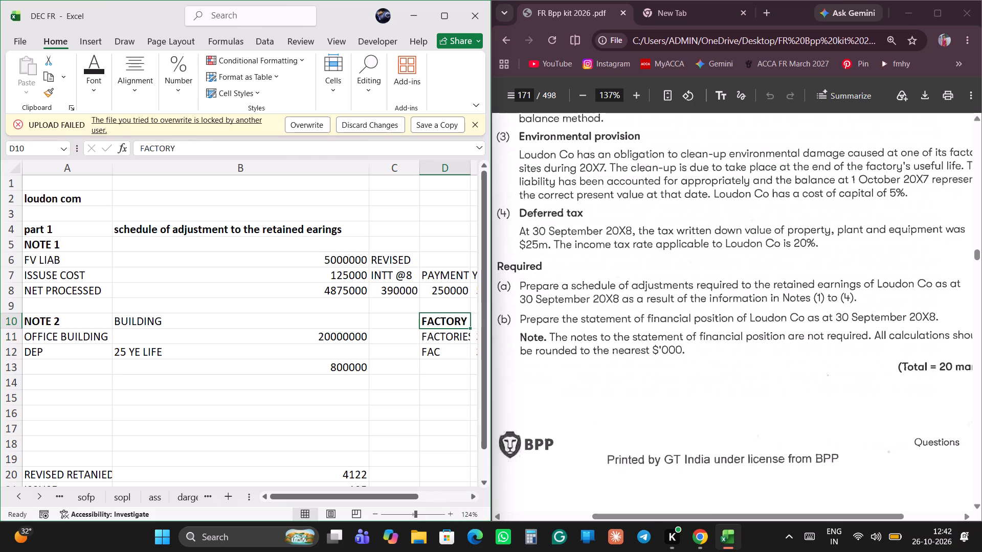
pyautogui.press('Left')
pyautogui.press('Left')
pyautogui.hotkey('ctrl', 'b')
# Move the DEP label from A12 to A13 so it lines up with the depreciation amount.
pyautogui.press('Down')
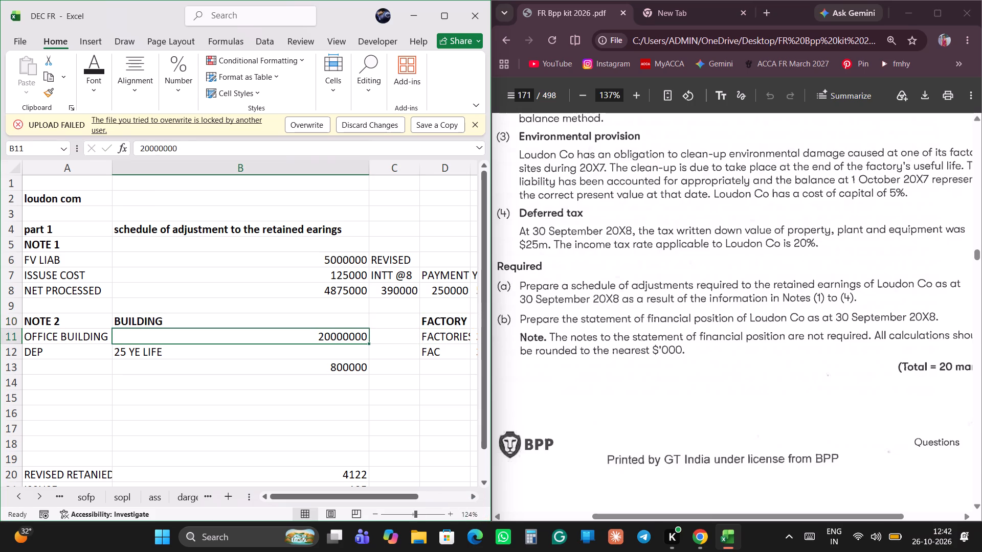
pyautogui.press('Down')
pyautogui.press('Down')
pyautogui.press('Left')
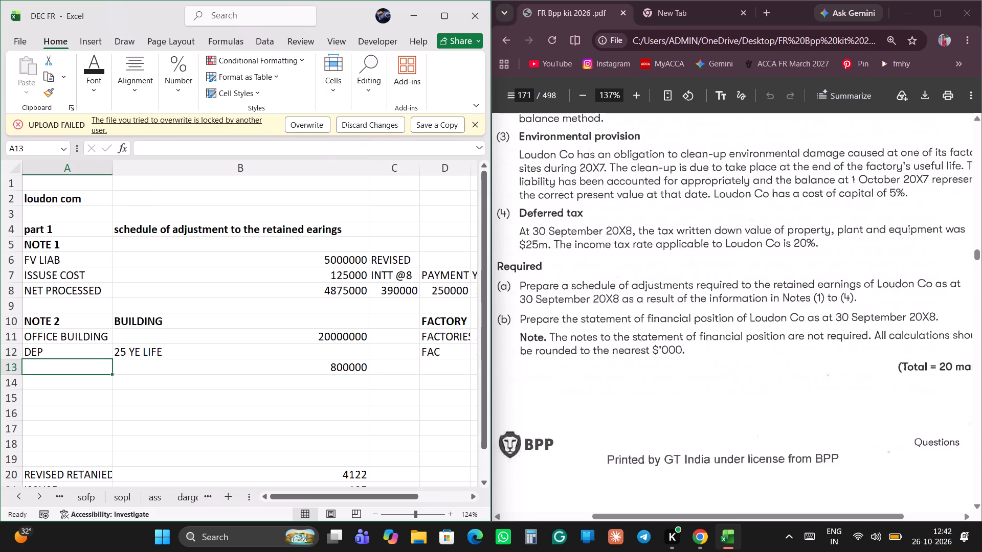
pyautogui.press('Up')
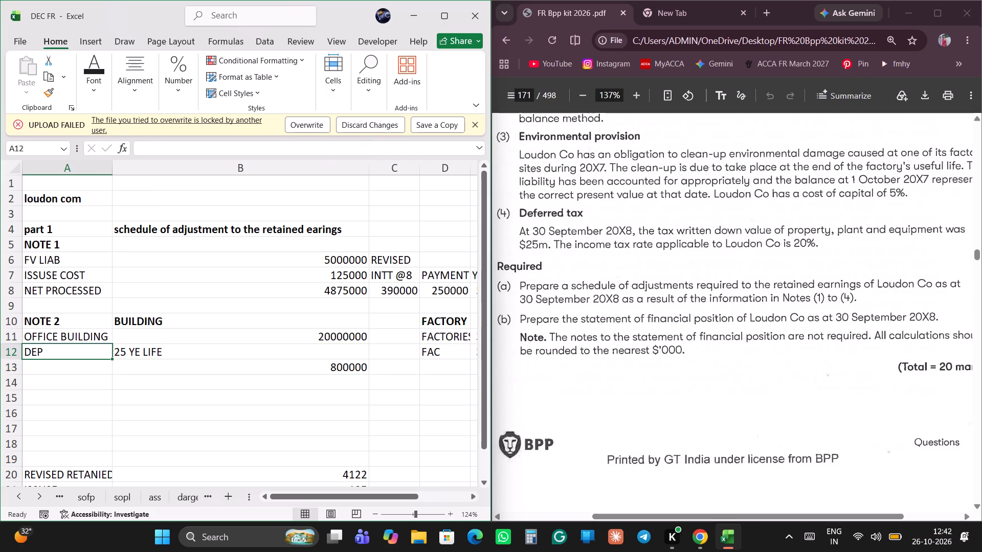
pyautogui.hotkey('ctrl', 'x')
pyautogui.hotkey('ctrl', 'Down')
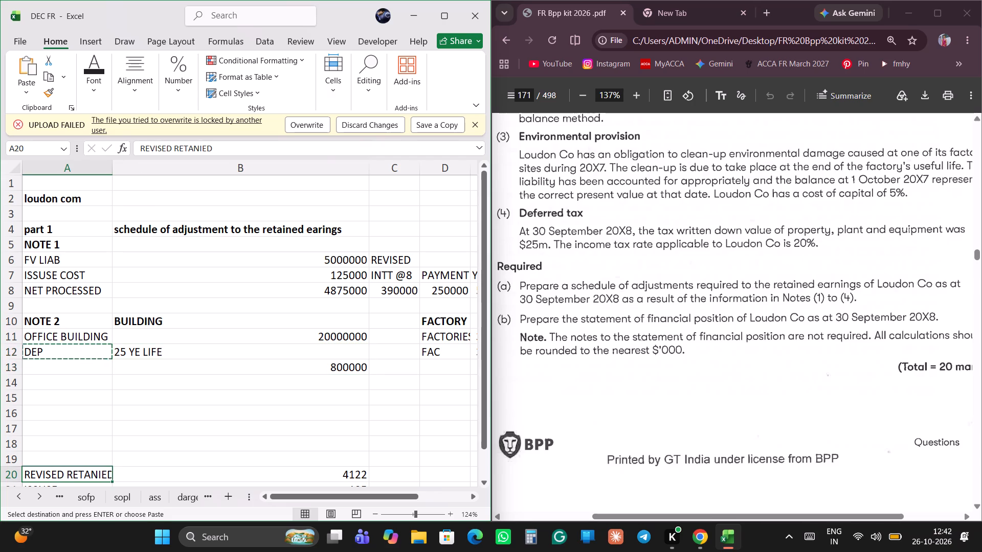
pyautogui.press('Up')
pyautogui.press('Up')
pyautogui.press('Up')
pyautogui.press('Up')
pyautogui.press('Up')
pyautogui.press('Up')
pyautogui.press('Up')
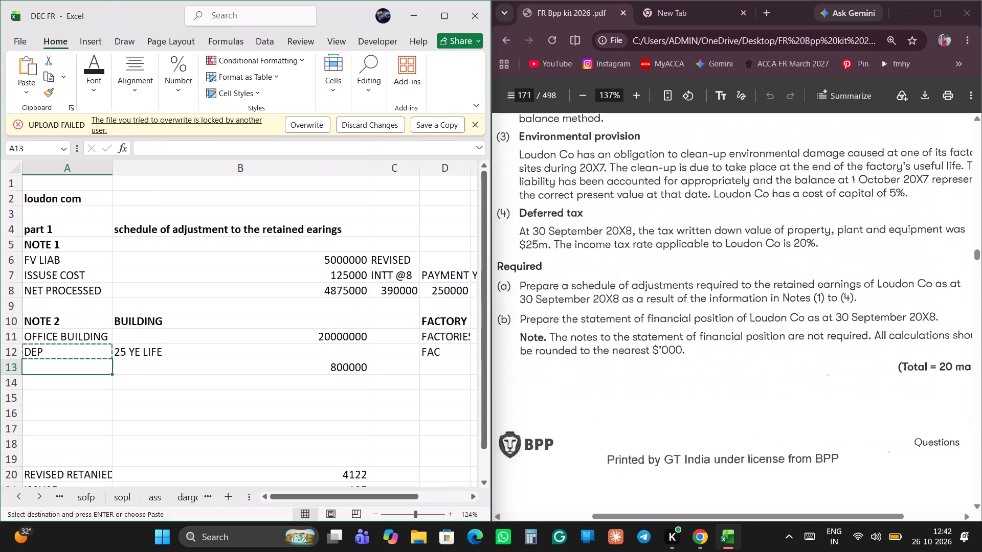
pyautogui.hotkey('ctrl', 'v')
# Complete row 12 with the label LIFE in A12 and the value 25 in B12.
pyautogui.press('Up')
pyautogui.write('LIFE')
pyautogui.press('space')
pyautogui.press('Return')
pyautogui.press('Right')
pyautogui.press('Up')
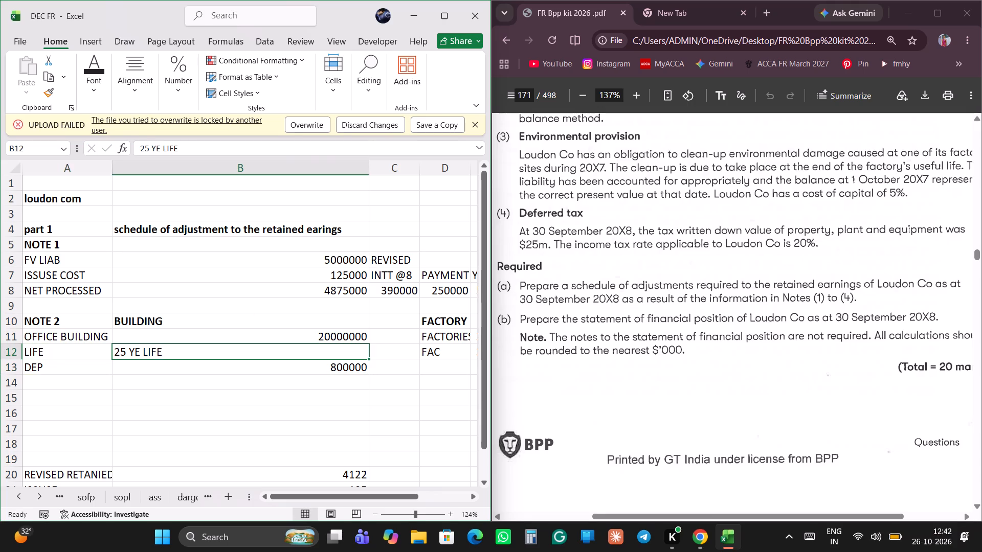
pyautogui.press('BackSpace')
pyautogui.press('BackSpace')
pyautogui.press('BackSpace')
pyautogui.press('BackSpace')
pyautogui.write('25')
pyautogui.press('Return')
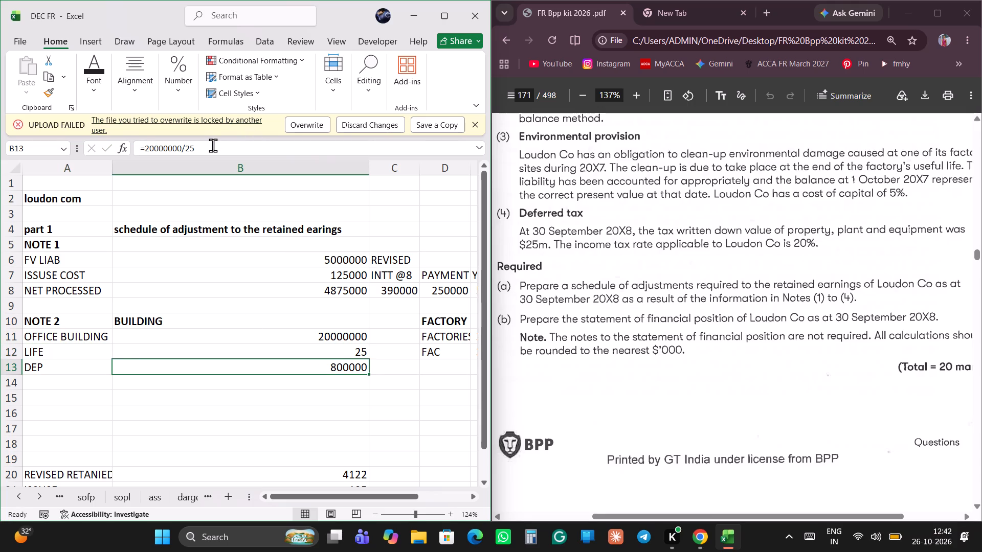
# Enter the label ACC in A14 below the DEP line.
pyautogui.click(103, 382)
pyautogui.write('ACC')
pyautogui.press('space')
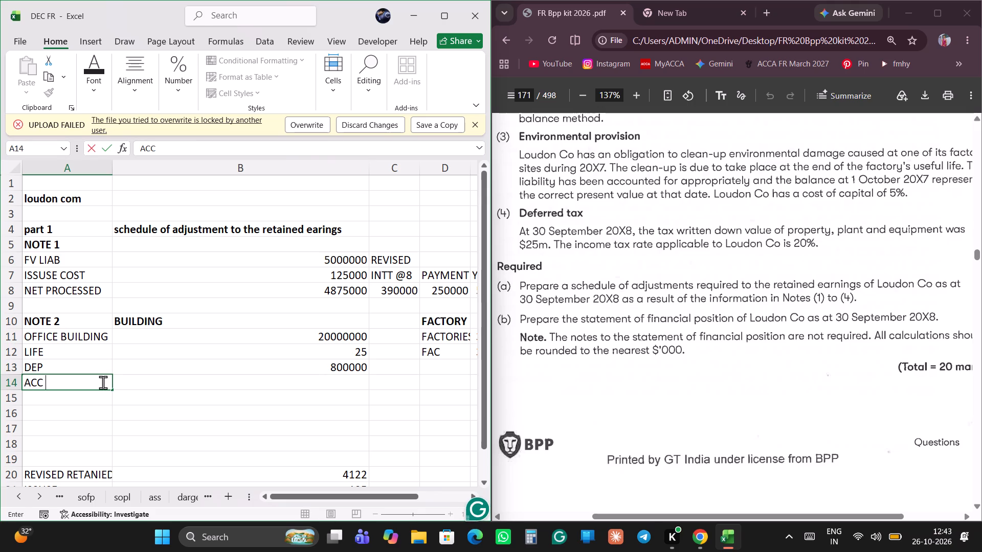
# Check the office building details in Note 2 and extend the B13 depreciation formula to =20000000/25*6.
pyautogui.scroll(1, 615, 265)
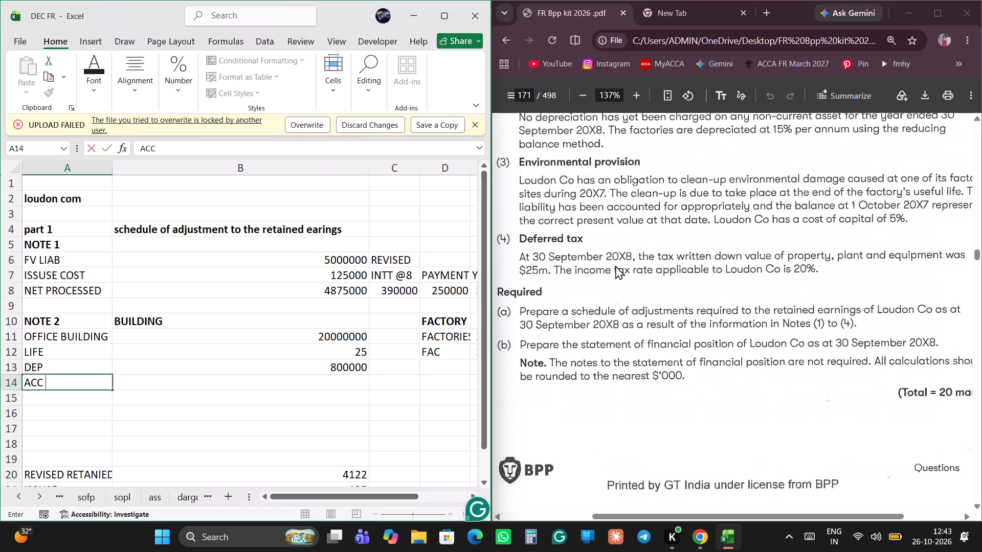
pyautogui.scroll(3, 615, 265)
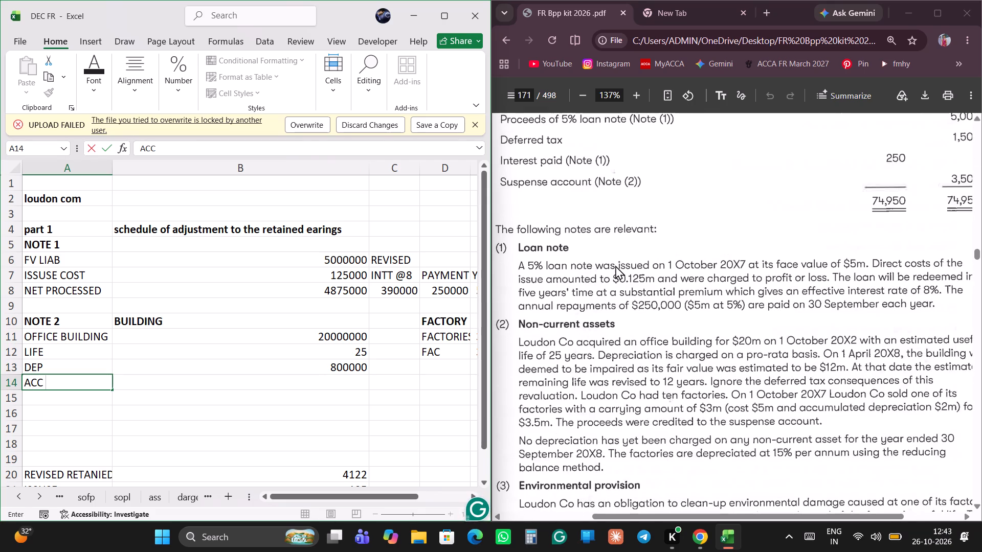
pyautogui.scroll(-2, 615, 265)
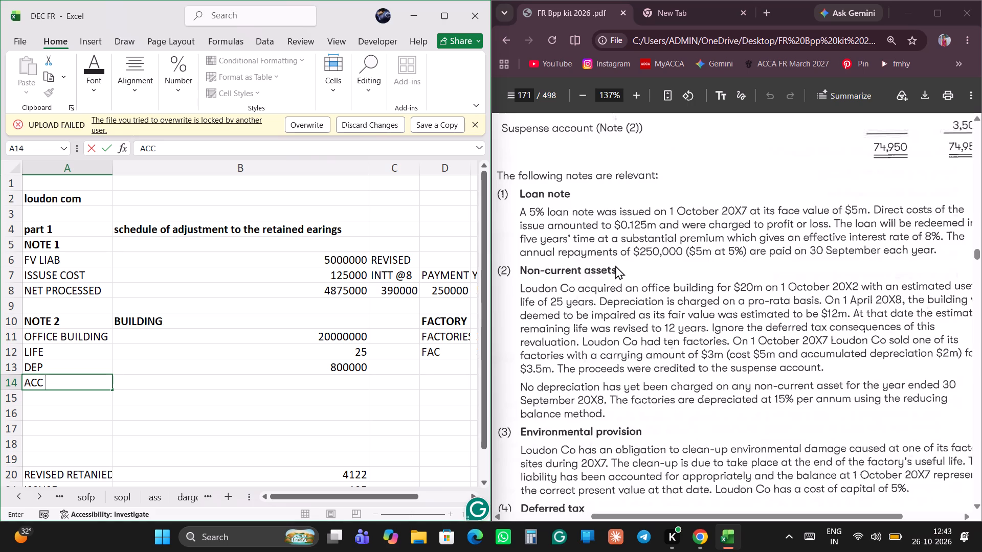
pyautogui.click(221, 369)
pyautogui.click(215, 156)
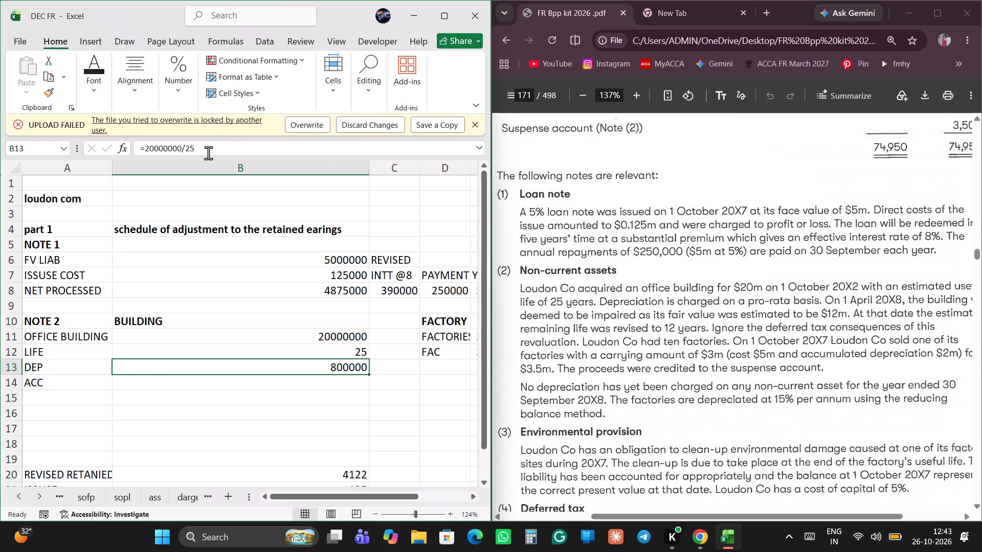
pyautogui.click(208, 153)
pyautogui.write('*6')
pyautogui.press('Return')
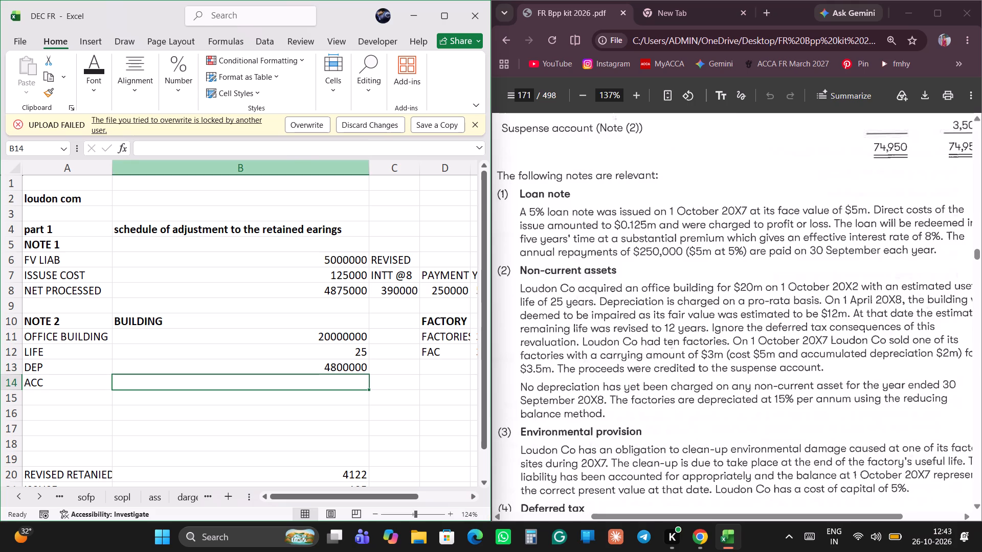
# Extend the DEP label in A13 so it reads ACC DEP.
pyautogui.click(277, 366)
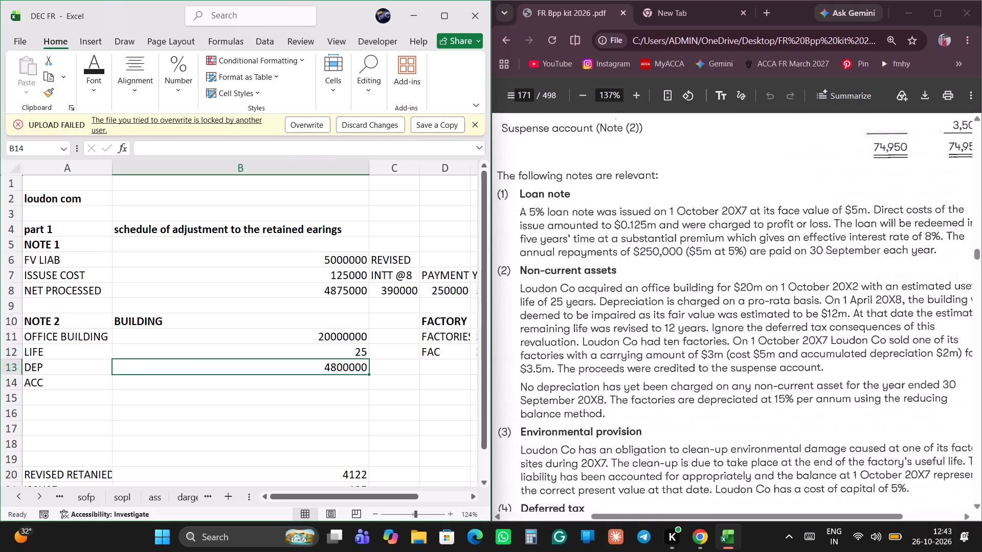
pyautogui.click(89, 386)
pyautogui.click(93, 362)
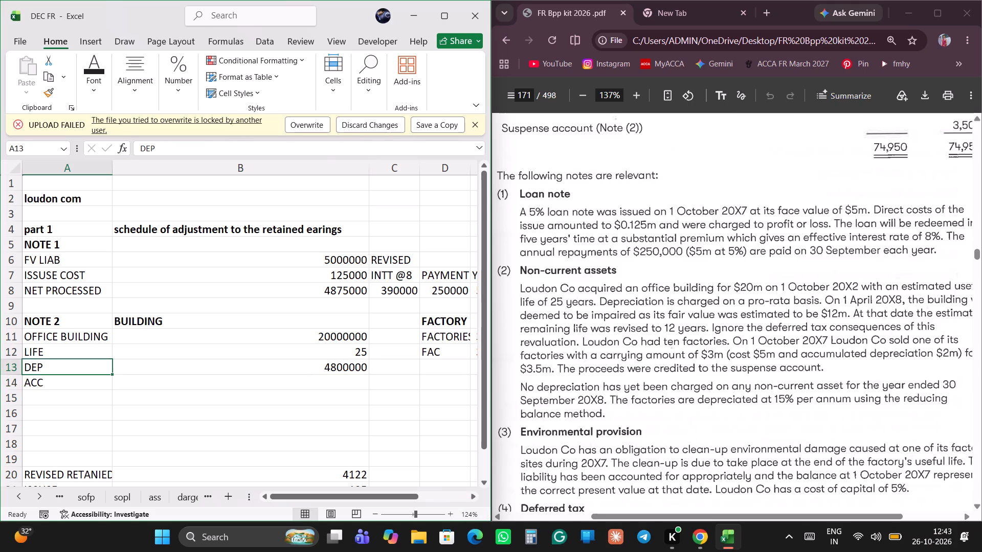
pyautogui.click(139, 148)
pyautogui.press('space')
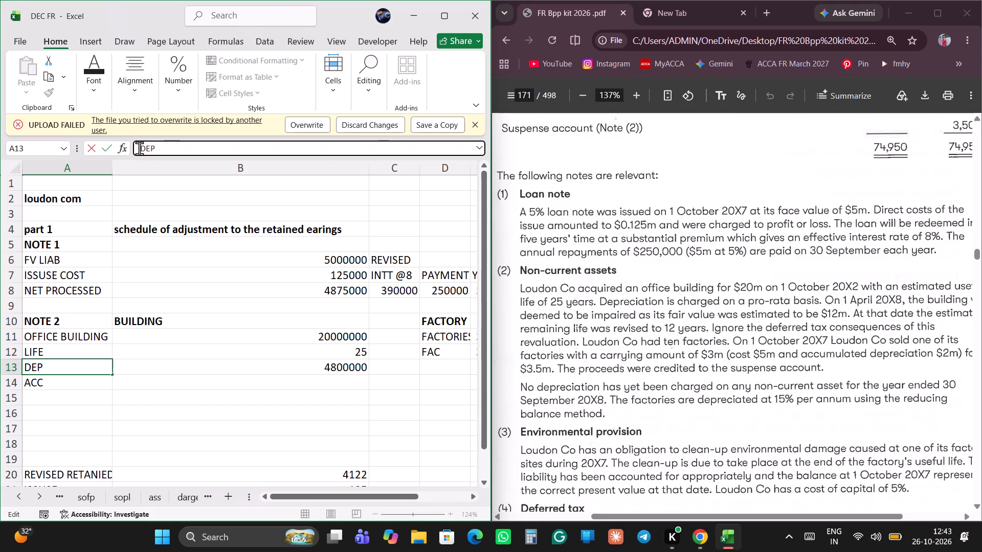
pyautogui.write('ACC')
pyautogui.press('space')
pyautogui.press('Return')
# Replace the ACC label in A14 with DEP THIS YR.
pyautogui.press('BackSpace')
pyautogui.press('BackSpace')
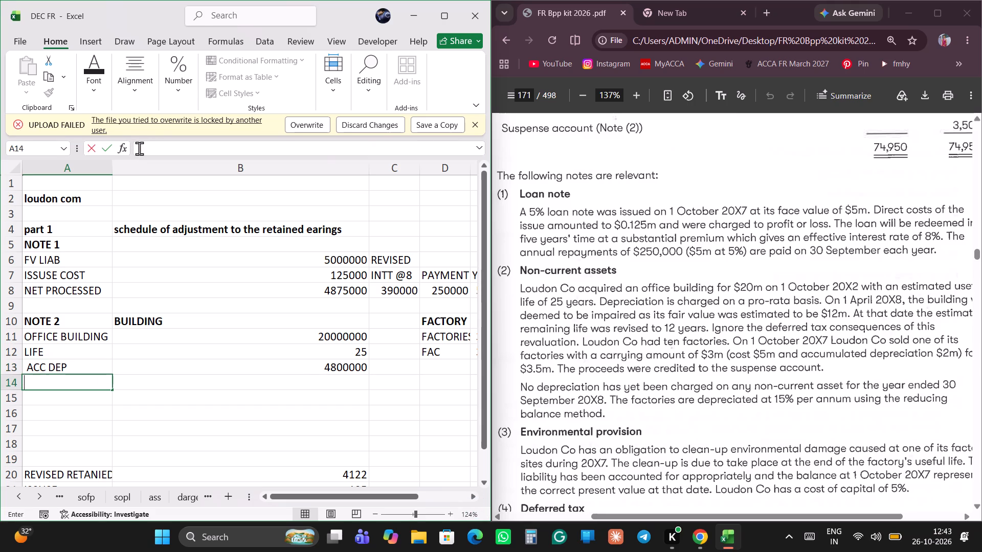
pyautogui.press('BackSpace')
pyautogui.write('DEL')
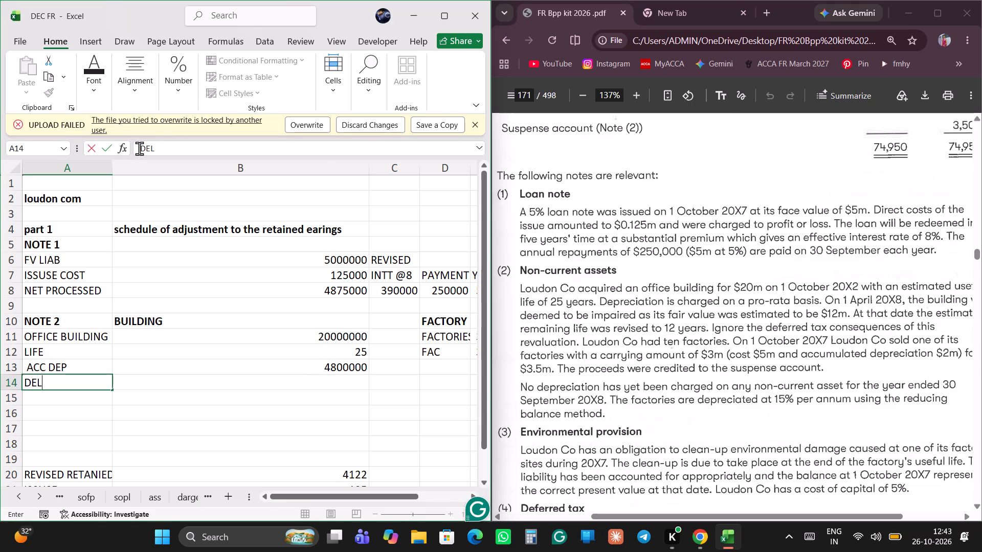
pyautogui.press('BackSpace')
pyautogui.write('P THIS YR')
pyautogui.press('space')
pyautogui.press('Return')
# Calculate the depreciation for this year in B14 with the formula =B13*6/12.
pyautogui.press('Right')
pyautogui.press('Up')
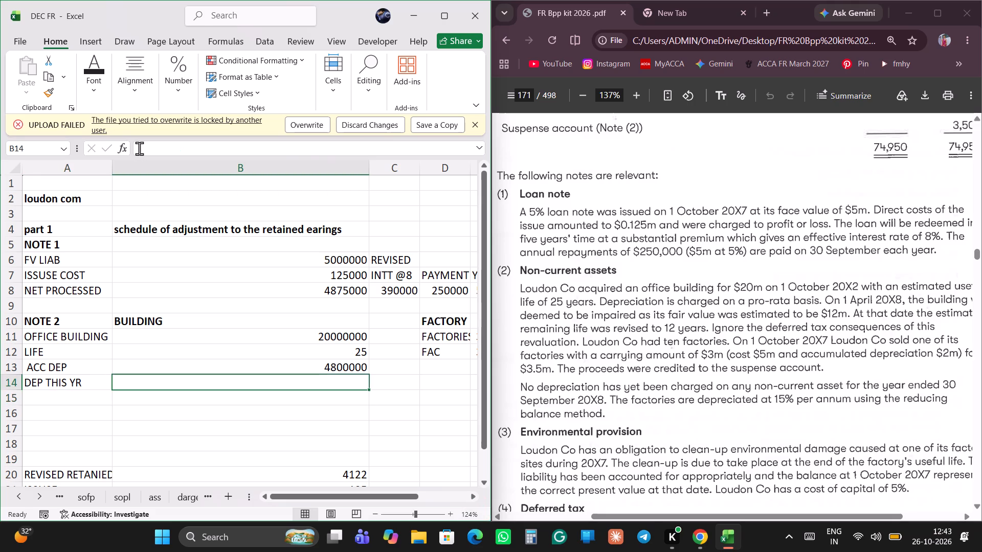
pyautogui.press('=')
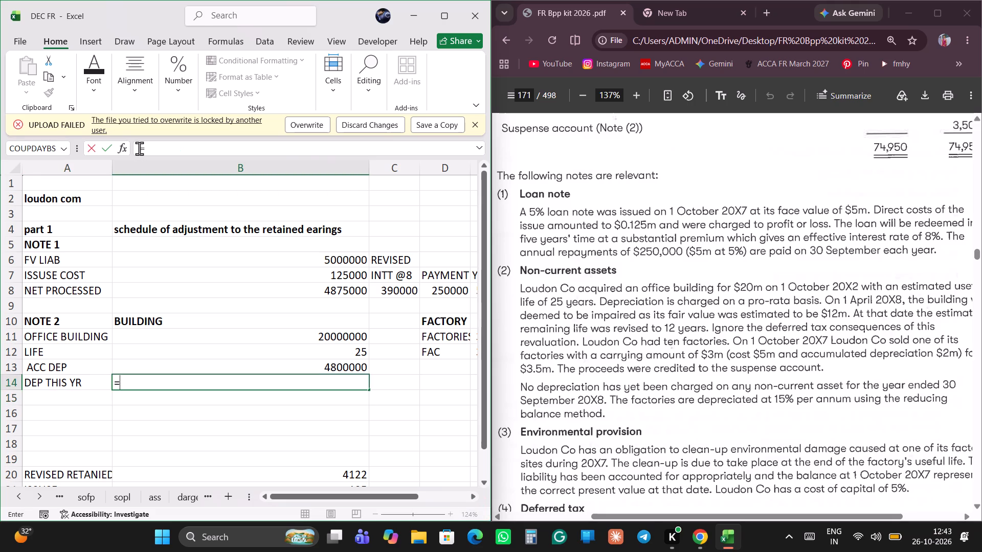
pyautogui.press('Up')
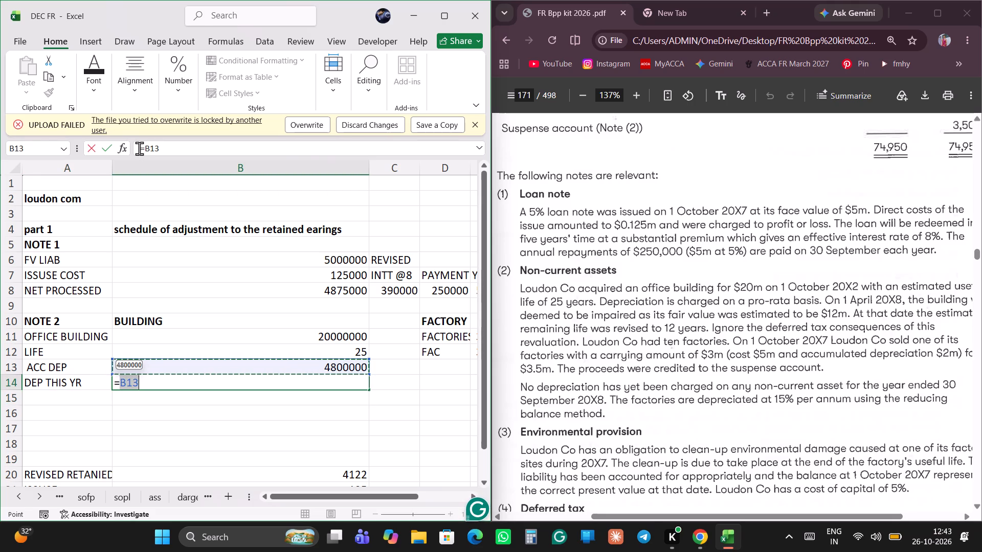
pyautogui.write('*6/')
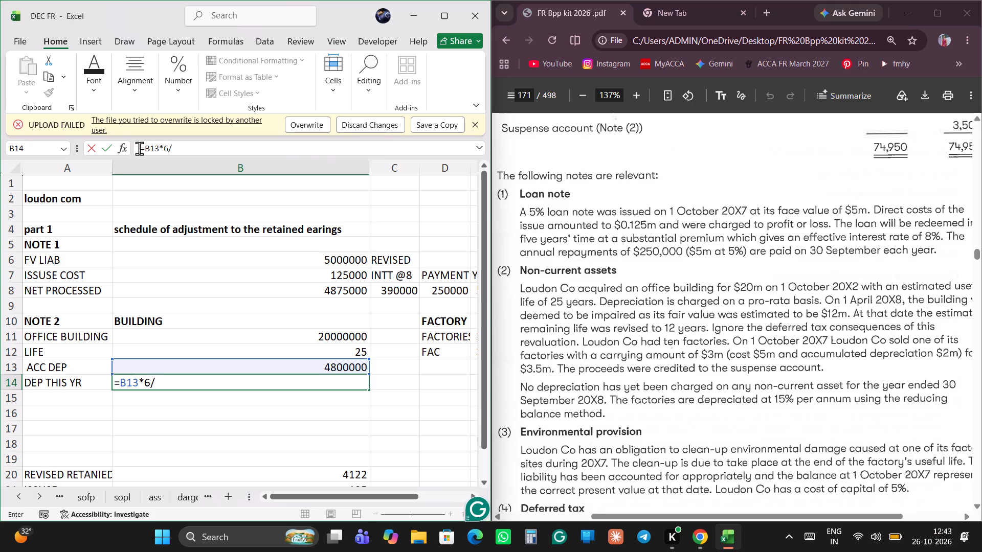
pyautogui.write('12')
pyautogui.press('Return')
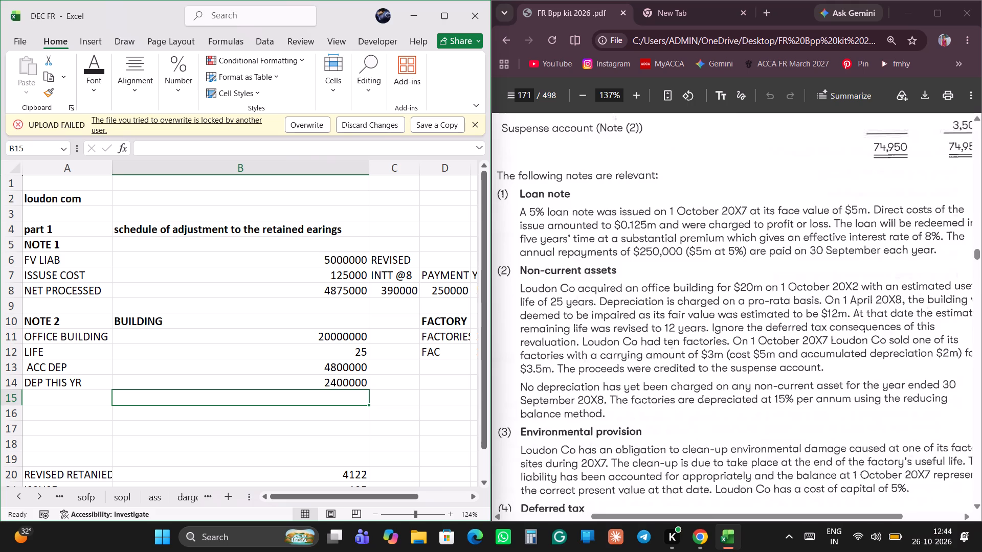
# Format the office building cost in B11 with comma separators and no decimal places.
pyautogui.click(304, 334)
pyautogui.click(173, 73)
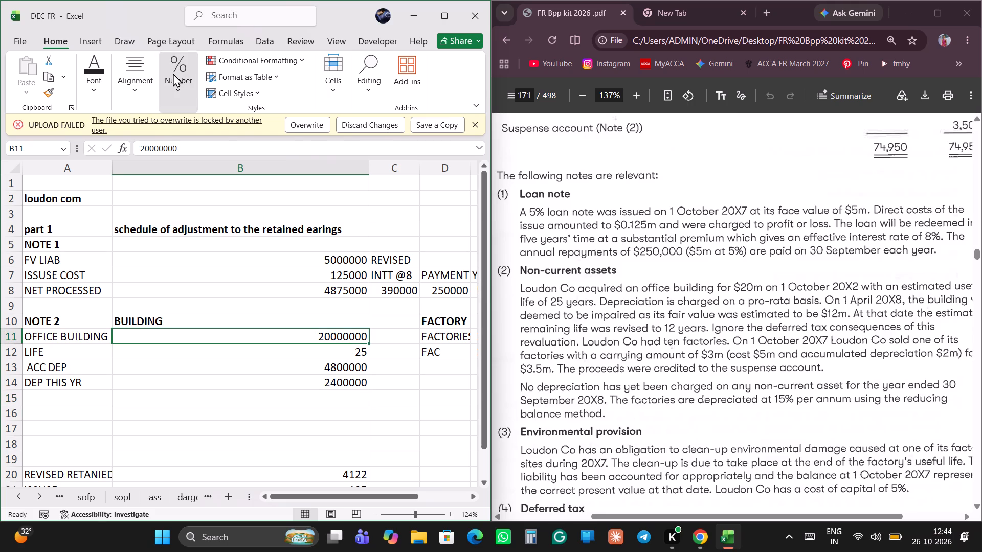
pyautogui.click(214, 148)
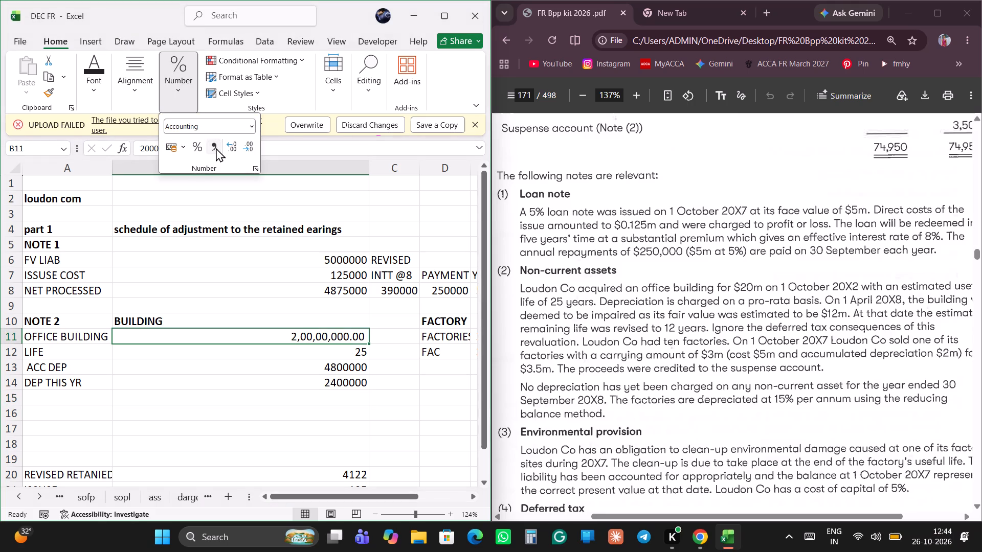
pyautogui.click(245, 151)
pyautogui.click(245, 151)
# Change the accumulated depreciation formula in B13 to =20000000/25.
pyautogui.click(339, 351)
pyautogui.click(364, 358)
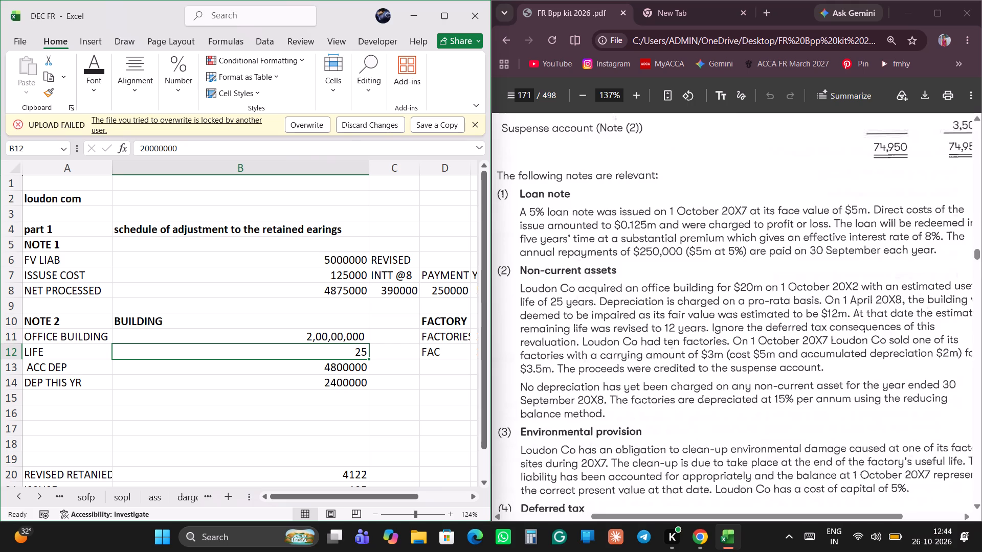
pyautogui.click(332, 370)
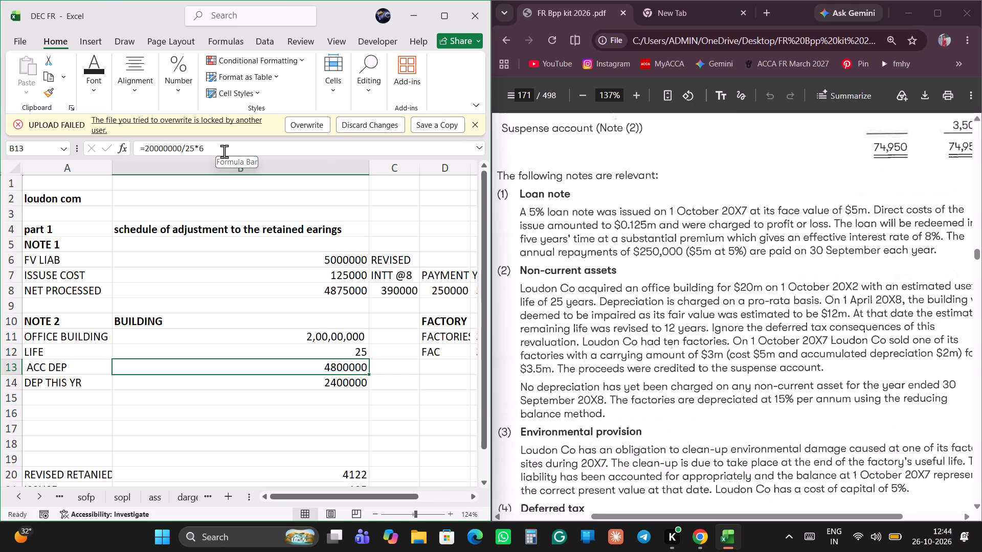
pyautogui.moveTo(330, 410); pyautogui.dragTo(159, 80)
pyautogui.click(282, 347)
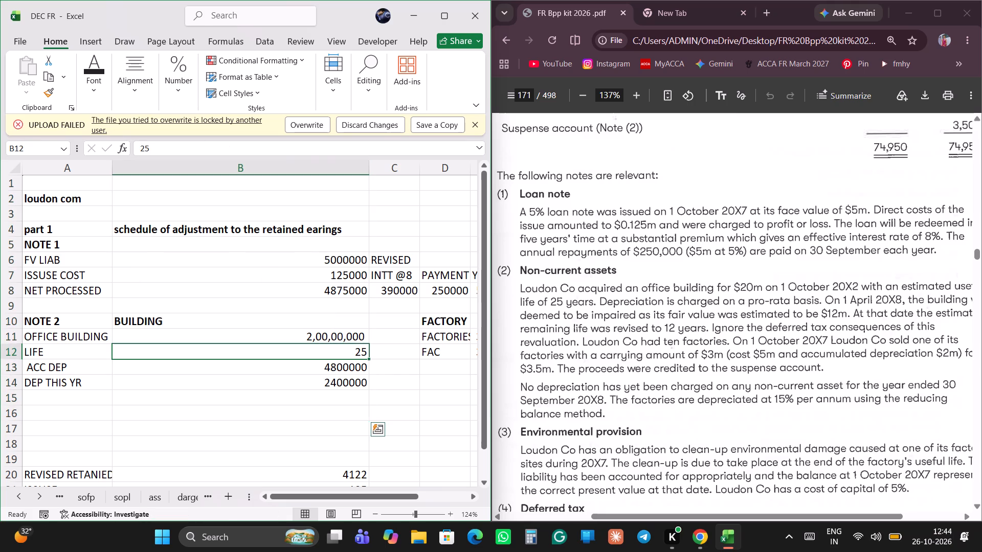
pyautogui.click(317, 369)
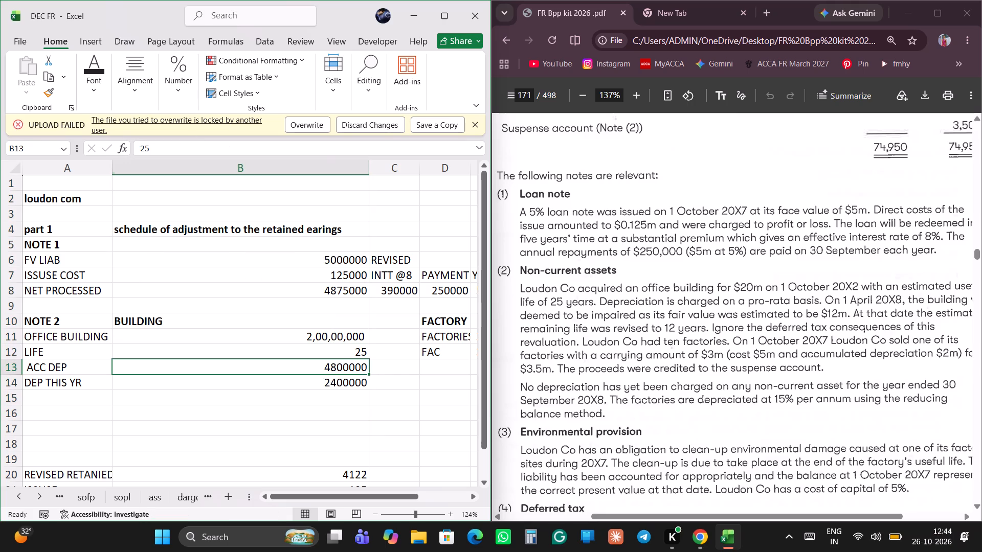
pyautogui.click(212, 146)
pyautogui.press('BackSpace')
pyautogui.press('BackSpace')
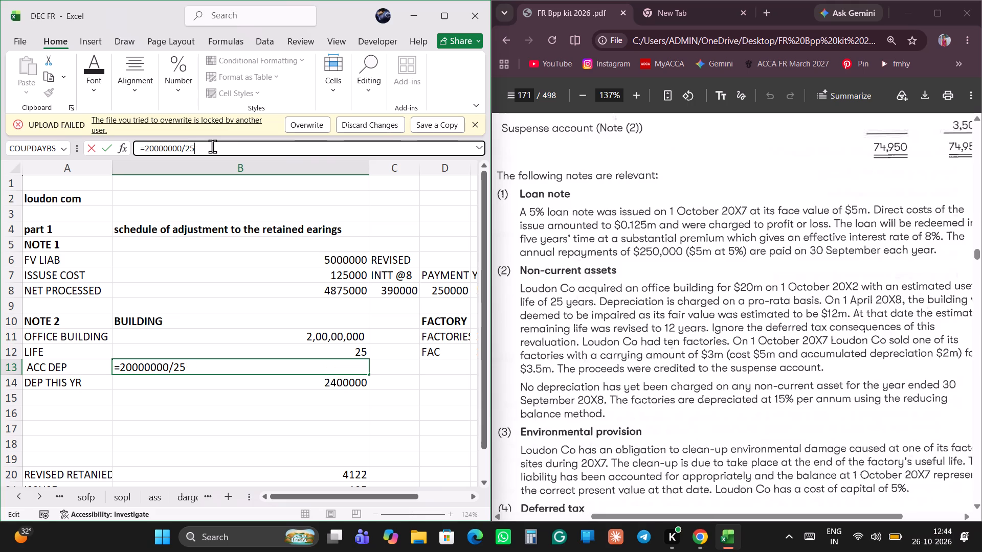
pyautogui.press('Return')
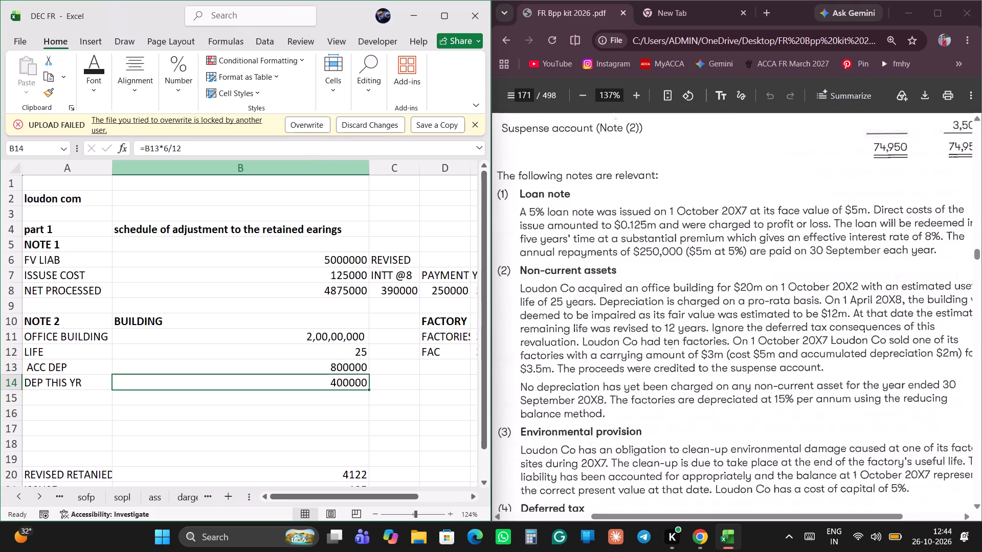
# Move the revised retained earnings block from A20:C22 down to start at A25, making room for the Note 2 workings.
pyautogui.scroll(-2, 330, 371)
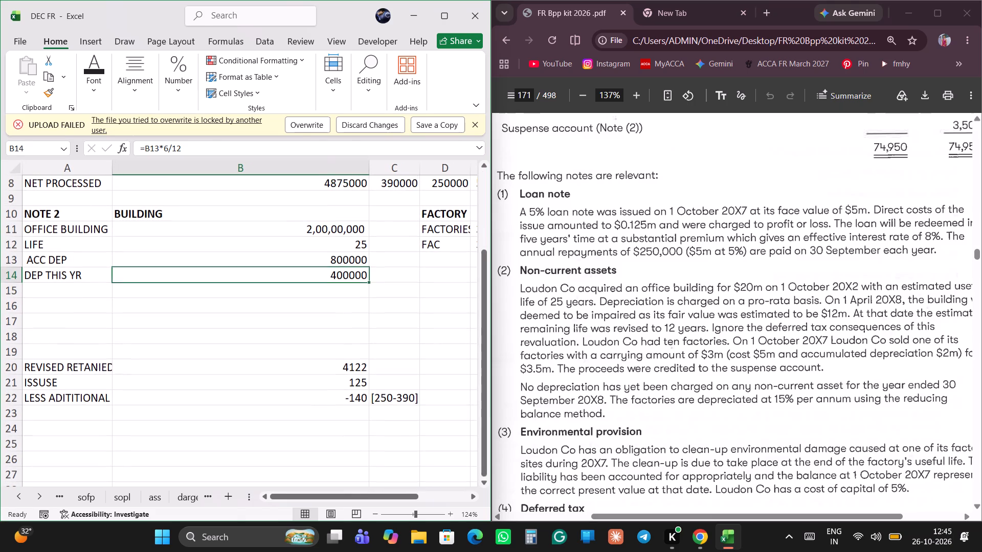
pyautogui.moveTo(84, 360); pyautogui.dragTo(380, 403)
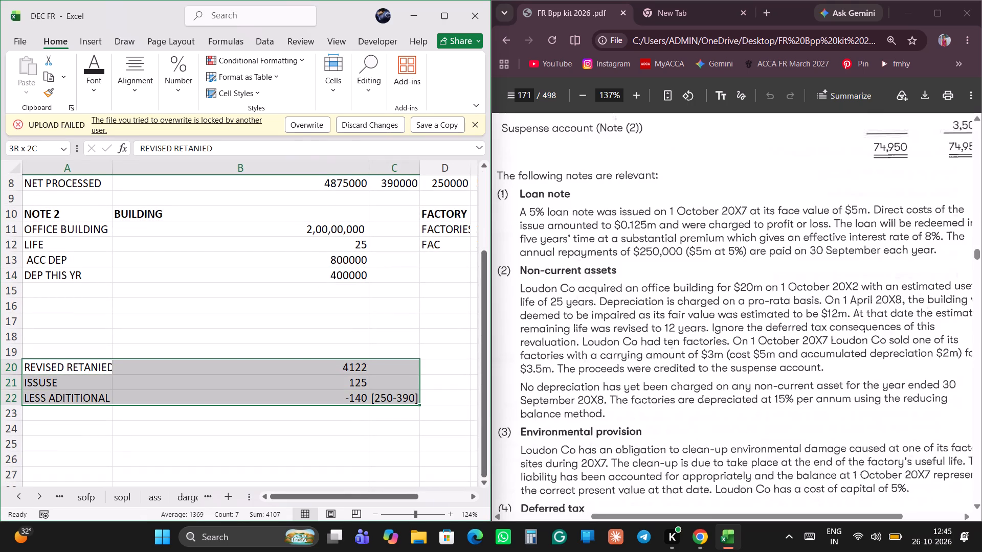
pyautogui.moveTo(380, 403); pyautogui.dragTo(381, 403)
pyautogui.hotkey('ctrl', 'x')
pyautogui.scroll(-1, 82, 432)
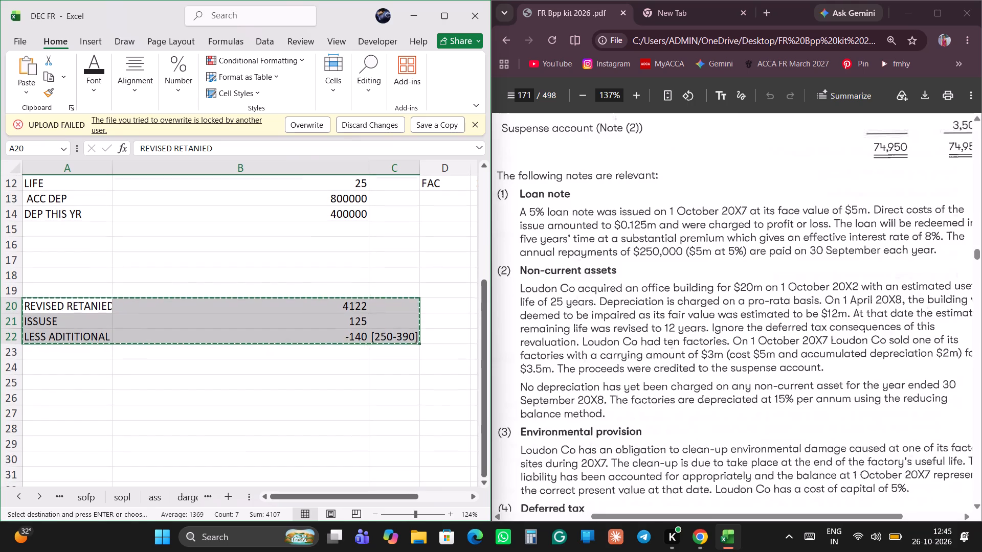
pyautogui.click(86, 373)
pyautogui.click(86, 381)
pyautogui.hotkey('ctrl', 'v')
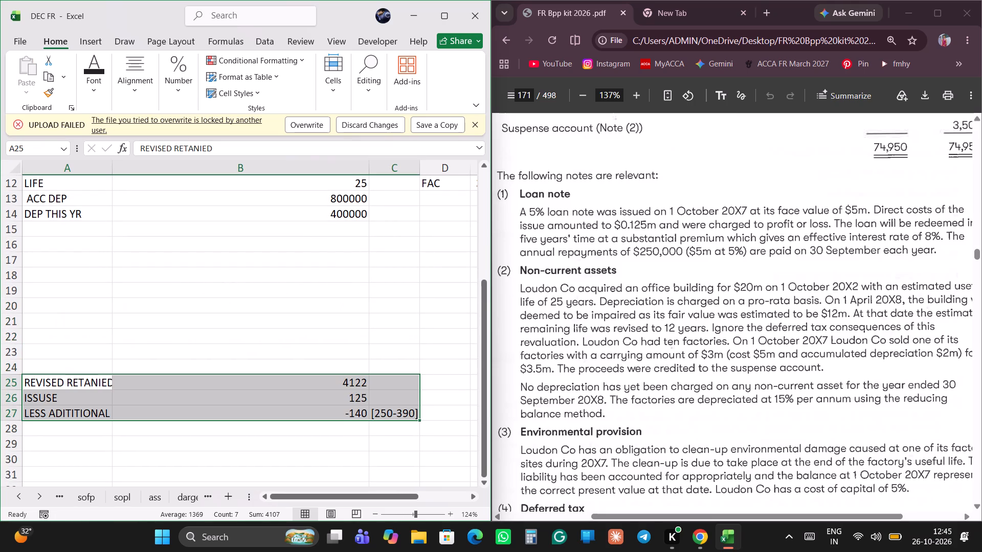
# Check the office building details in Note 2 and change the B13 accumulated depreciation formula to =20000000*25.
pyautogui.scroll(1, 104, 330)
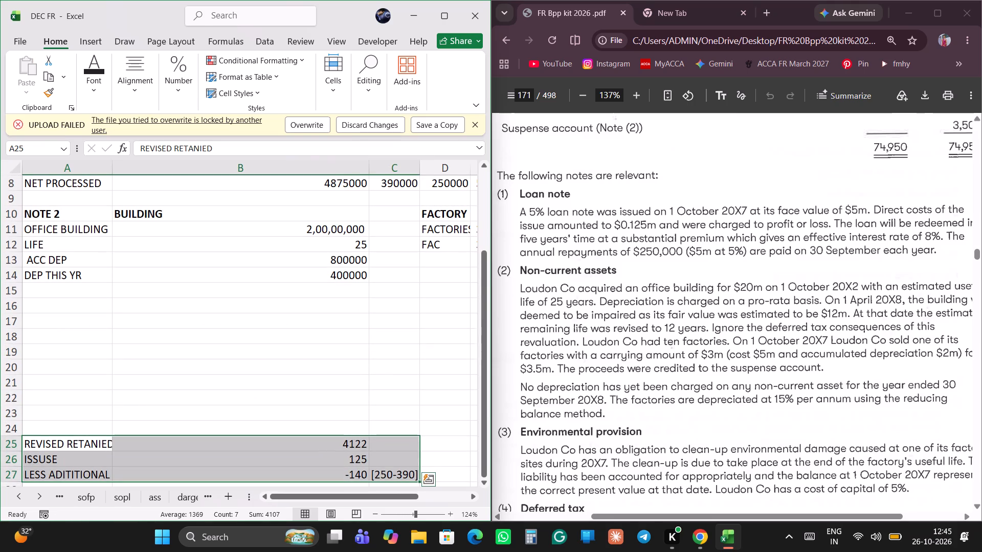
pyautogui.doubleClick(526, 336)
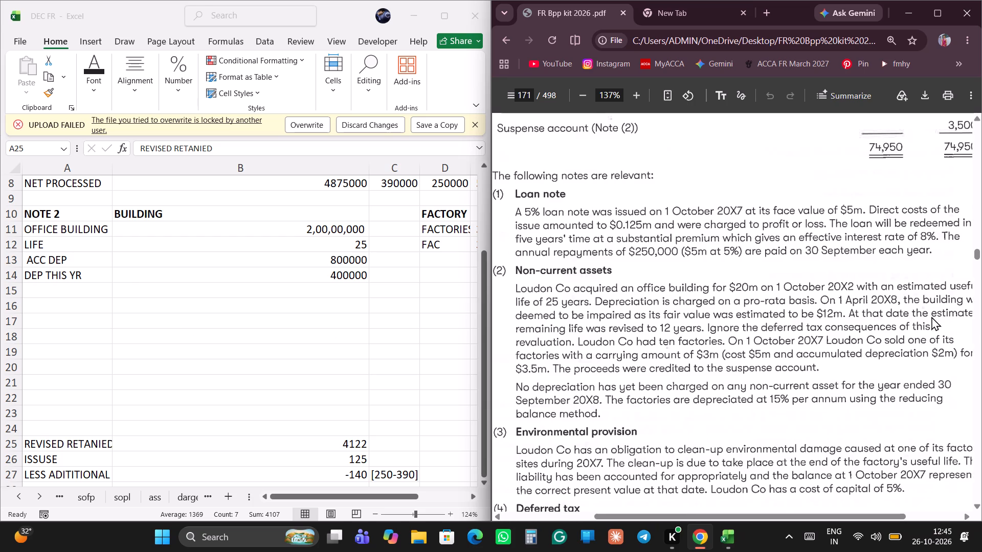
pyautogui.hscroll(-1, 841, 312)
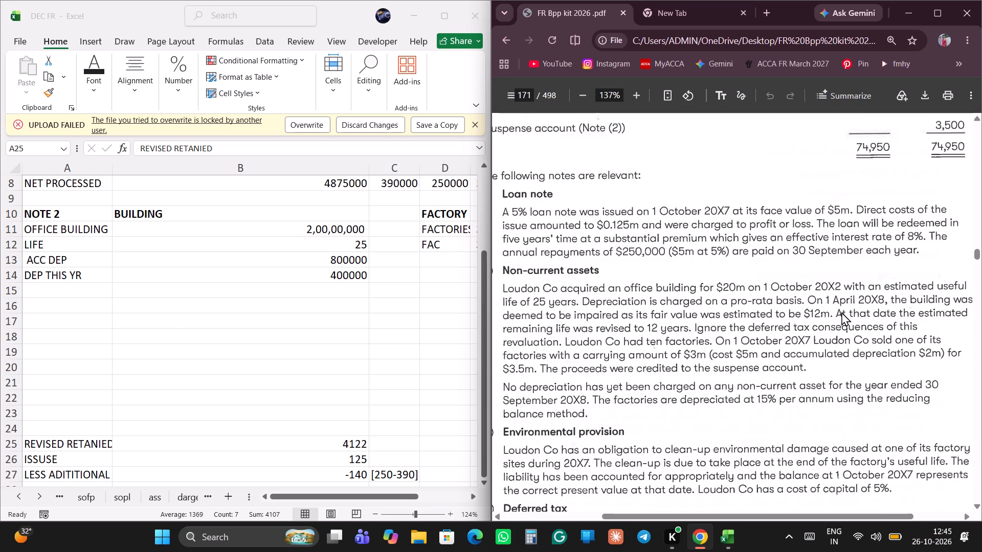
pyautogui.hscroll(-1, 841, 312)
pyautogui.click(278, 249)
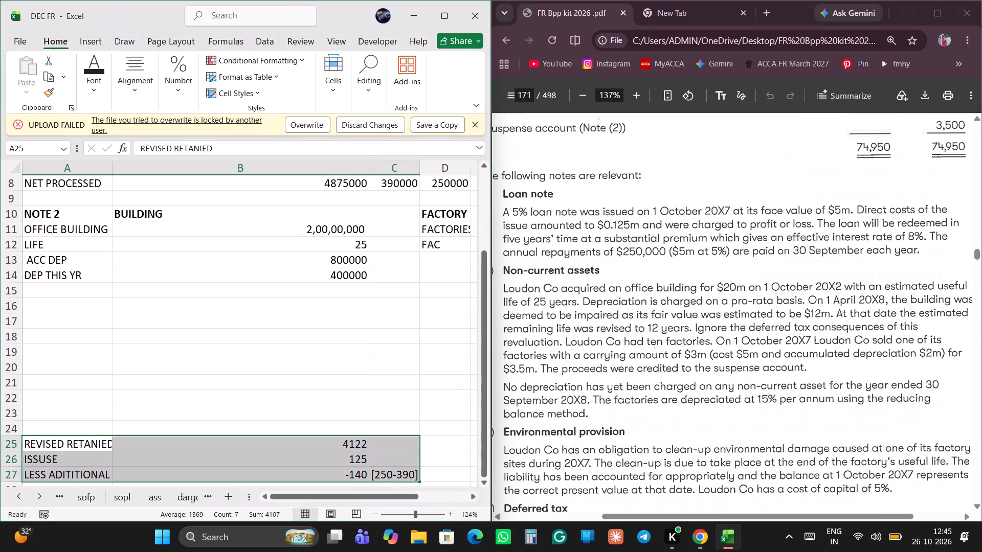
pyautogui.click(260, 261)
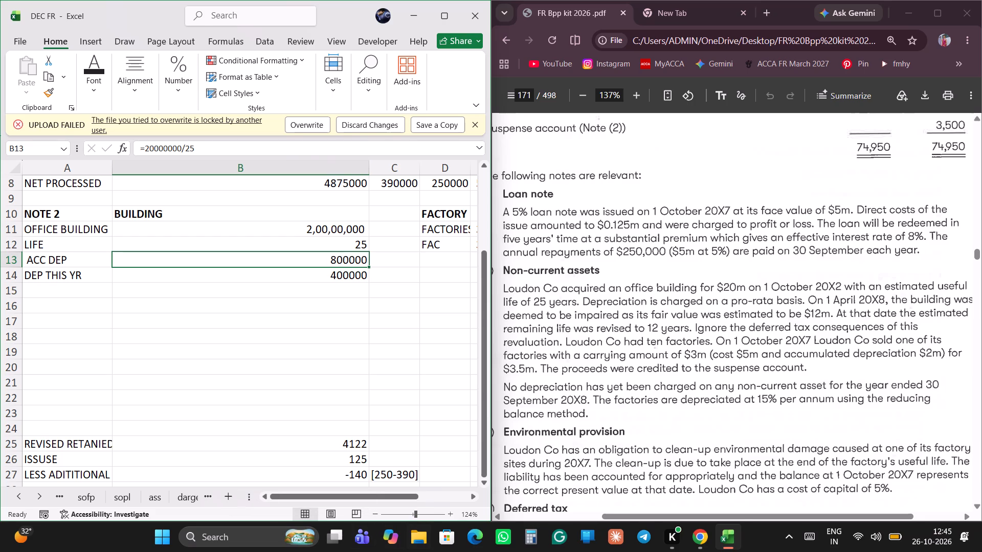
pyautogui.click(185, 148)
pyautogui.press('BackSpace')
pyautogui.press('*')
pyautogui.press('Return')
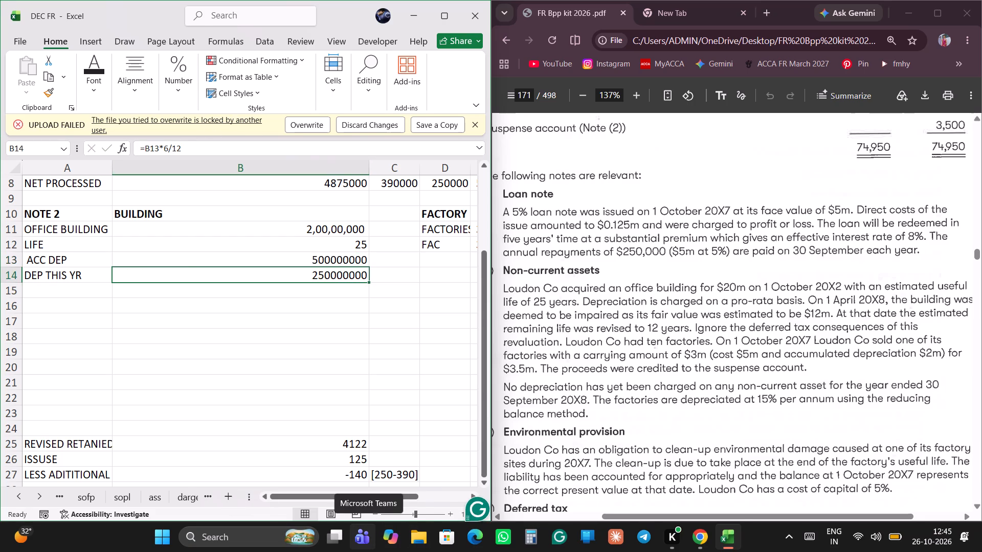
# Change the accumulated depreciation formula in B13 to =20000000/12.
pyautogui.click(311, 263)
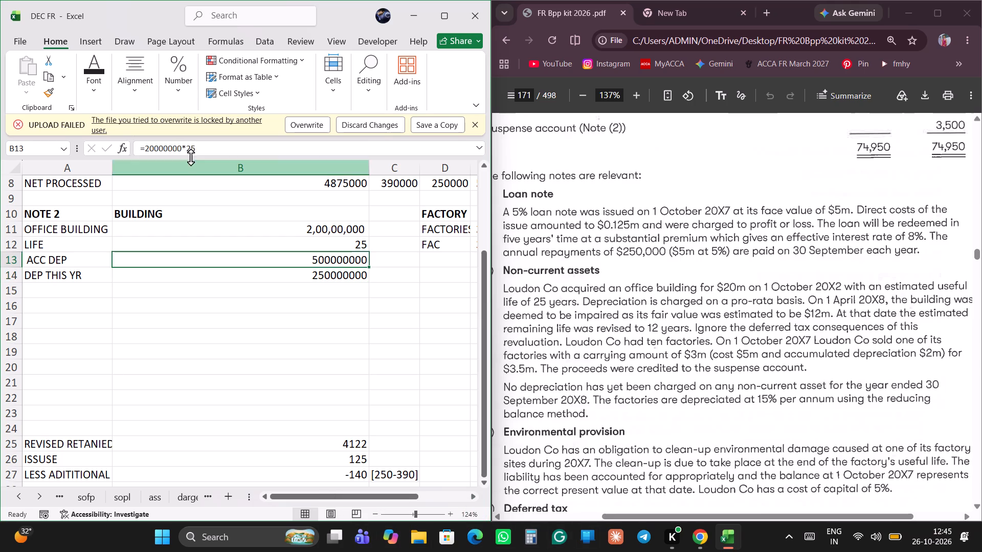
pyautogui.click(188, 147)
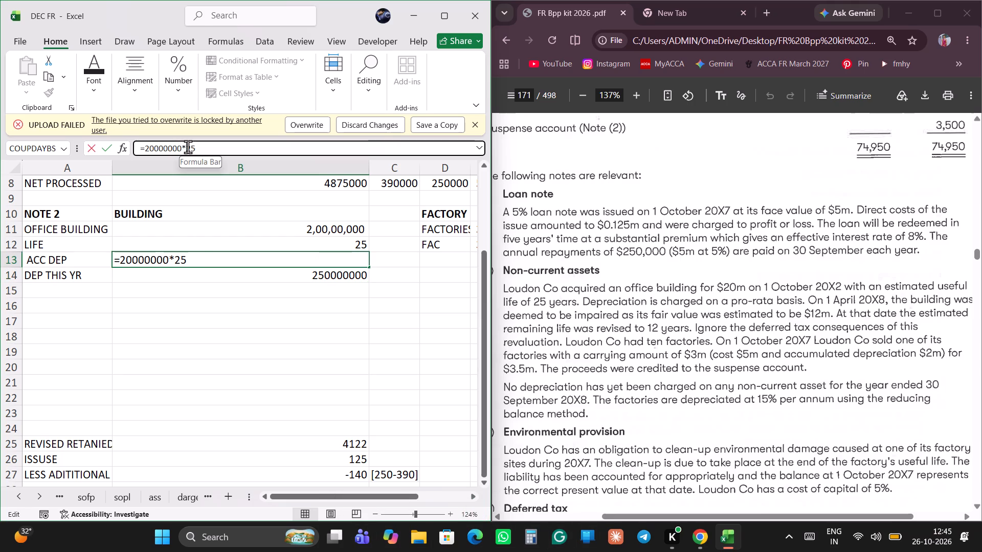
pyautogui.press('BackSpace')
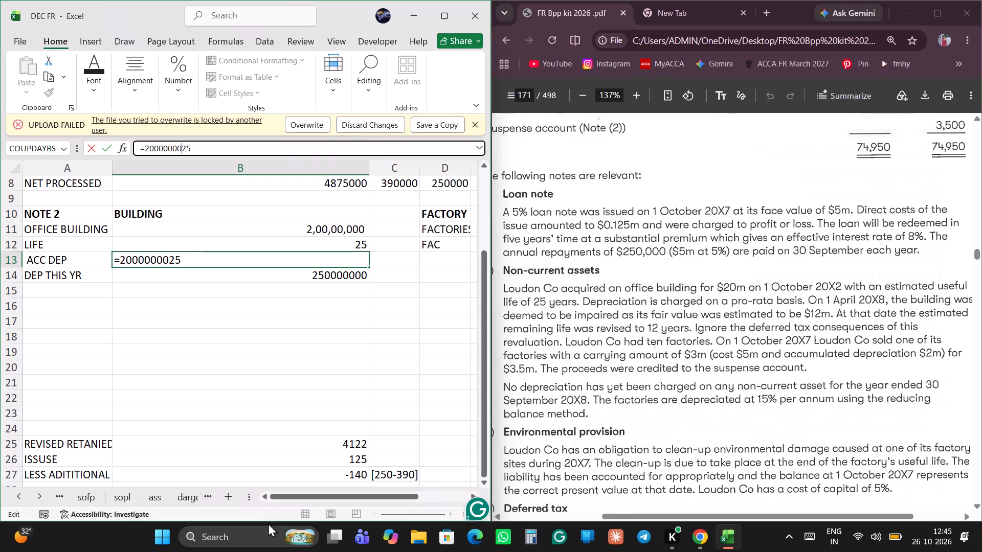
pyautogui.press('Right')
pyautogui.press('Right')
pyautogui.press('BackSpace')
pyautogui.press('BackSpace')
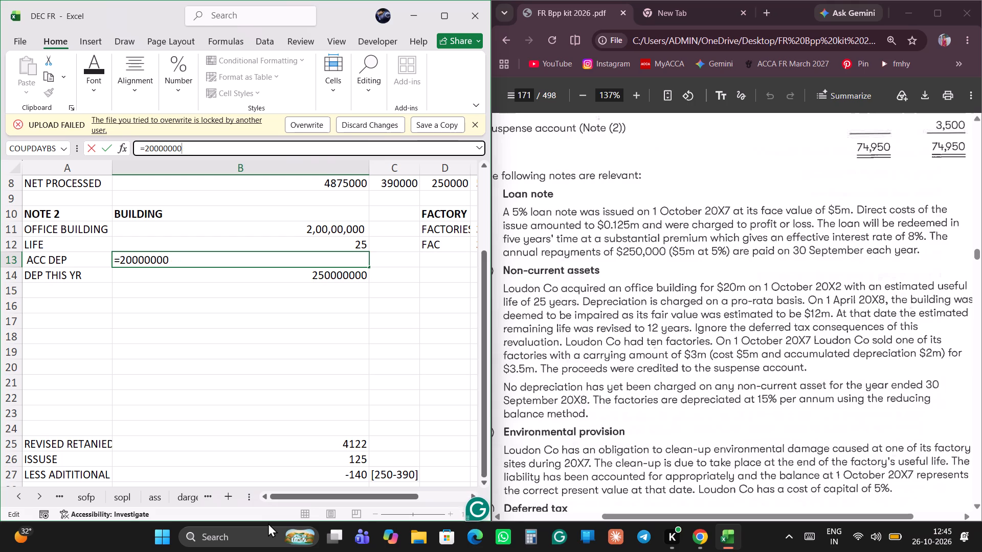
pyautogui.press('/')
pyautogui.write('12')
pyautogui.press('Return')
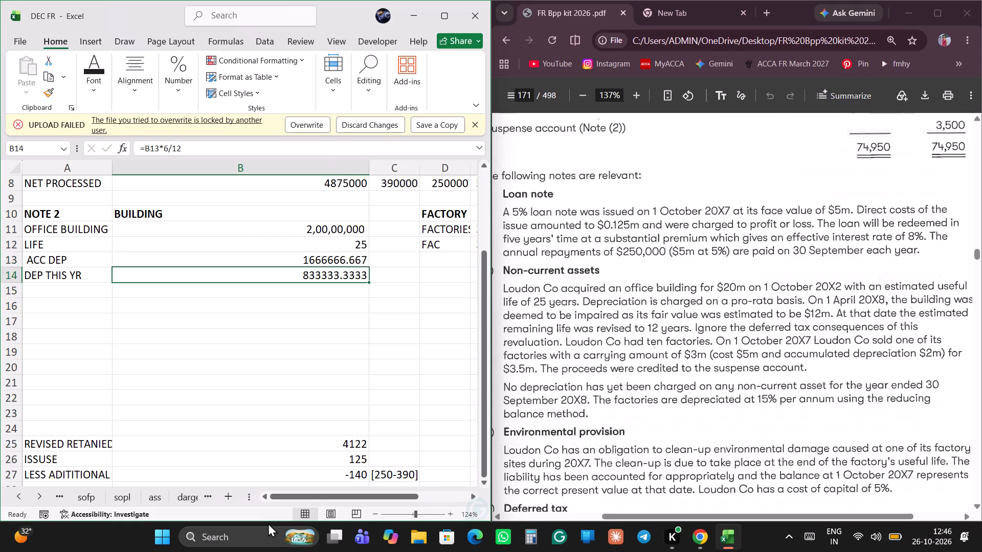
pyautogui.press('Up')
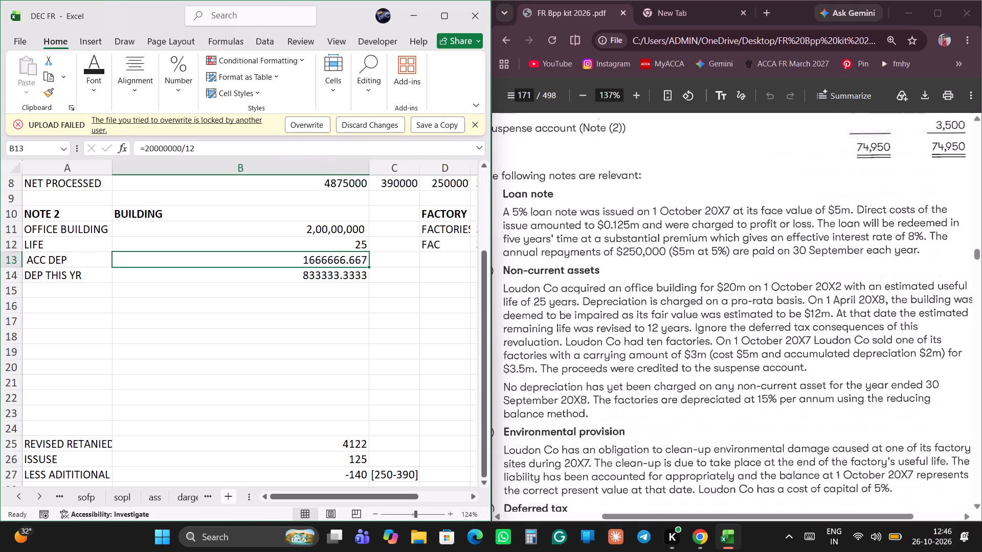
# Change the accumulated depreciation formula in B13 to =20000000/25.
pyautogui.click(206, 157)
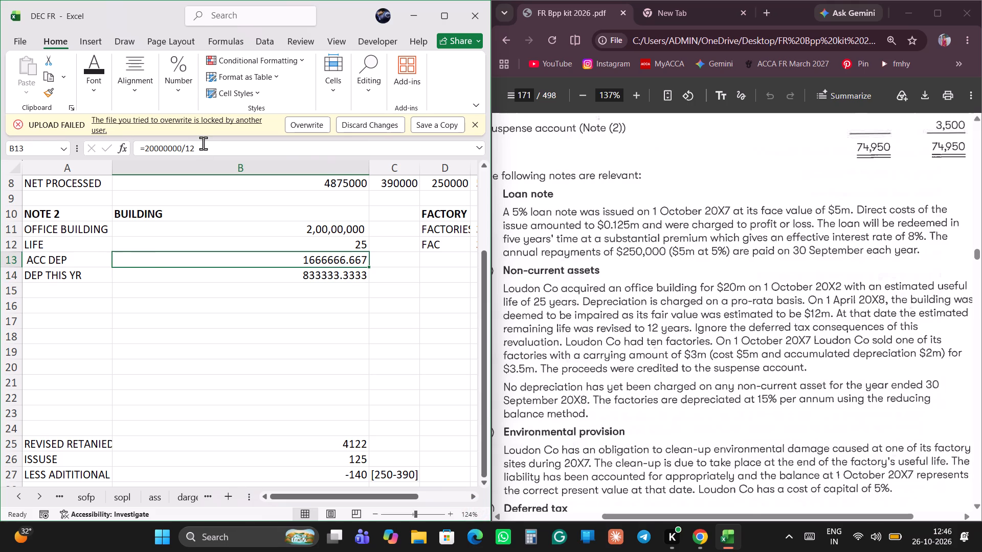
pyautogui.click(203, 143)
pyautogui.press('BackSpace')
pyautogui.press('BackSpace')
pyautogui.write('25')
pyautogui.press('Return')
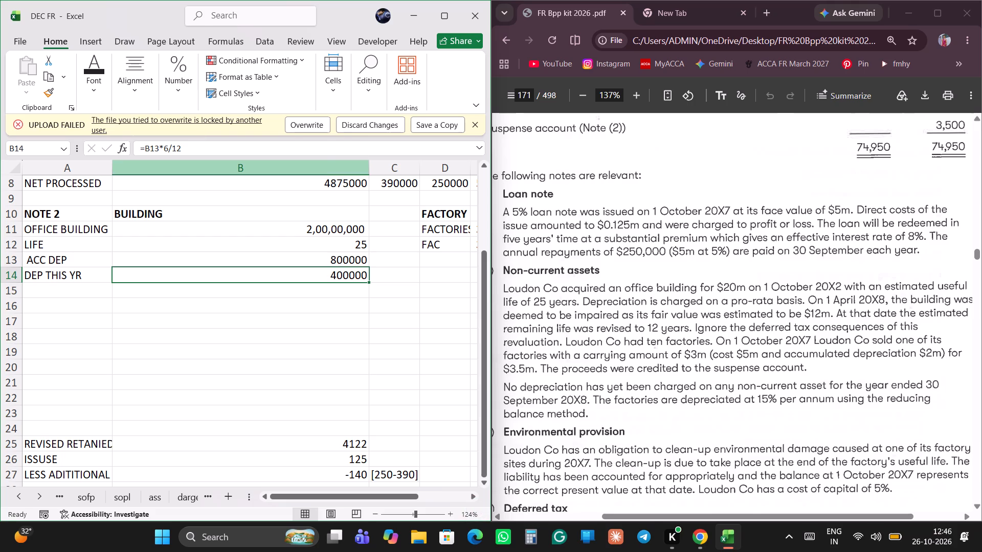
# Extend the accumulated depreciation formula in B13 to =20000000/25/2, halving the annual charge.
pyautogui.click(332, 263)
pyautogui.click(251, 148)
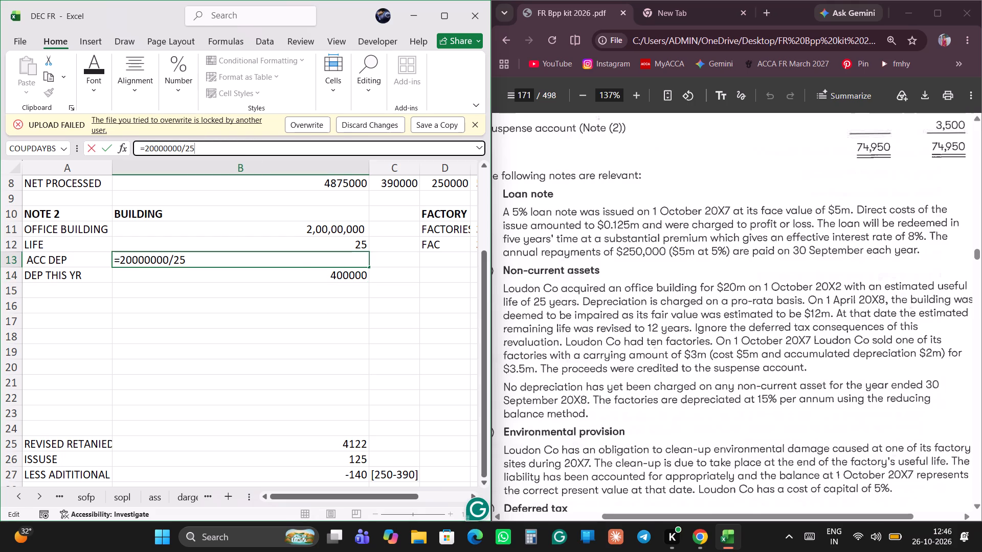
pyautogui.write('/2')
pyautogui.press('Return')
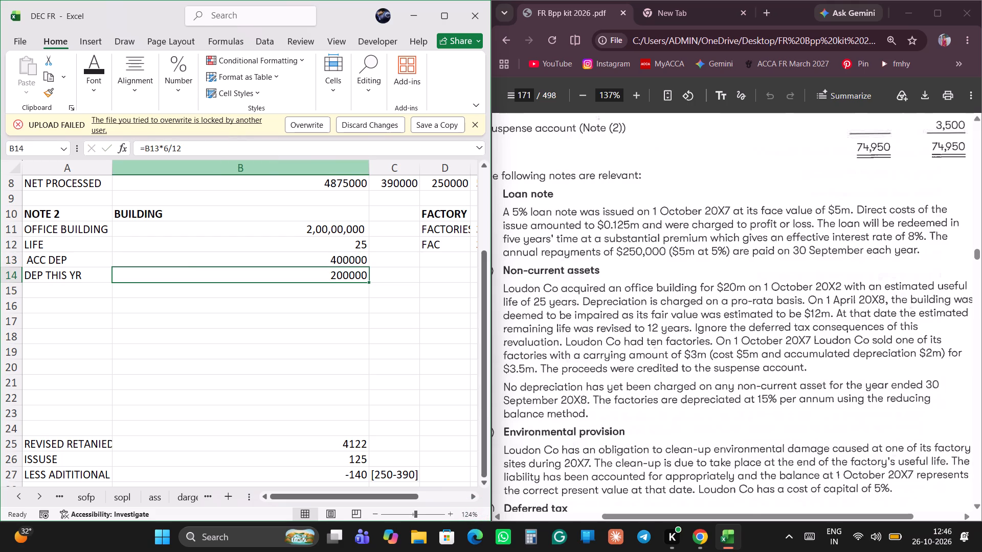
# Add the label CA ON 1 APRIL in A16 below the building depreciation workings and select B16 for its amount.
pyautogui.click(70, 300)
pyautogui.write('CA ON 1 AR')
pyautogui.press('BackSpace')
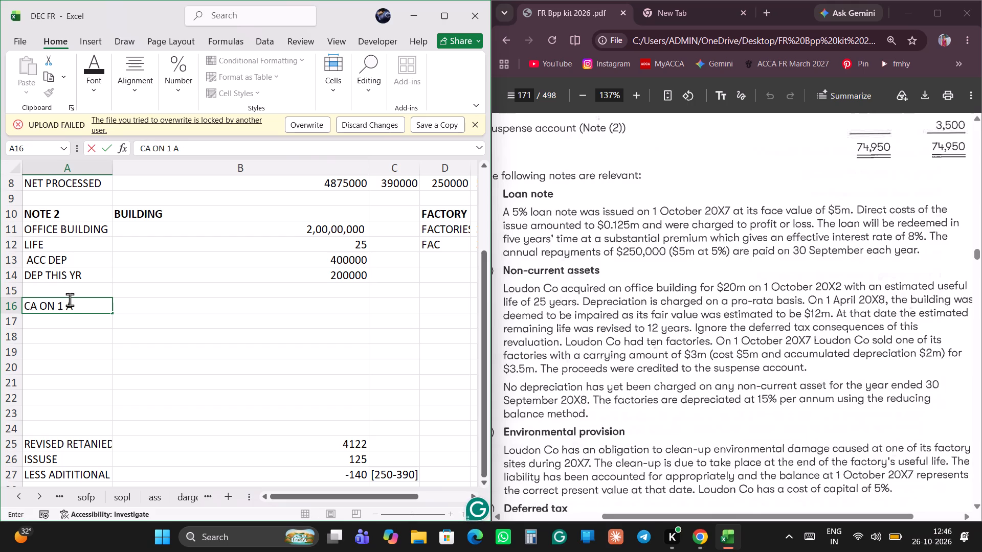
pyautogui.write('PRIL')
pyautogui.press('space')
pyautogui.press('Right')
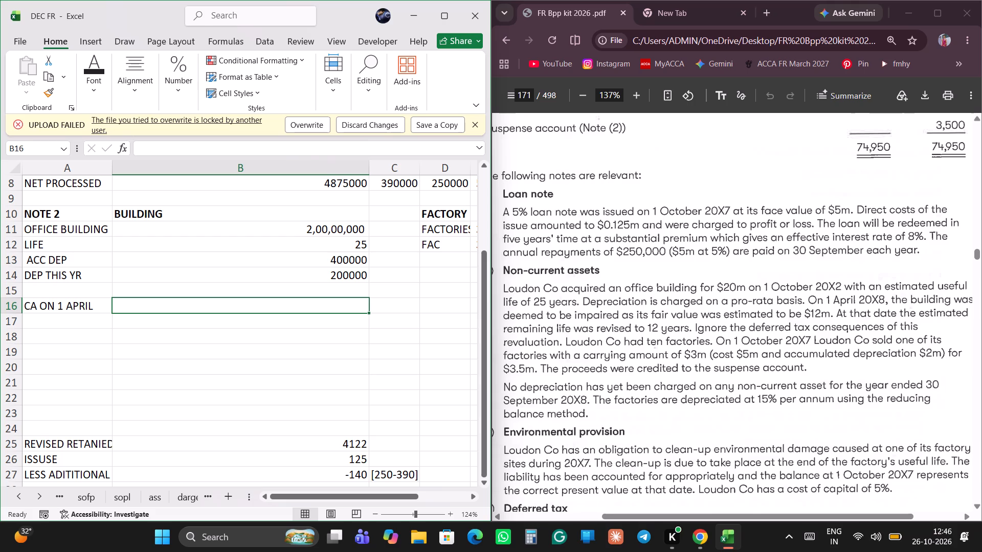
pyautogui.click(276, 314)
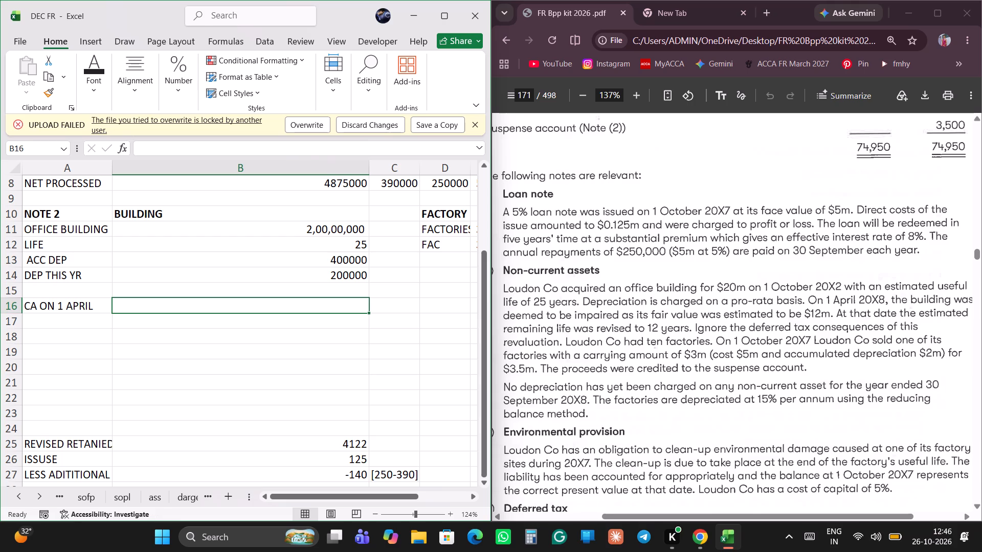
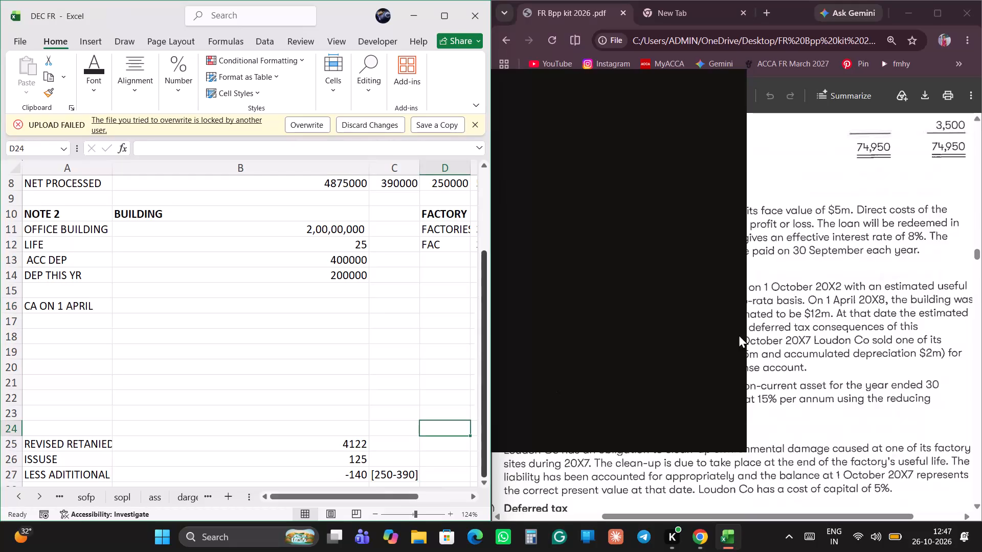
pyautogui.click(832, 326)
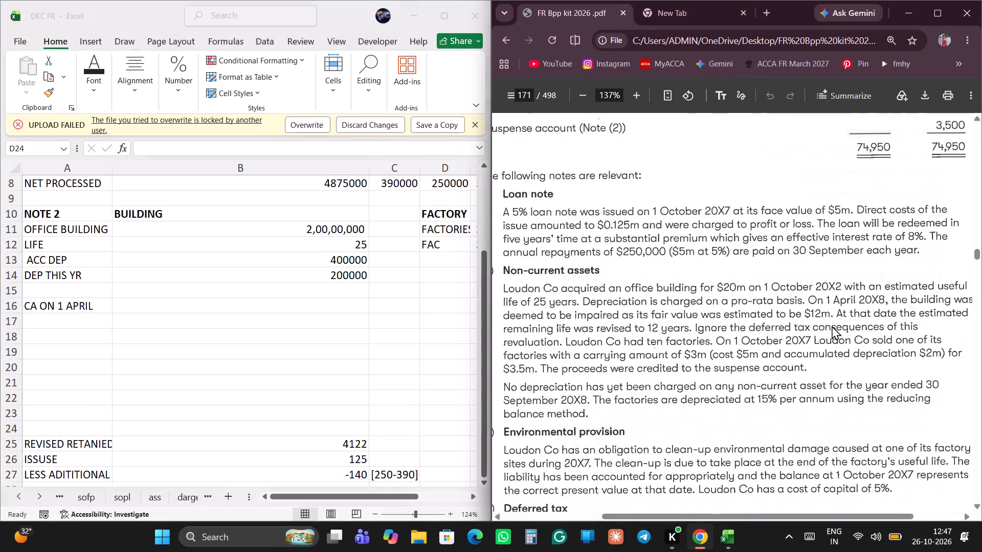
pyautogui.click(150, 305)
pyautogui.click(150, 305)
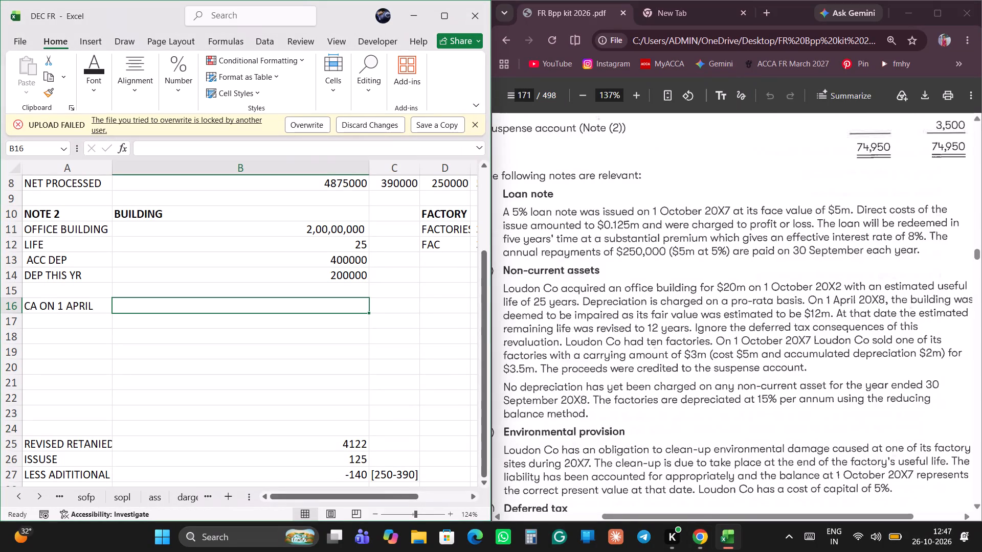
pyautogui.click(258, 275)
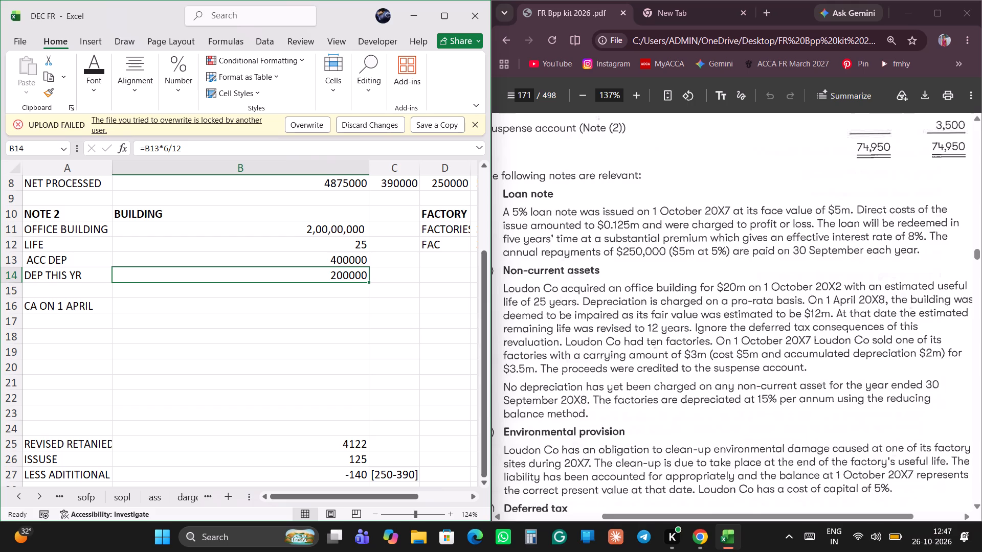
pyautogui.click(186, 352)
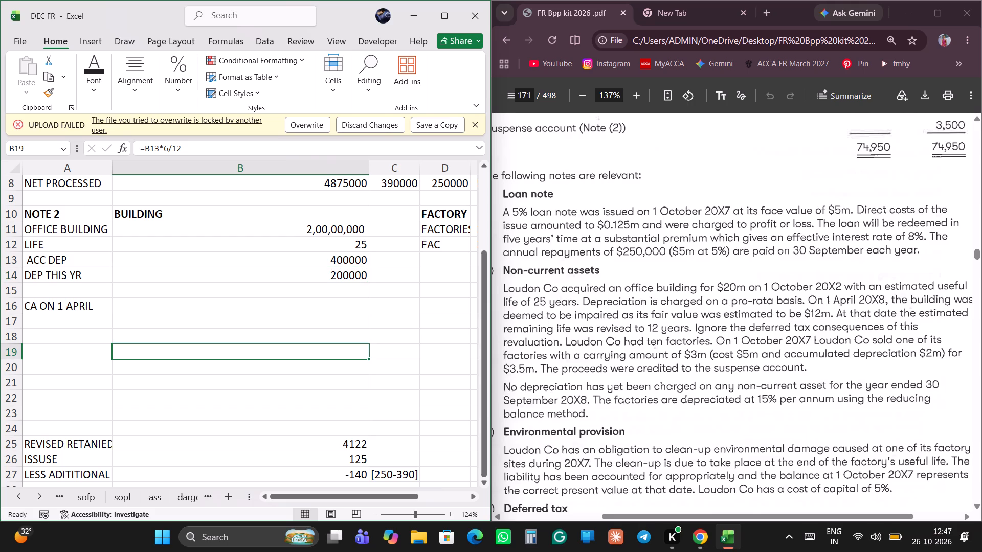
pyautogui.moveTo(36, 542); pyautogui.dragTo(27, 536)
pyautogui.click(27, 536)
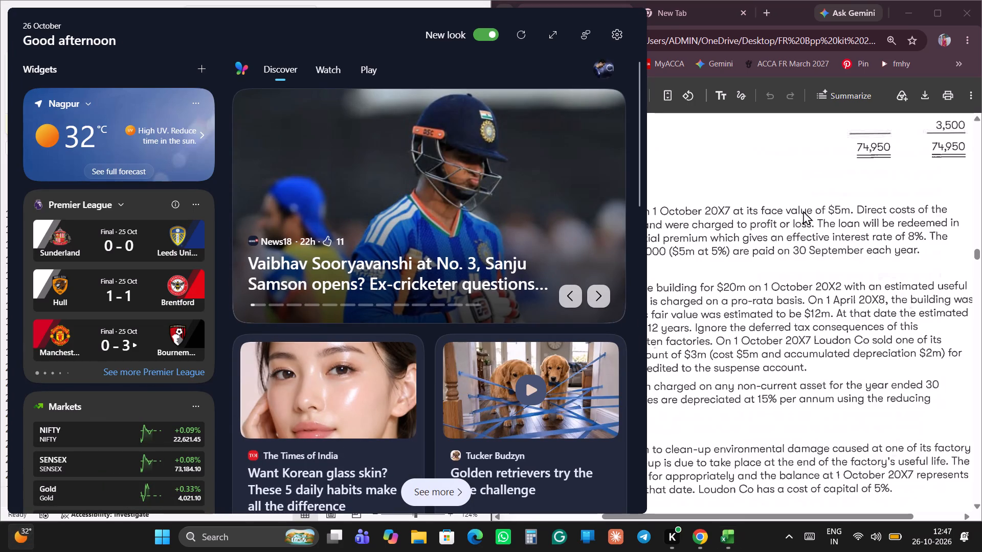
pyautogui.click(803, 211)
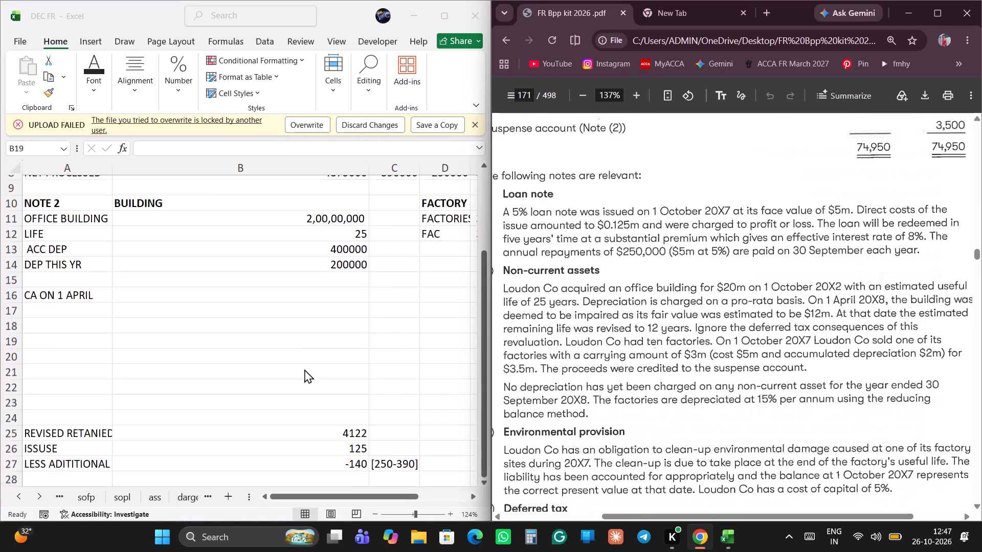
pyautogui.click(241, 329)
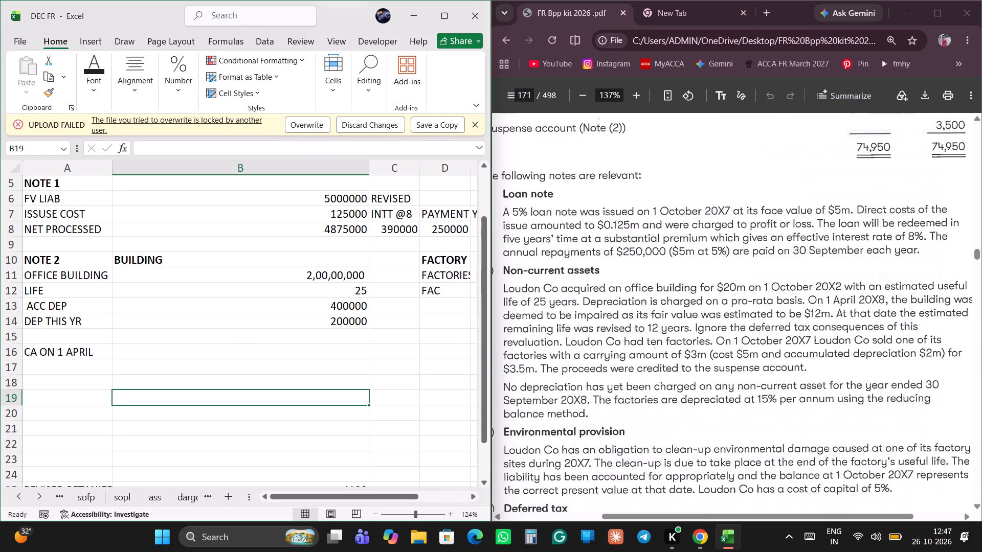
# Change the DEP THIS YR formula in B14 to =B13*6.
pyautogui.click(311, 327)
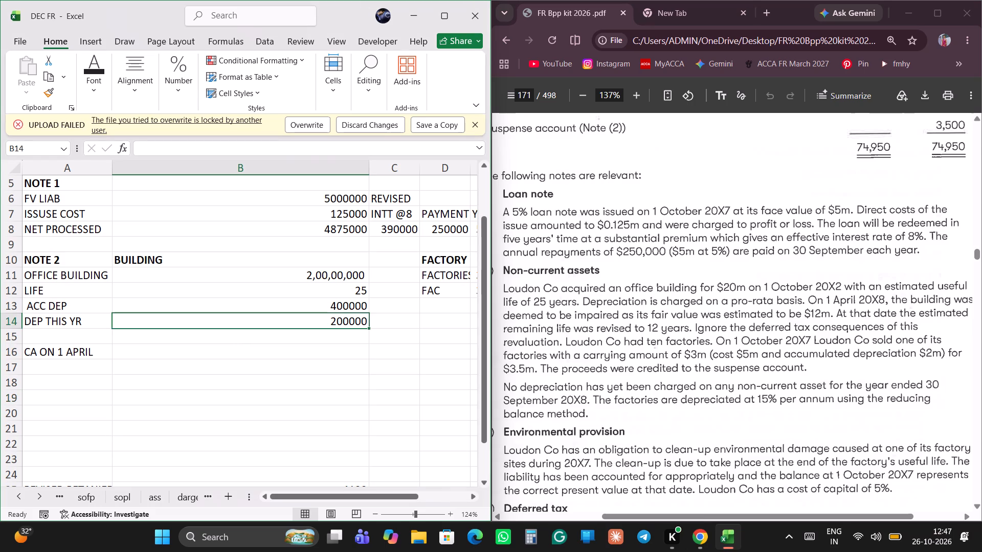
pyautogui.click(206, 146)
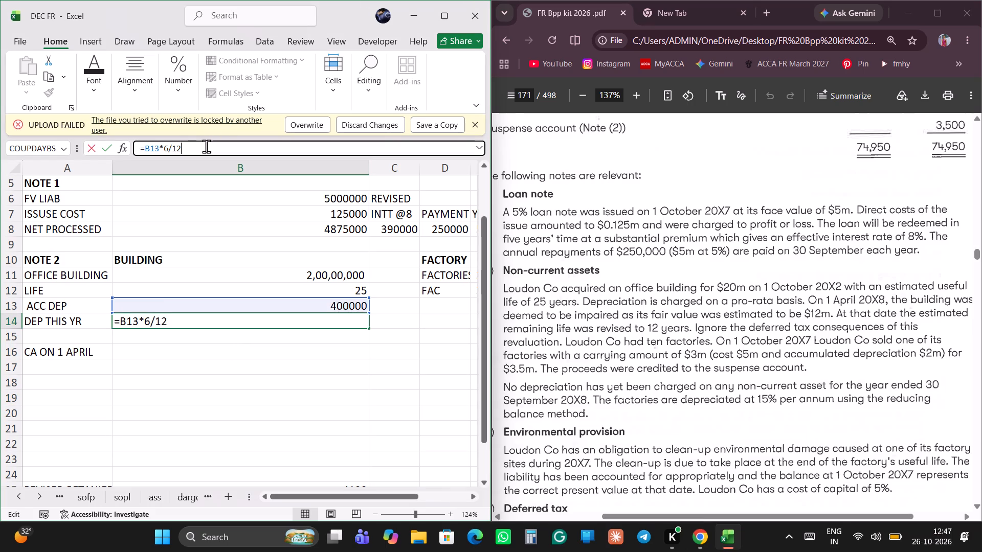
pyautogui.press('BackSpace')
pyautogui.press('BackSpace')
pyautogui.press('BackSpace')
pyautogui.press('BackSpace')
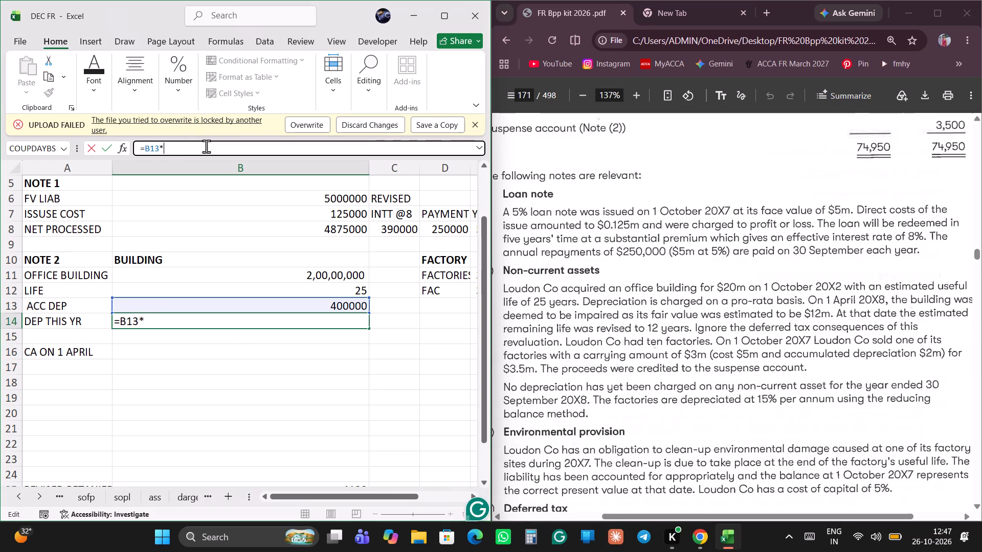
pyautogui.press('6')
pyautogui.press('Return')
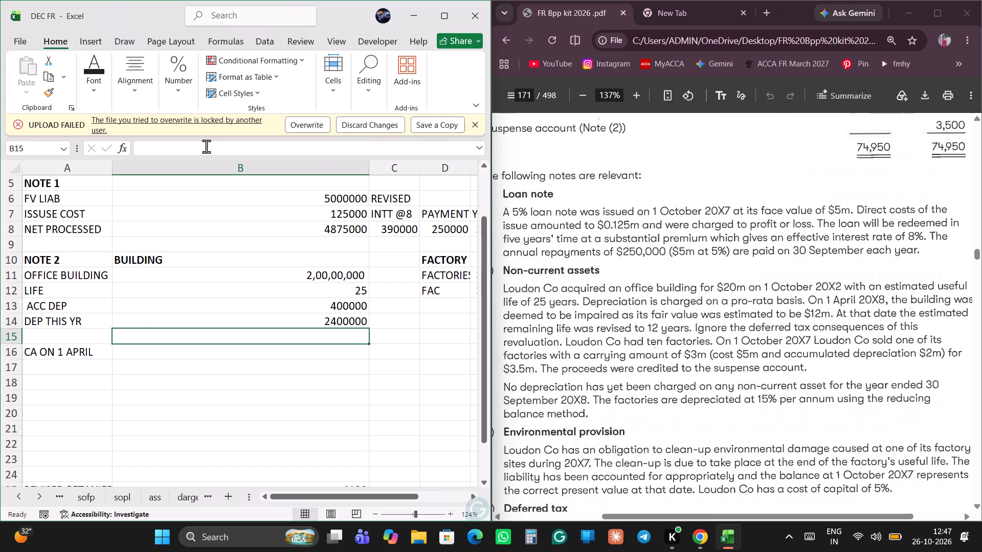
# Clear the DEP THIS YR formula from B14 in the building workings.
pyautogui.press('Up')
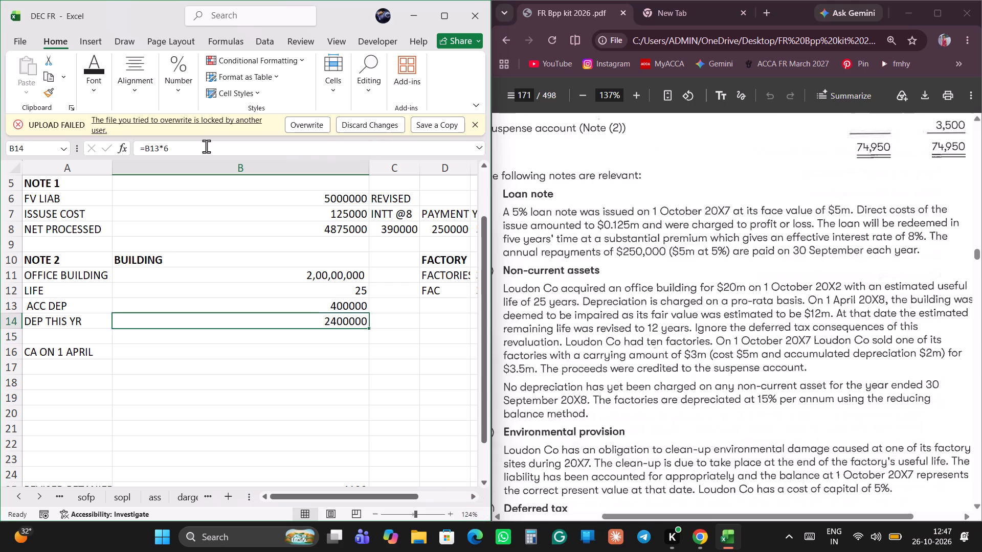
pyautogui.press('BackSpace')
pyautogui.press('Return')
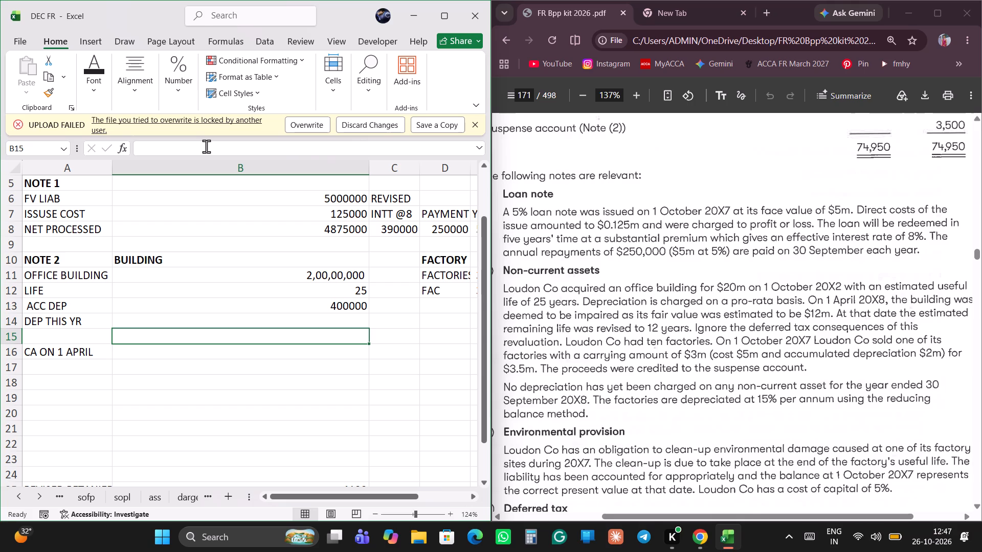
# Replace the building's ACC DEP formula in B13 with =4000000.
pyautogui.press('Right')
pyautogui.press('Left')
pyautogui.press('Up')
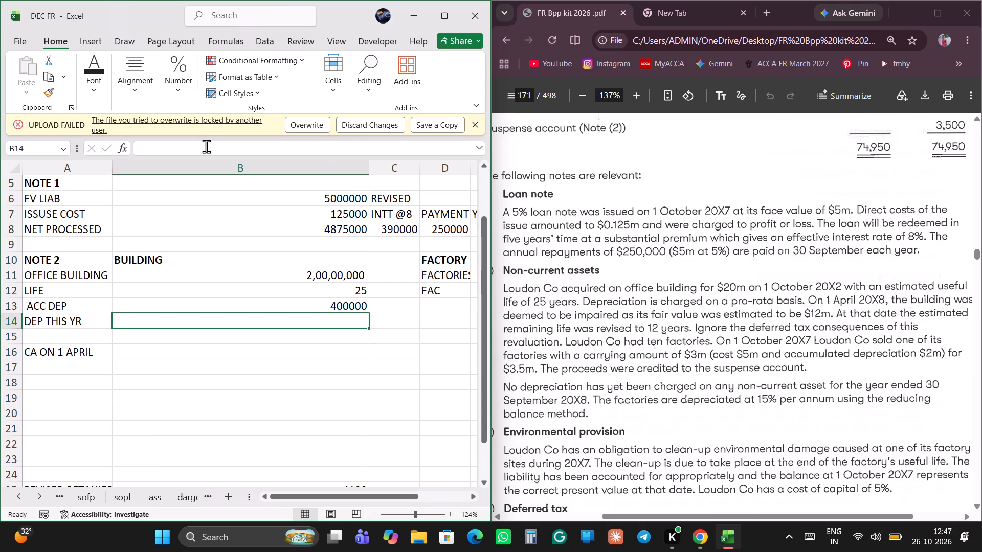
pyautogui.press('Up')
pyautogui.press('Up')
pyautogui.press('Up')
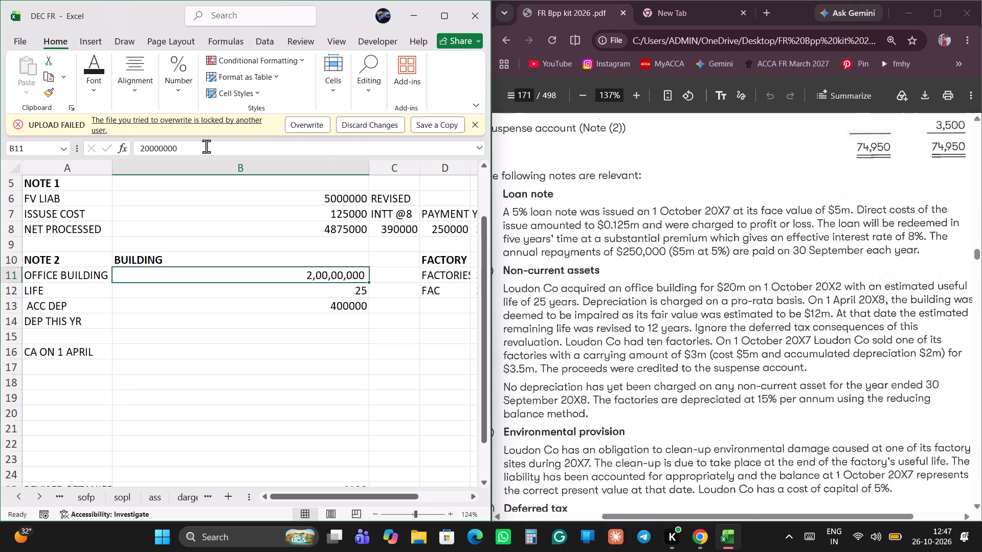
pyautogui.press('Down')
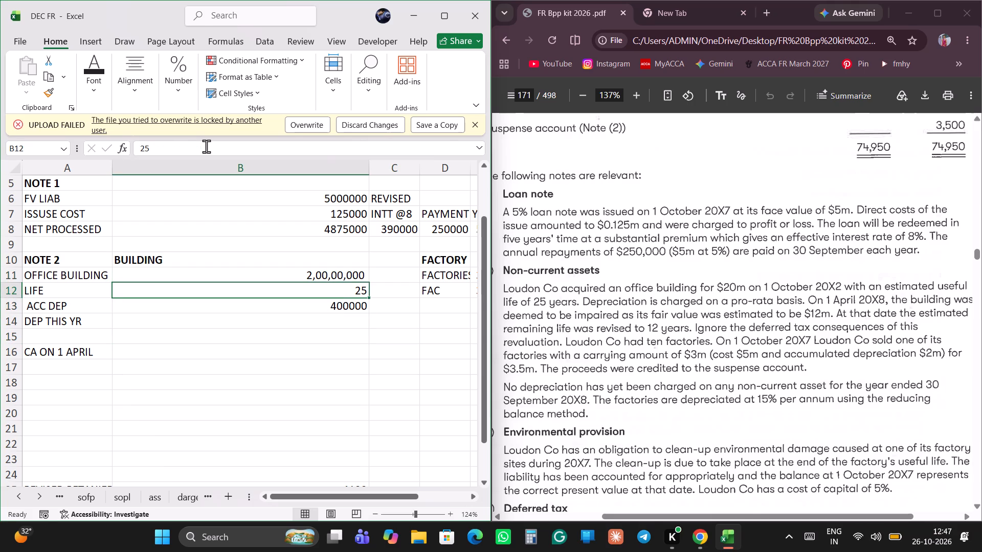
pyautogui.press('Down')
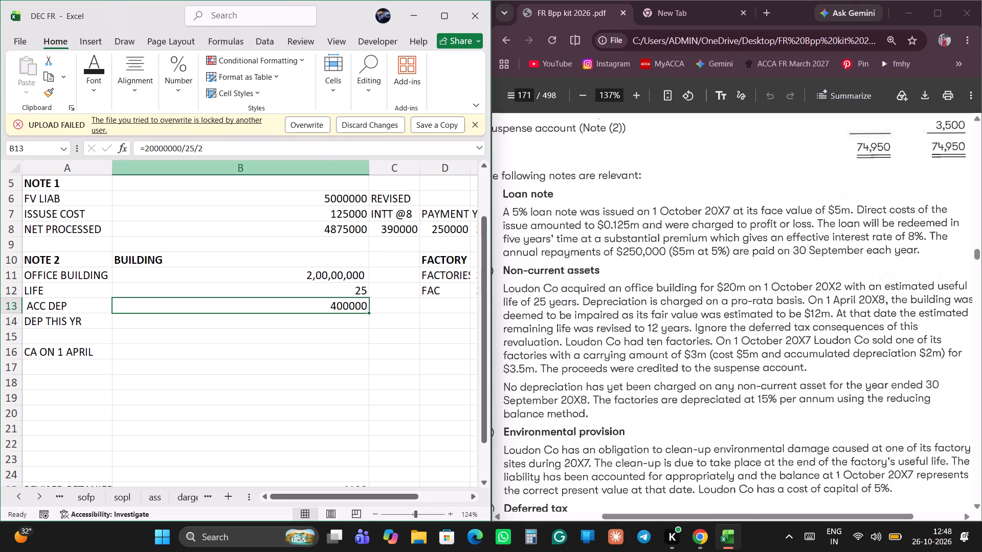
pyautogui.moveTo(244, 152); pyautogui.dragTo(191, 148)
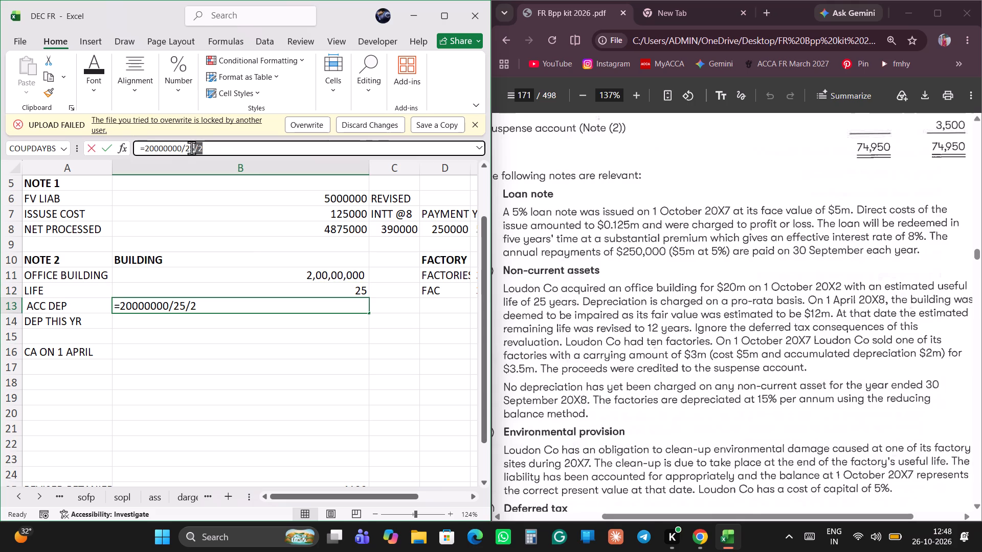
pyautogui.moveTo(191, 148); pyautogui.dragTo(183, 148)
pyautogui.press('BackSpace')
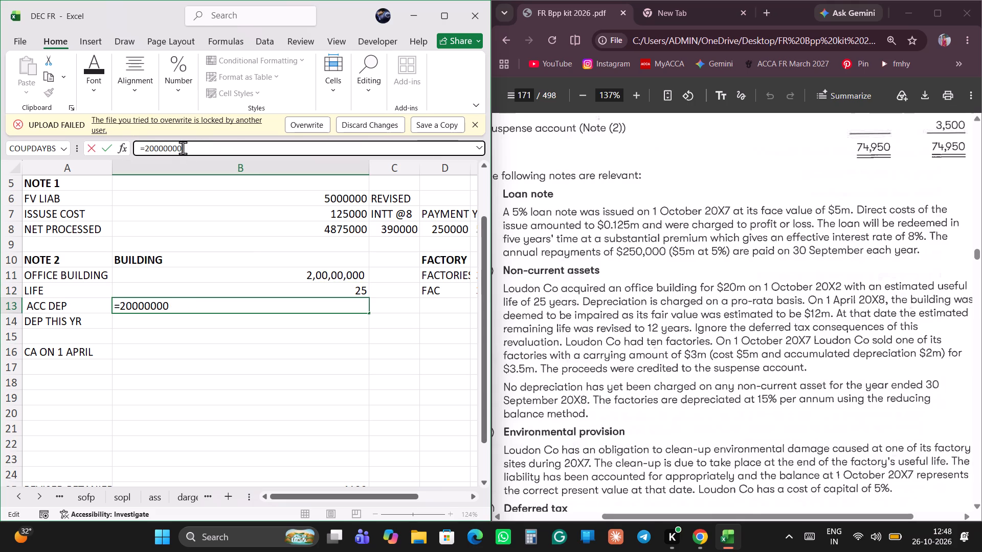
pyautogui.press('BackSpace')
pyautogui.press('BackSpace')
pyautogui.press('BackSpace')
pyautogui.press('BackSpace')
pyautogui.press('BackSpace')
pyautogui.press('BackSpace')
pyautogui.press('BackSpace')
pyautogui.press('BackSpace')
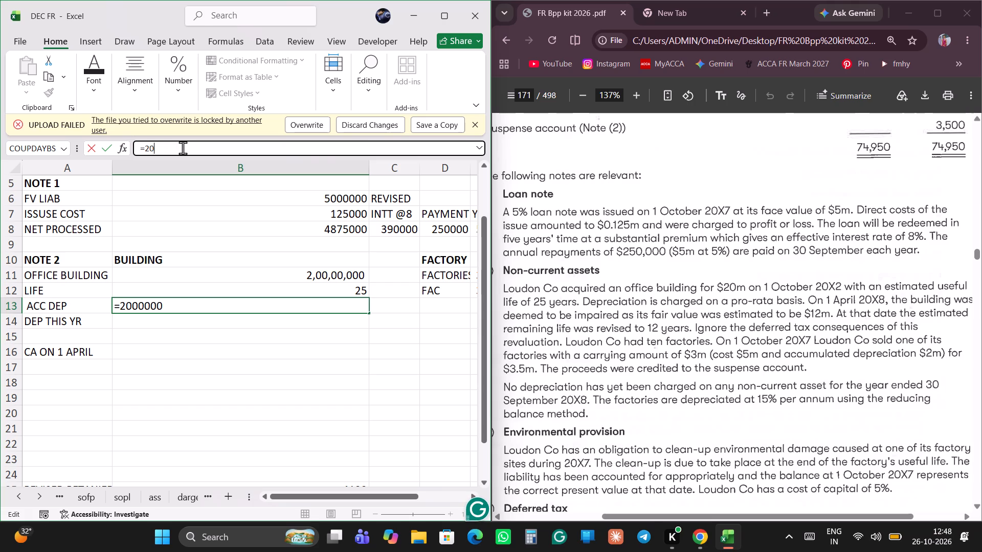
pyautogui.press('BackSpace')
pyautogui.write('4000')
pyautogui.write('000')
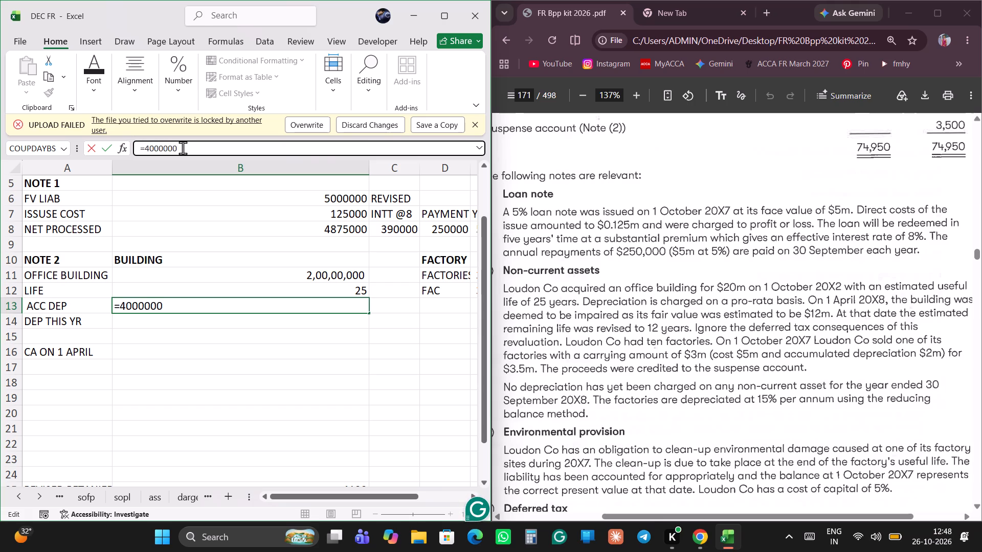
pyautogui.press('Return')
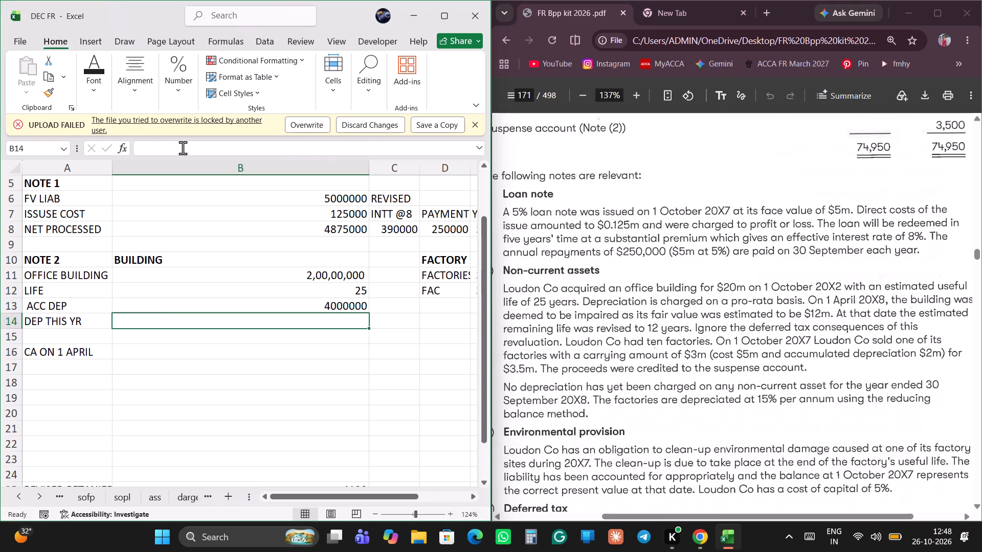
# Calculate the building's annual depreciation in B14 by dividing cost by useful life with =B11/B12.
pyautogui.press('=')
pyautogui.click(247, 275)
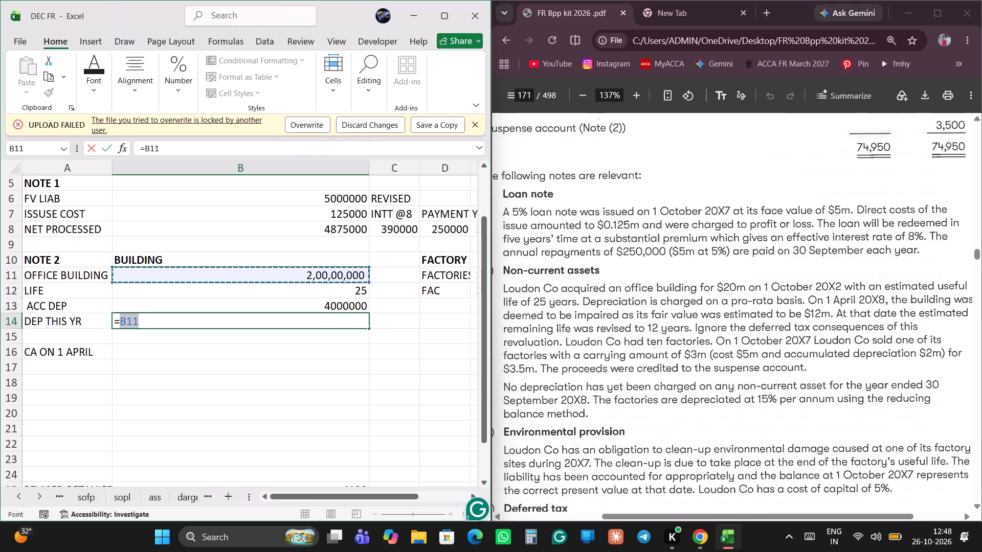
pyautogui.press('/')
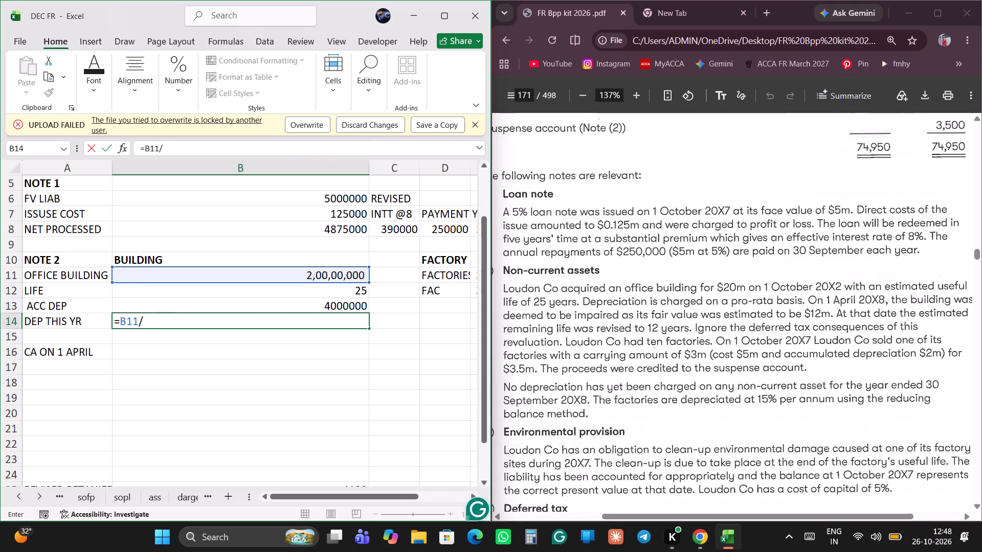
pyautogui.click(279, 305)
pyautogui.click(283, 288)
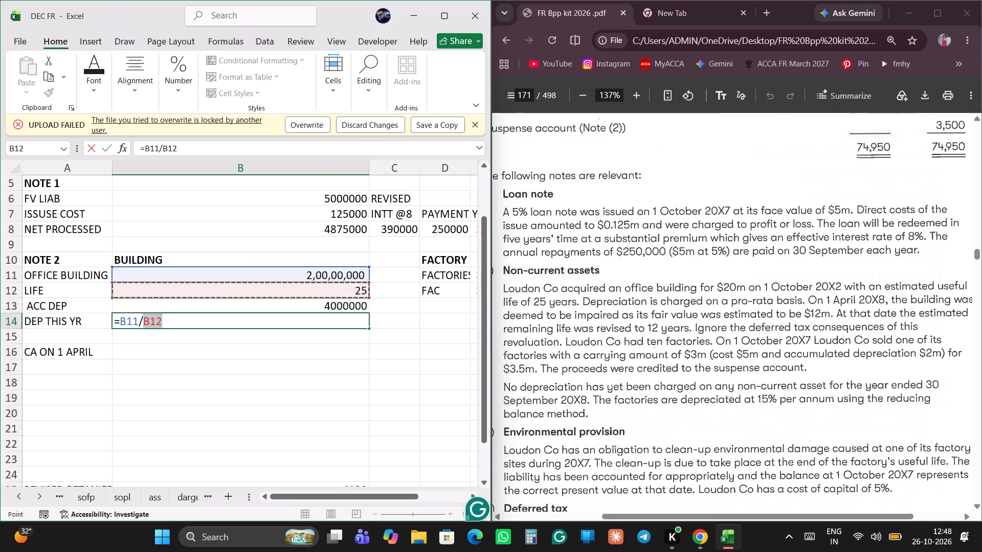
pyautogui.press('Return')
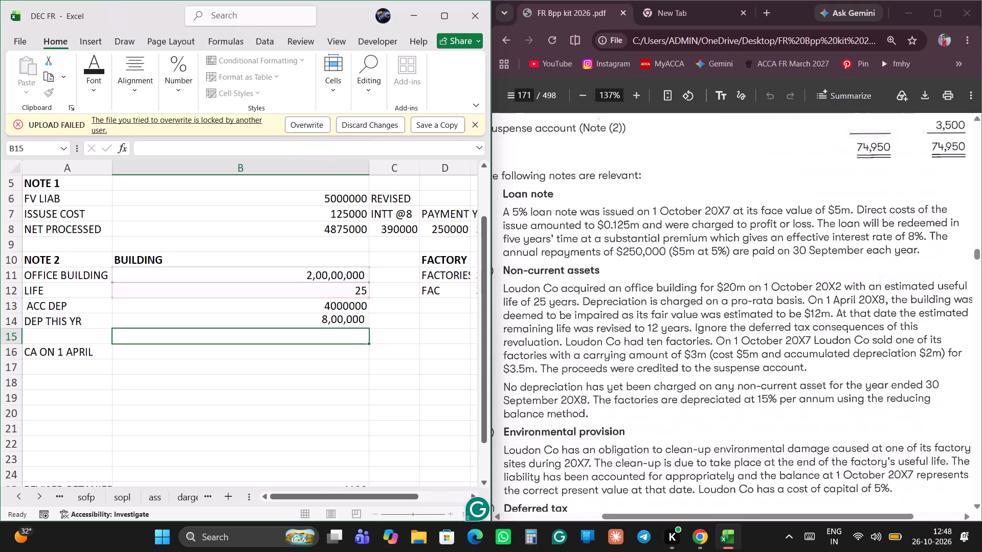
# Extend the DEP THIS YR formula in B14 to =B11/B12*6/12 so it covers six months.
pyautogui.click(317, 317)
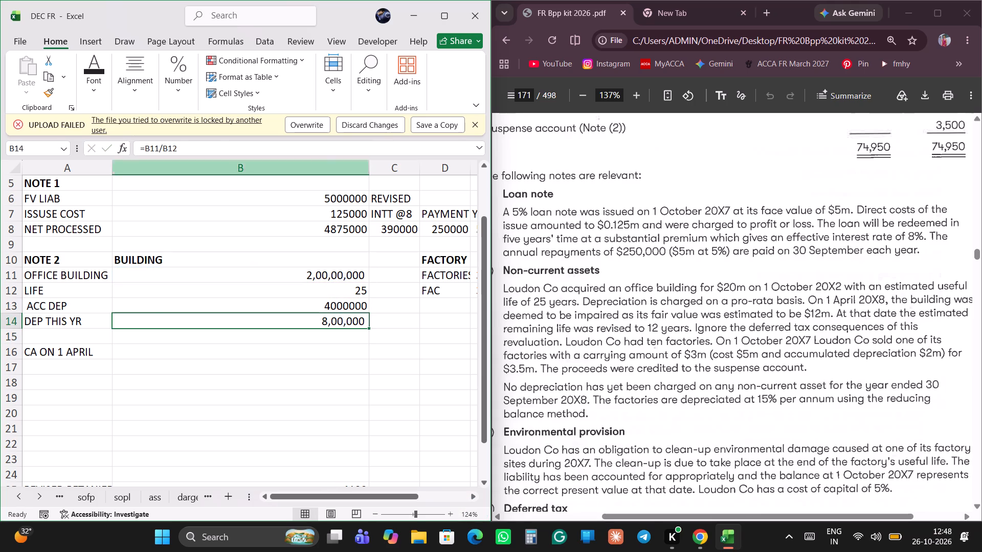
pyautogui.click(227, 153)
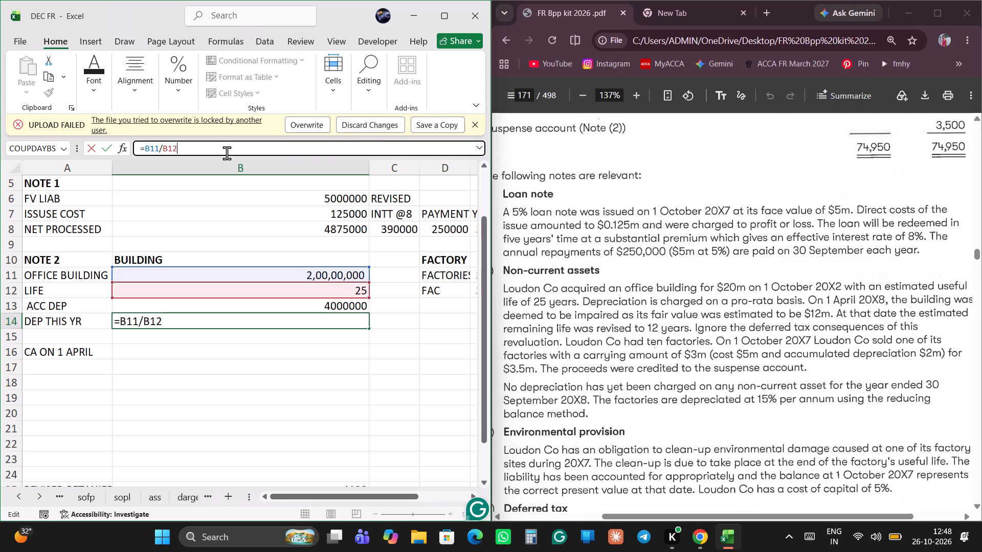
pyautogui.press('/')
pyautogui.press('BackSpace')
pyautogui.press('*')
pyautogui.press('6')
pyautogui.write('/12')
pyautogui.press('Return')
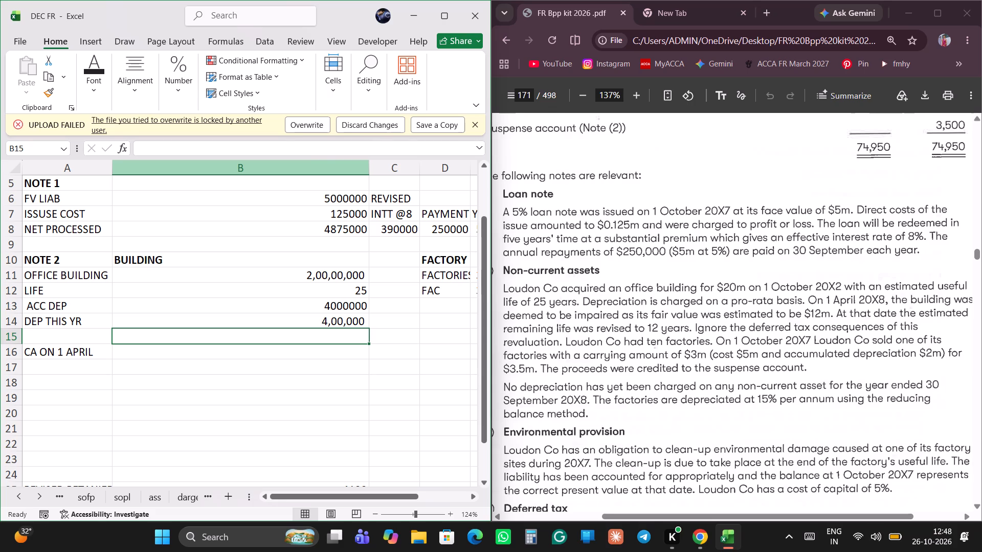
# Add the note P&L in C14 beside this year's building depreciation.
pyautogui.click(393, 318)
pyautogui.press('p')
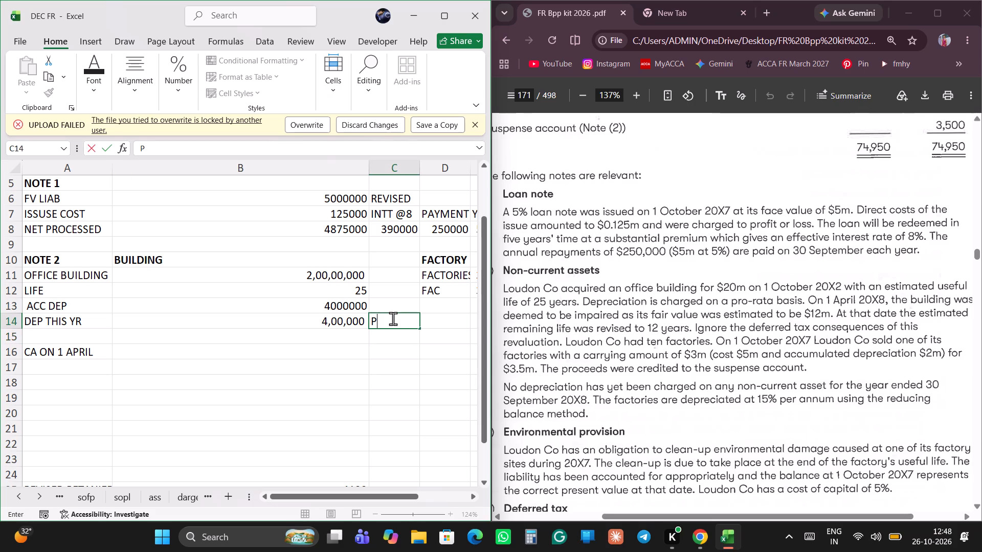
pyautogui.hotkey('shift', '&')
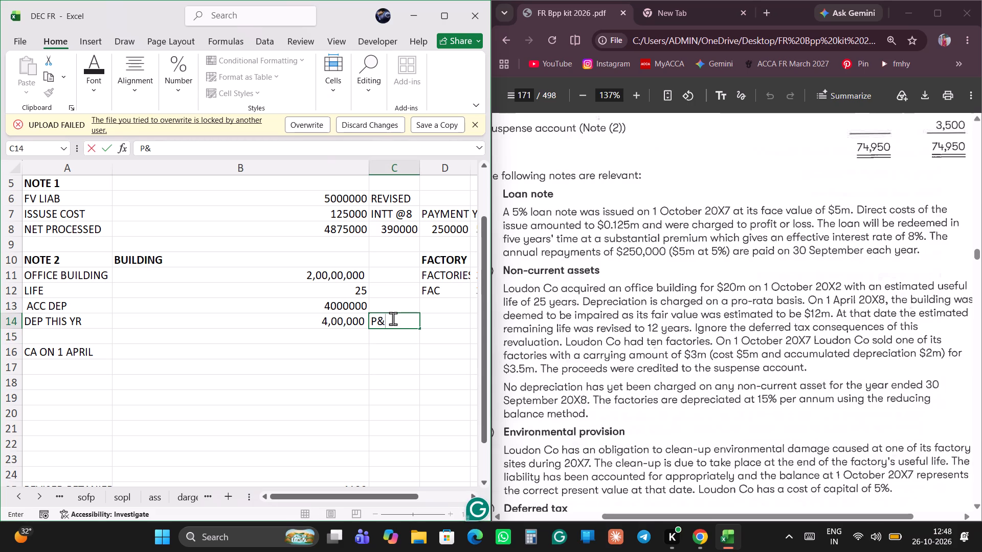
pyautogui.write('L')
pyautogui.press('space')
pyautogui.press('Return')
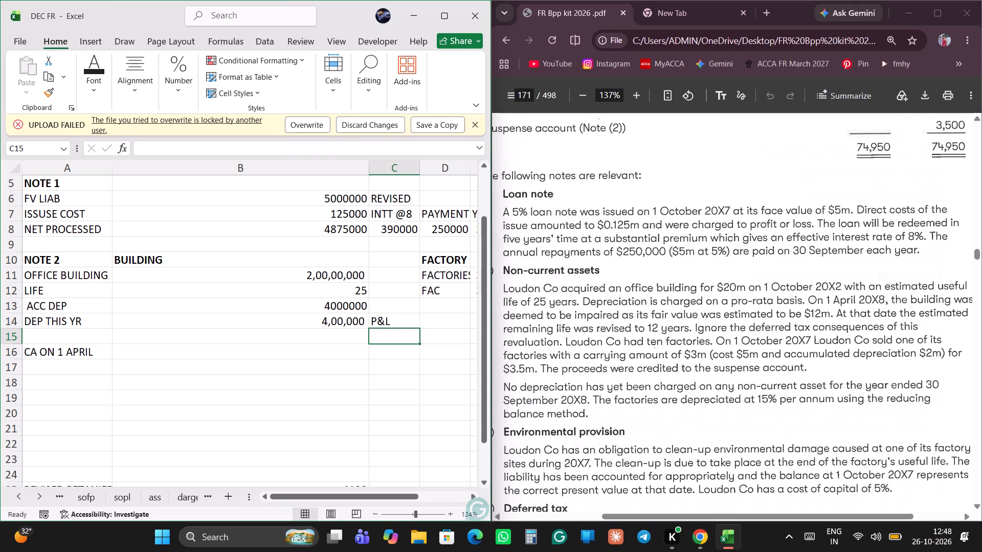
# Calculate the building's CA ON 1 APRIL in B16 as cost less this year's depreciation with =B11-B14.
pyautogui.press('Left')
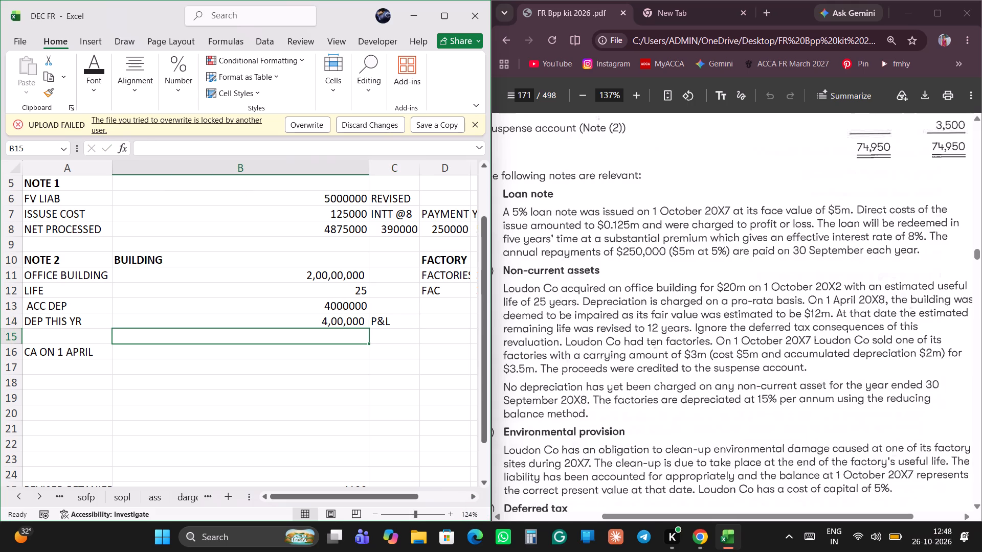
pyautogui.press('Down')
pyautogui.press('=')
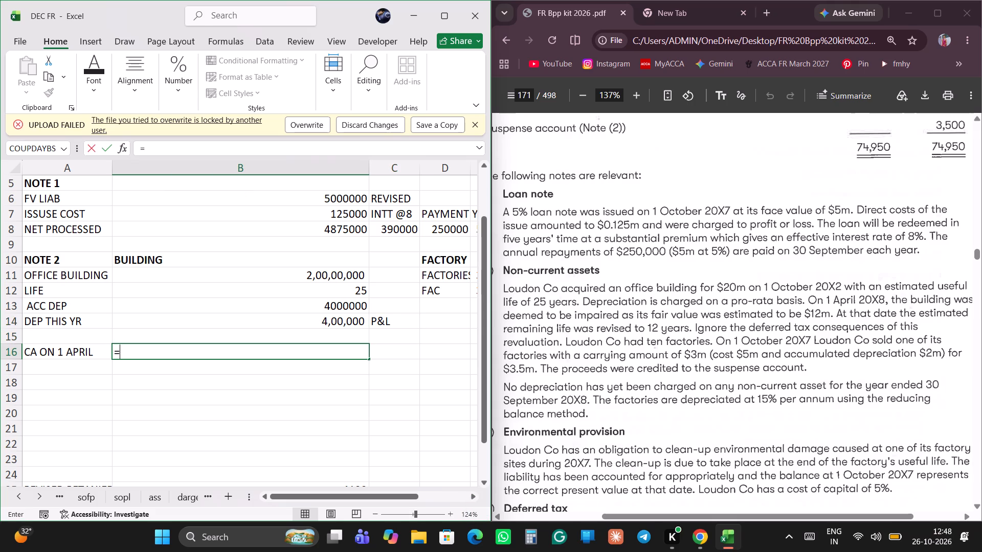
pyautogui.press('Up')
pyautogui.press('Up')
pyautogui.press('Up')
pyautogui.press('Up')
pyautogui.press('Up')
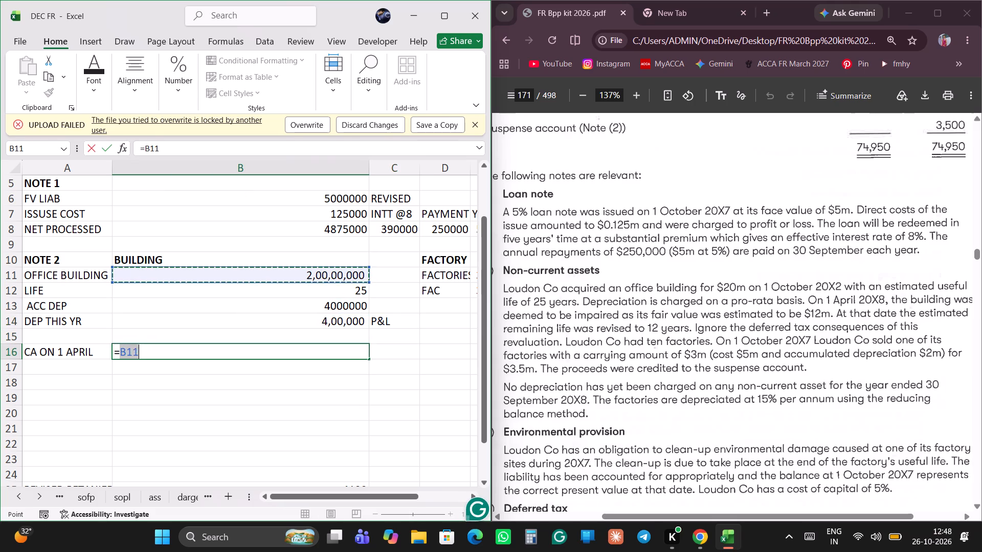
pyautogui.press('-')
pyautogui.press('Down')
pyautogui.press('Down')
pyautogui.press('Down')
pyautogui.press('Up')
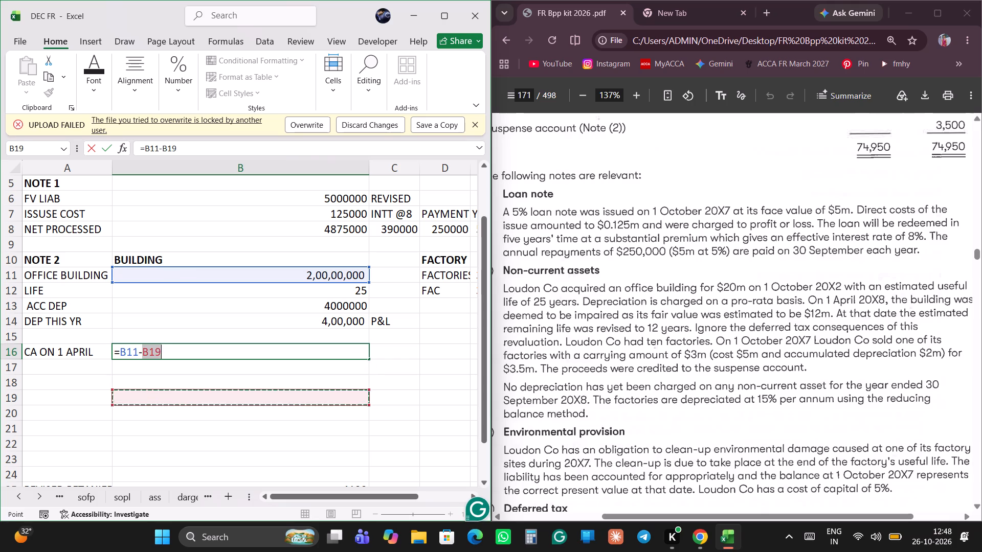
pyautogui.press('Up')
pyautogui.press('Up')
pyautogui.press('Up')
pyautogui.press('Up')
pyautogui.press('Return')
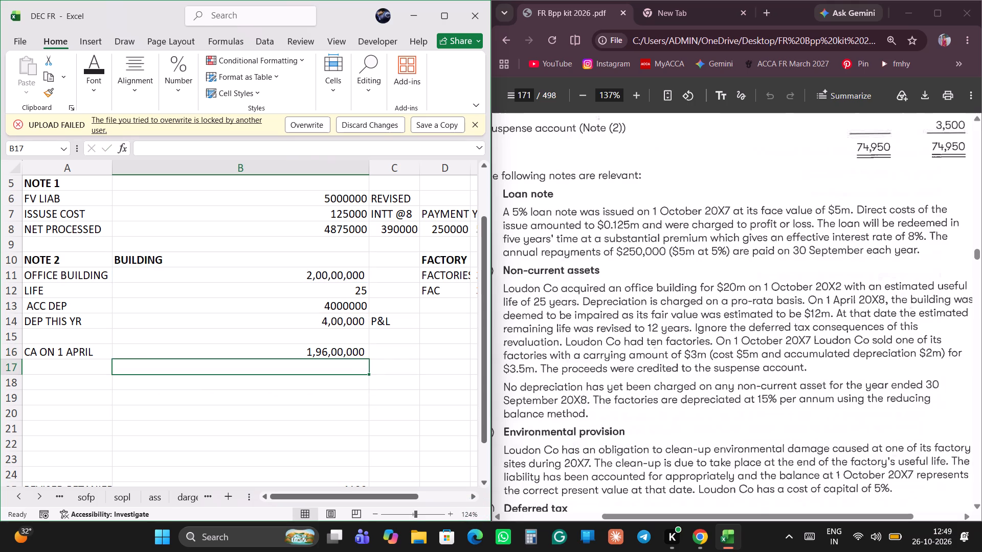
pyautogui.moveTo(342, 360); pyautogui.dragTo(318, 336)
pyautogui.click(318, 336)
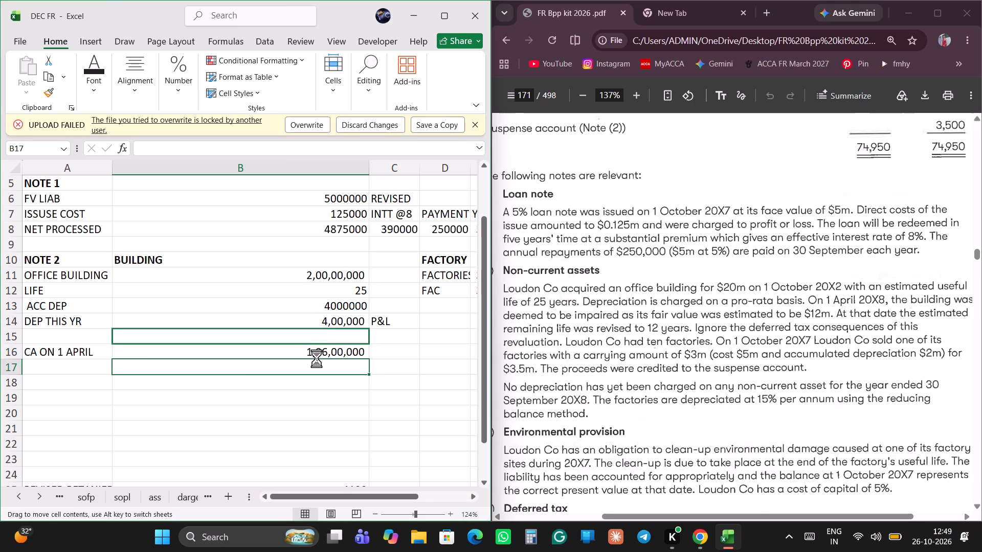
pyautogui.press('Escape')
# Change the CA ON 1 APRIL formula in B16 to =B11-B13 so it deducts the accumulated depreciation.
pyautogui.click(308, 353)
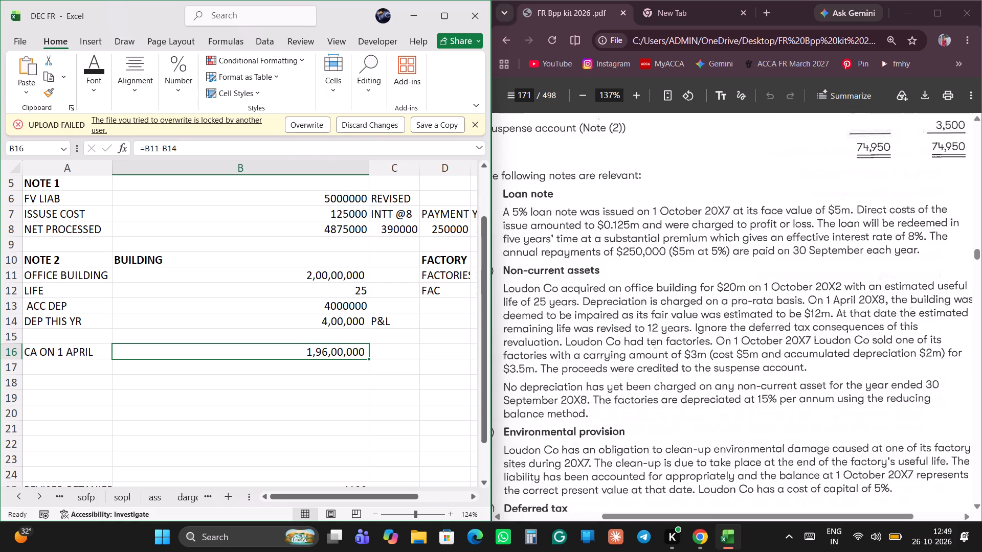
pyautogui.moveTo(184, 137); pyautogui.dragTo(184, 145)
pyautogui.click(184, 145)
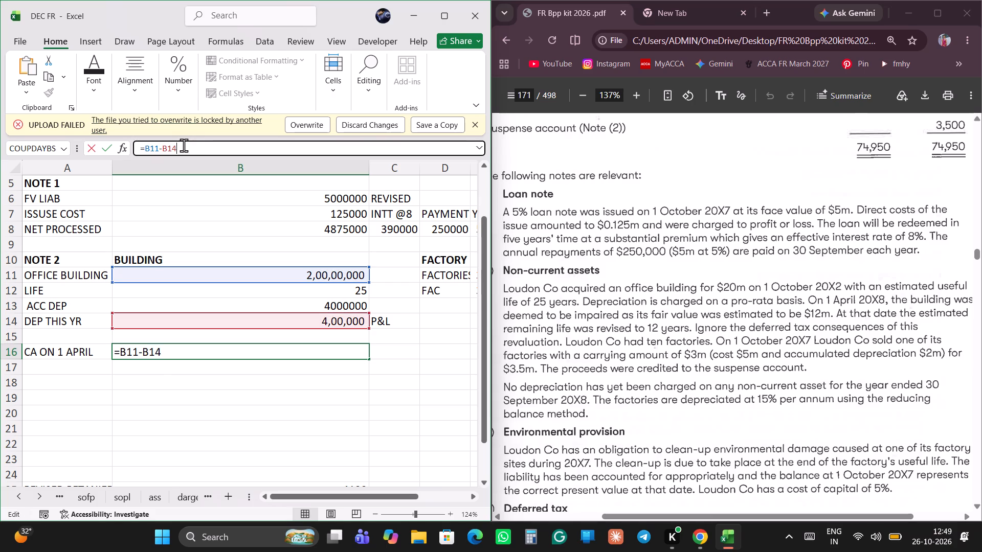
pyautogui.press('BackSpace')
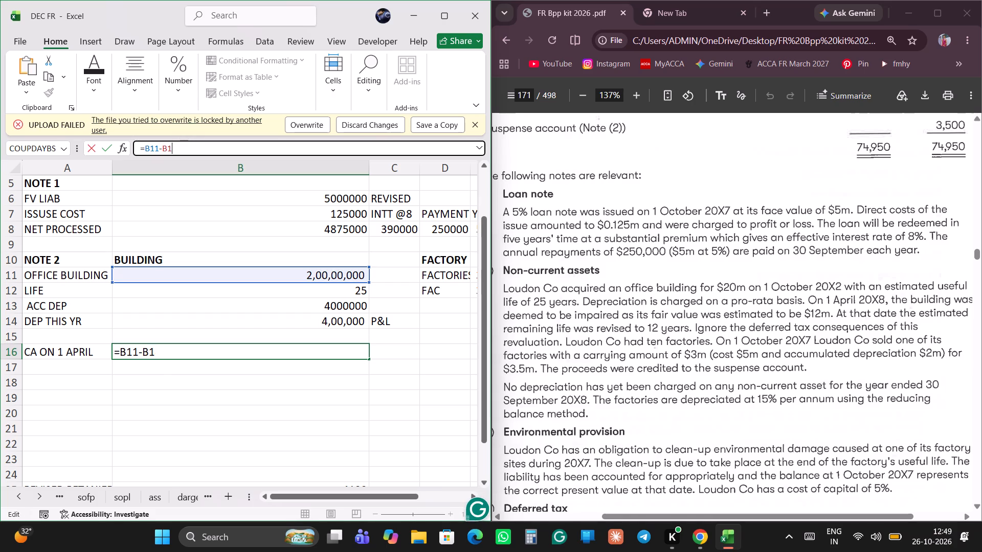
pyautogui.press('3')
pyautogui.press('Return')
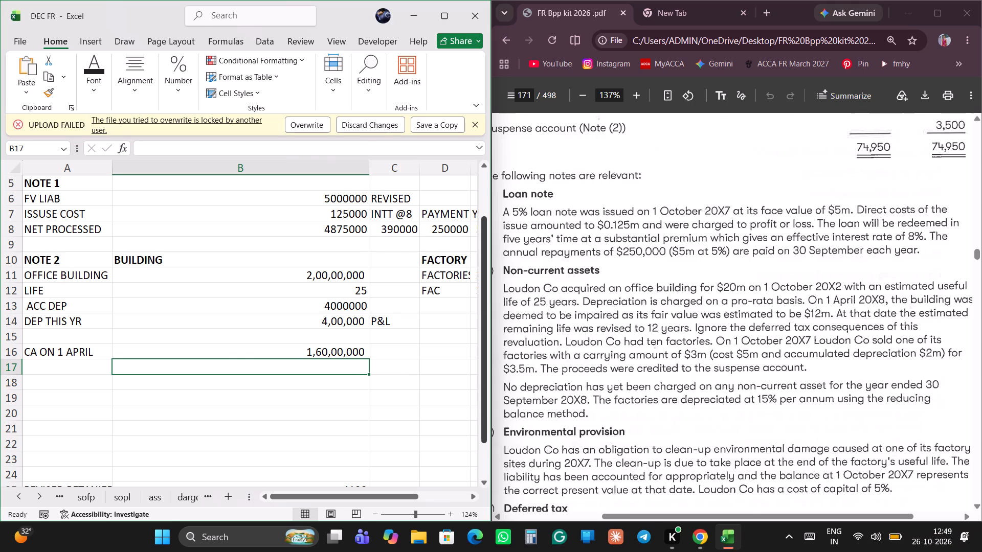
# Clear the amounts in E11 and E12 beside the FACTORIES SOLD and FAC labels.
pyautogui.hscroll(-3, 327, 308)
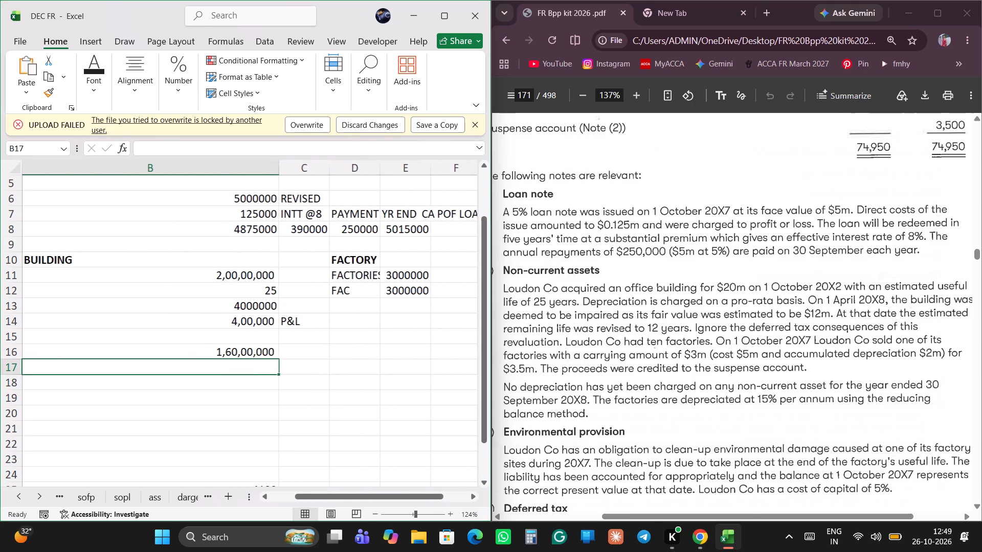
pyautogui.moveTo(387, 278); pyautogui.dragTo(406, 296)
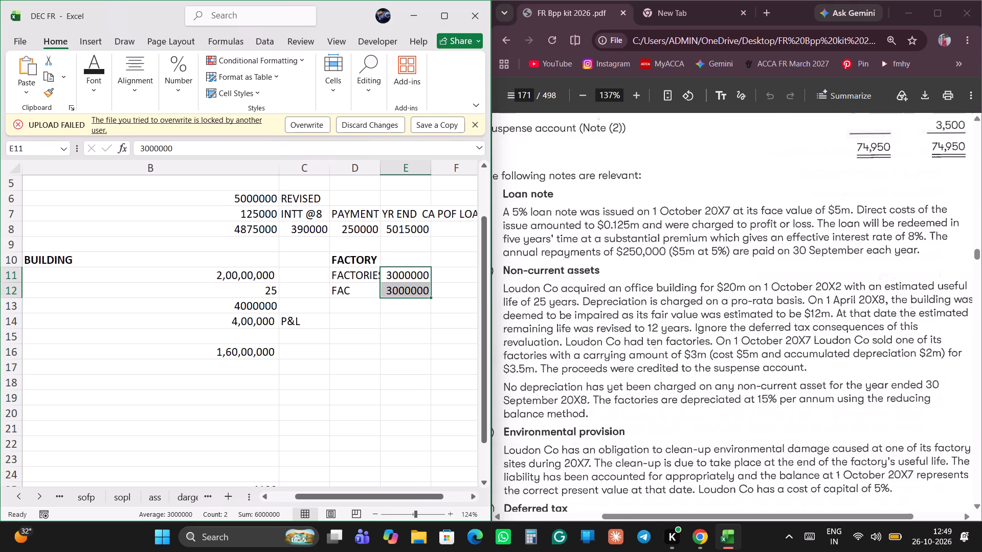
pyautogui.press('BackSpace')
pyautogui.press('Down')
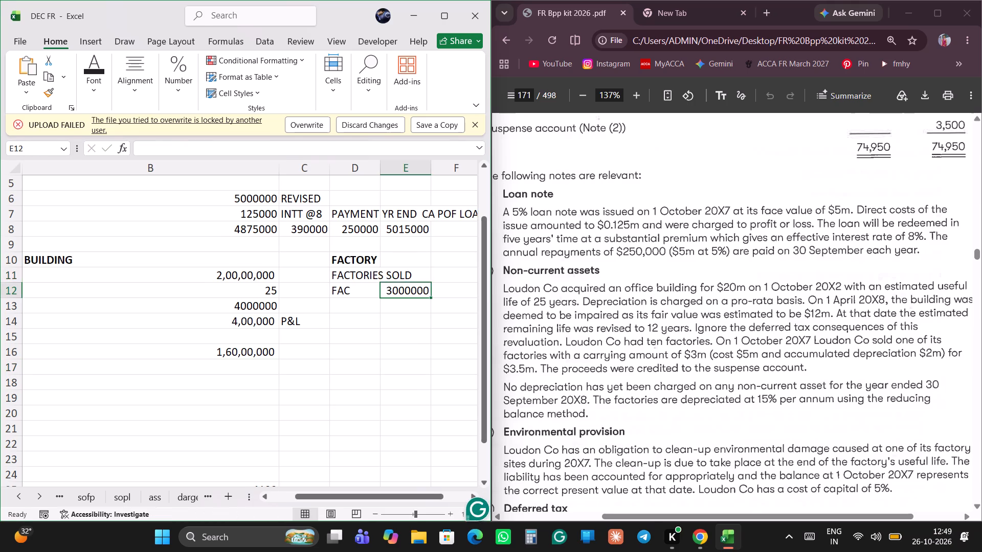
pyautogui.press('Up')
pyautogui.press('Down')
pyautogui.press('BackSpace')
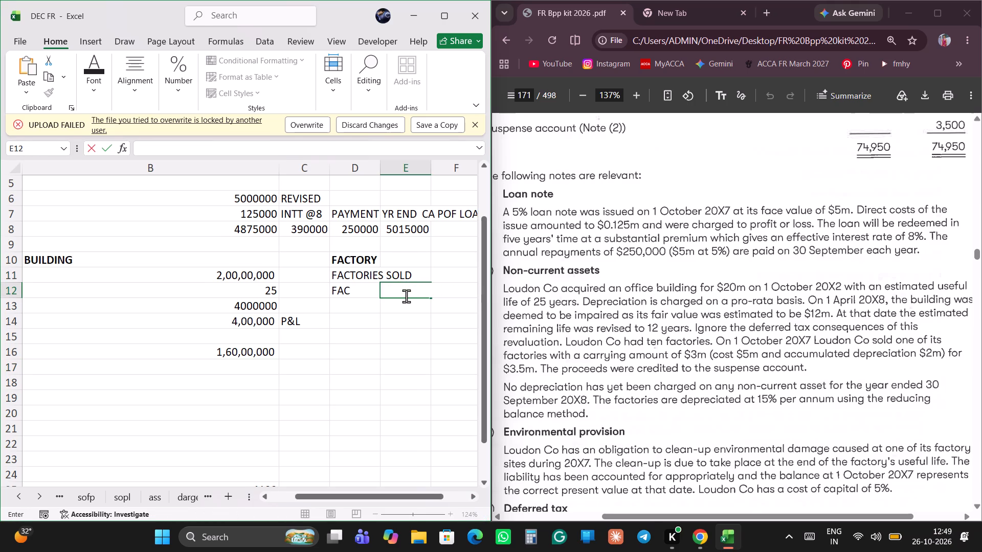
pyautogui.press('Up')
# Widen column D to fit its contents so that it holds the full FACTORIES SOLD label.
pyautogui.press('Left')
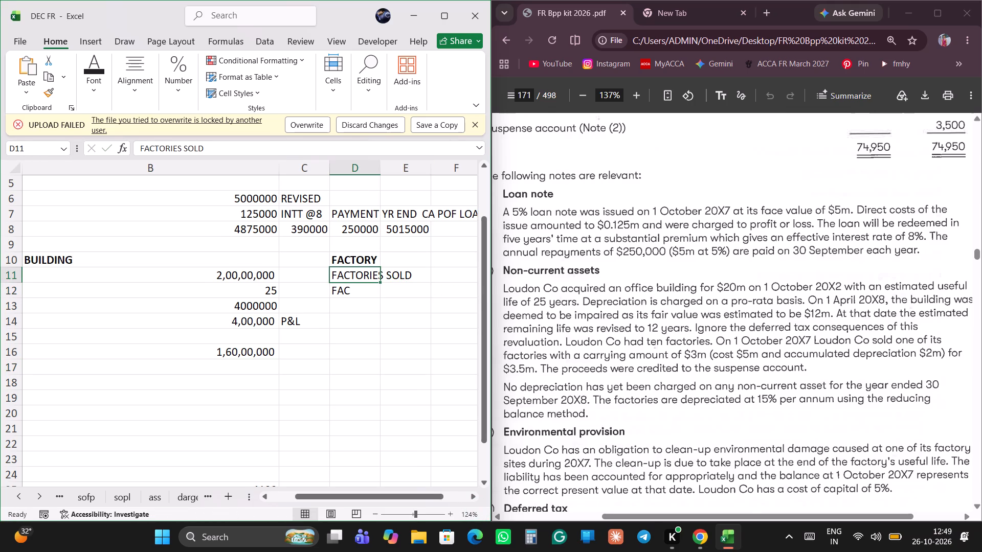
pyautogui.tripleClick(377, 169)
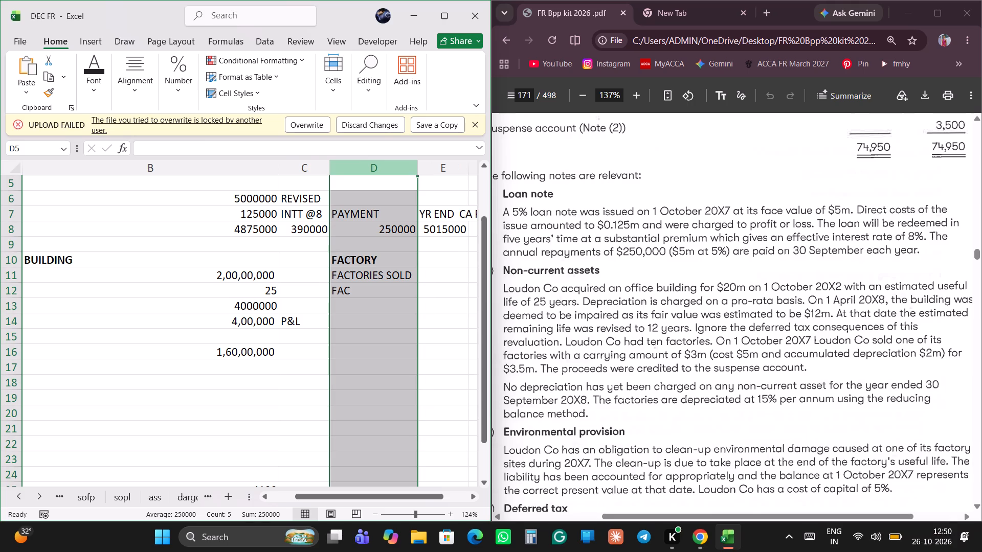
pyautogui.click(332, 314)
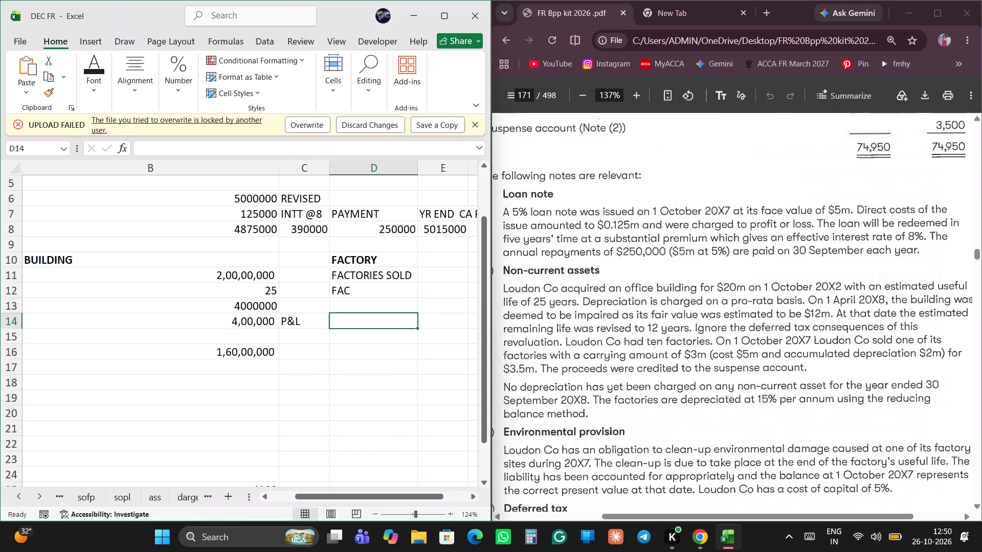
pyautogui.click(452, 277)
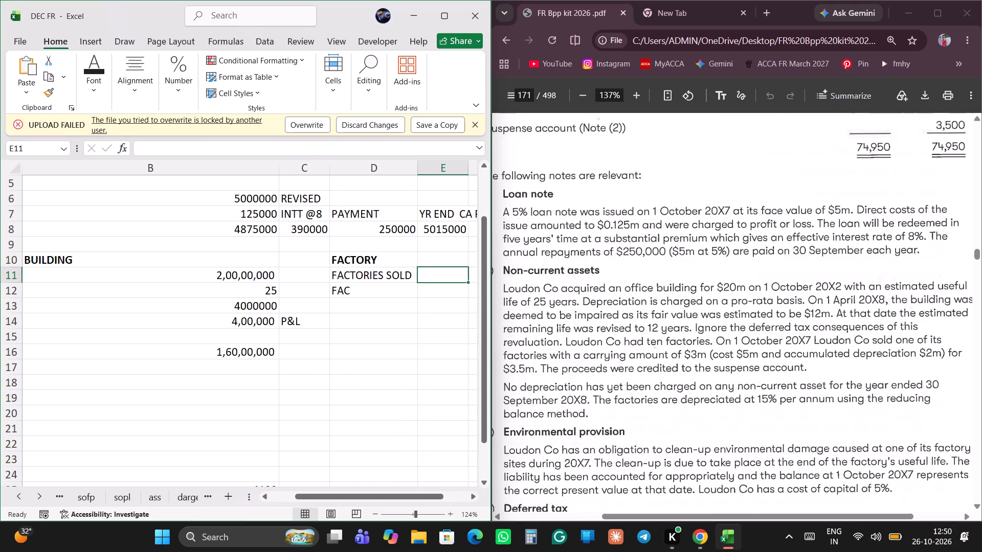
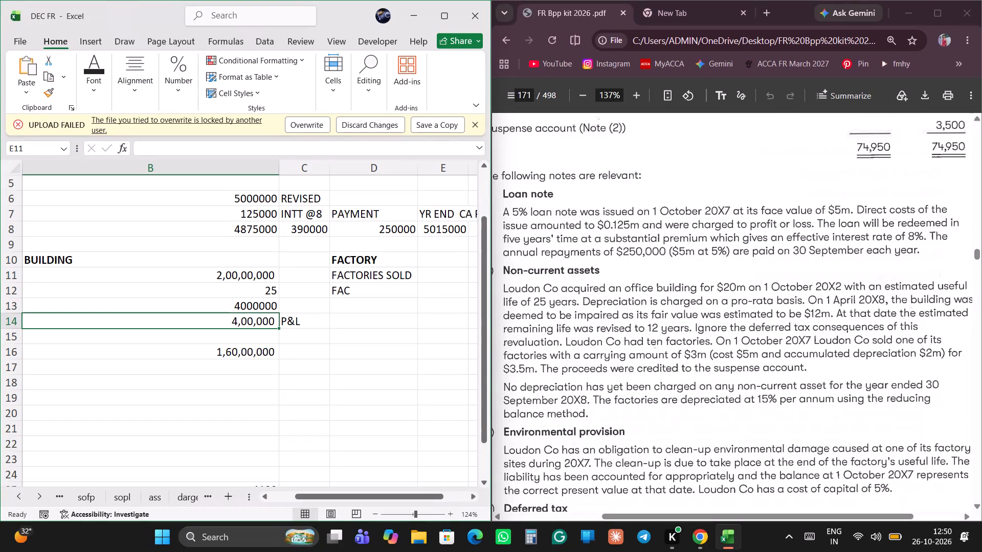
# Check the formula behind the building's DEP THIS YR amount in B14.
pyautogui.press('F2')
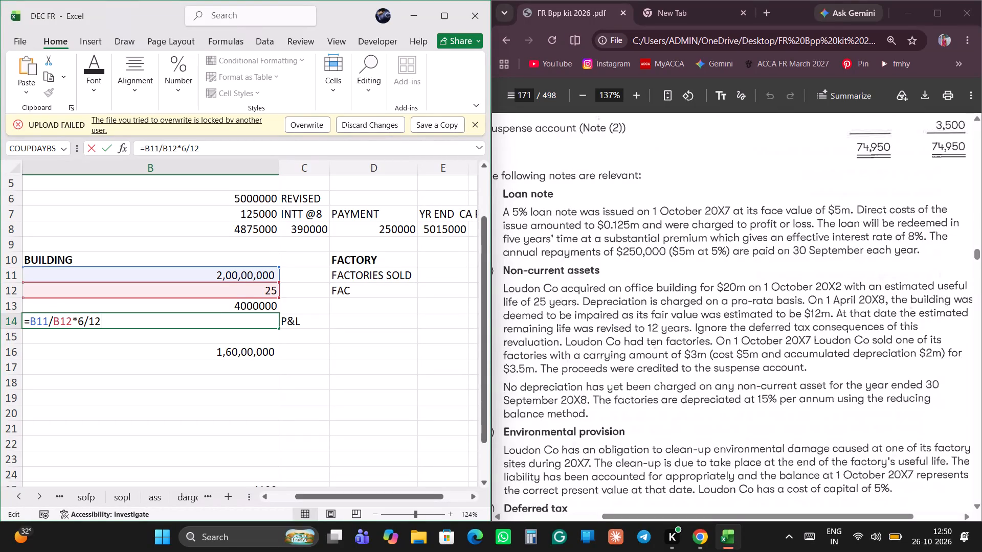
pyautogui.click(358, 370)
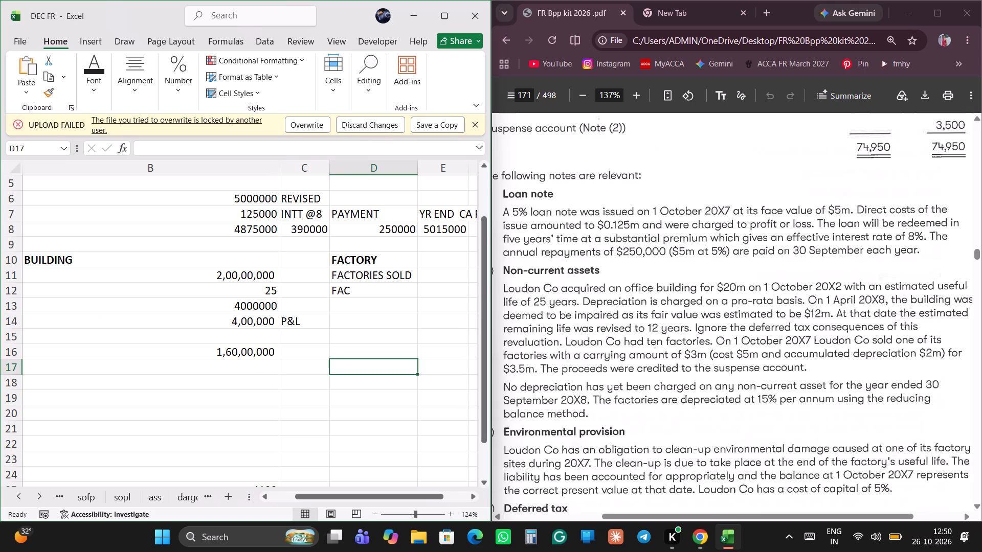
# Review the building and factory workings, the retained earnings adjustments below them, and the question's trial balance and notes.
pyautogui.click(173, 365)
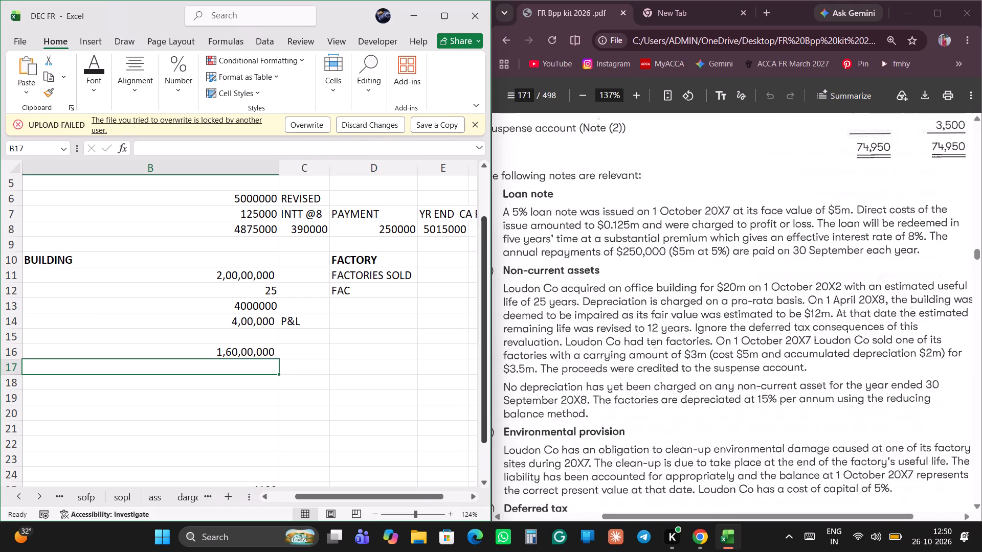
pyautogui.scroll(1, 377, 408)
pyautogui.scroll(-1, 377, 408)
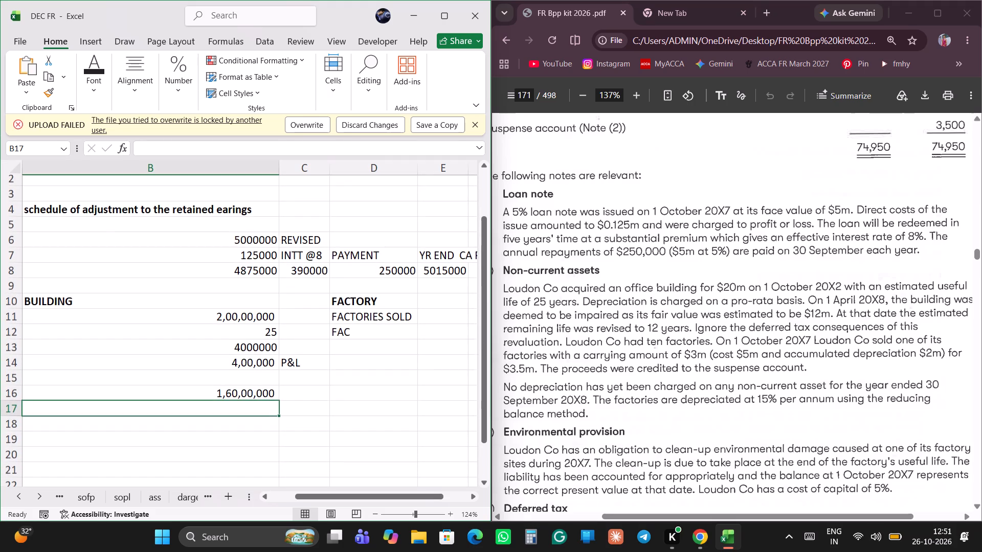
pyautogui.scroll(-2, 377, 408)
pyautogui.scroll(1, 721, 428)
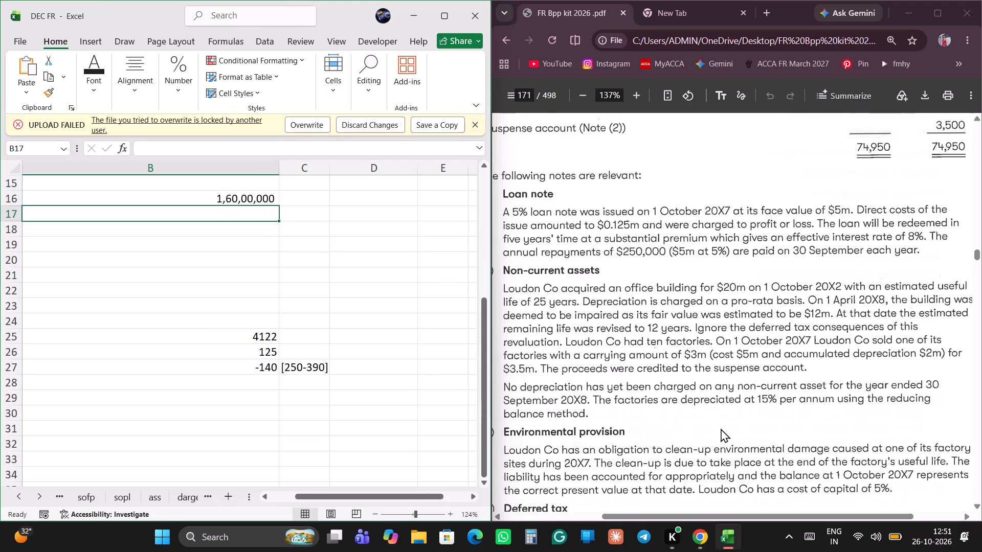
pyautogui.scroll(1, 721, 428)
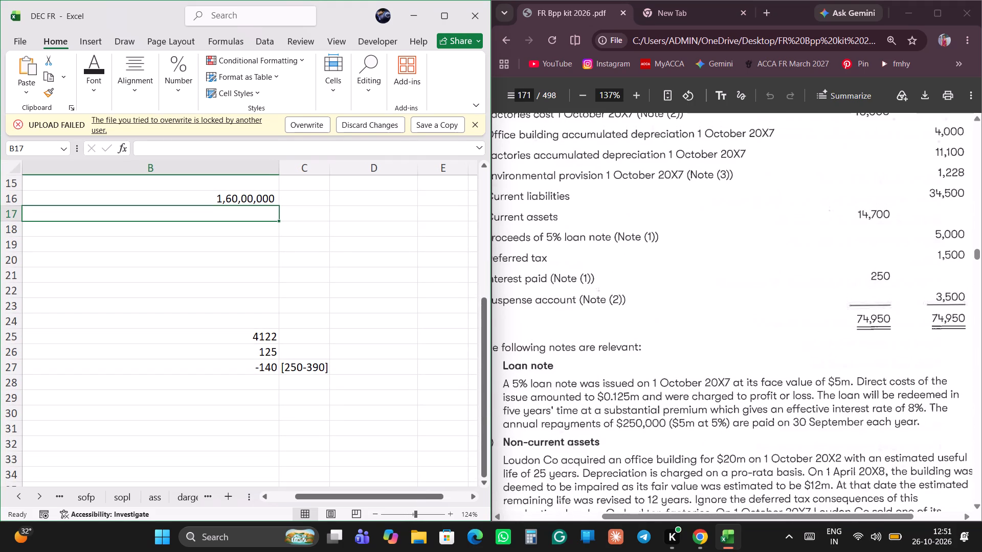
pyautogui.scroll(4, 169, 319)
pyautogui.hscroll(1, 169, 319)
pyautogui.scroll(2, 355, 382)
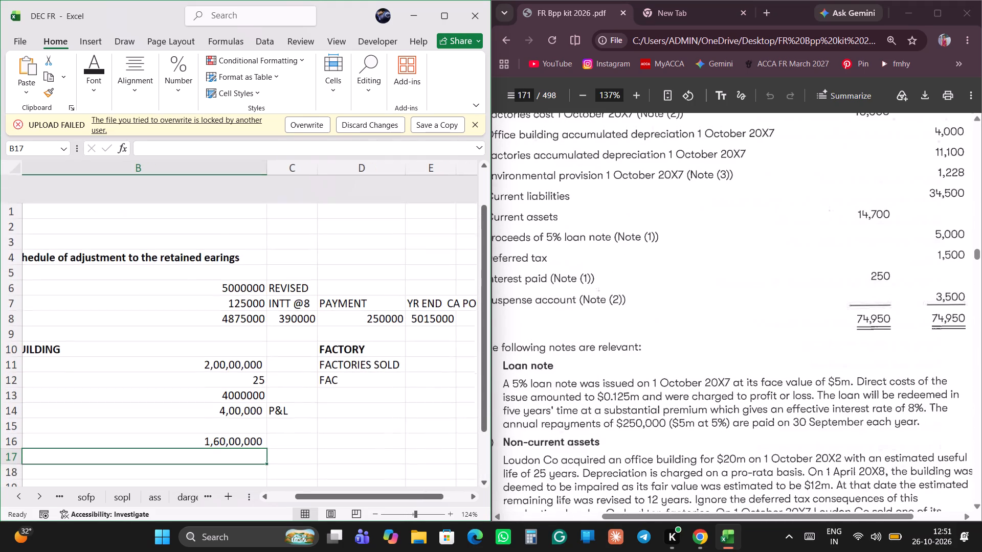
pyautogui.scroll(3, 355, 382)
pyautogui.scroll(-3, 355, 382)
pyautogui.scroll(3, 355, 382)
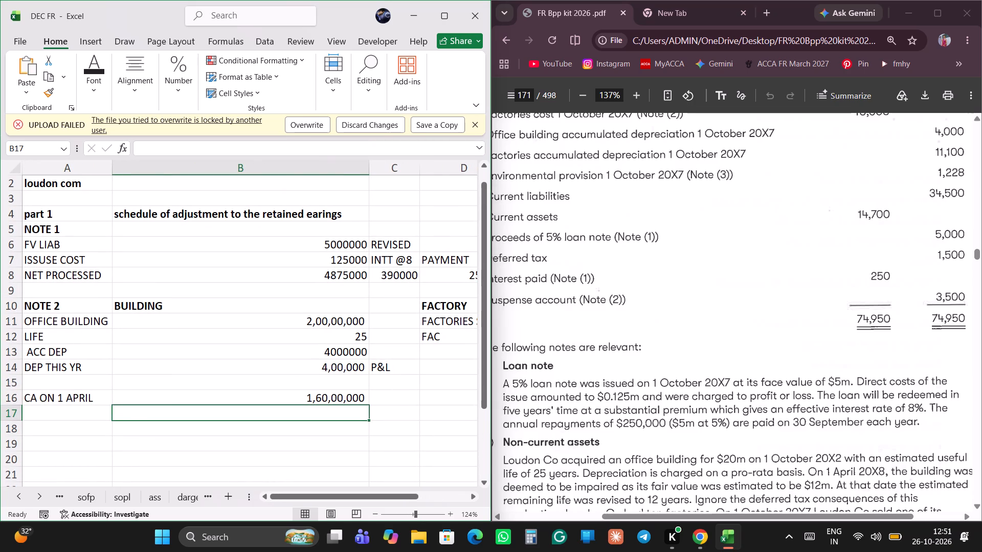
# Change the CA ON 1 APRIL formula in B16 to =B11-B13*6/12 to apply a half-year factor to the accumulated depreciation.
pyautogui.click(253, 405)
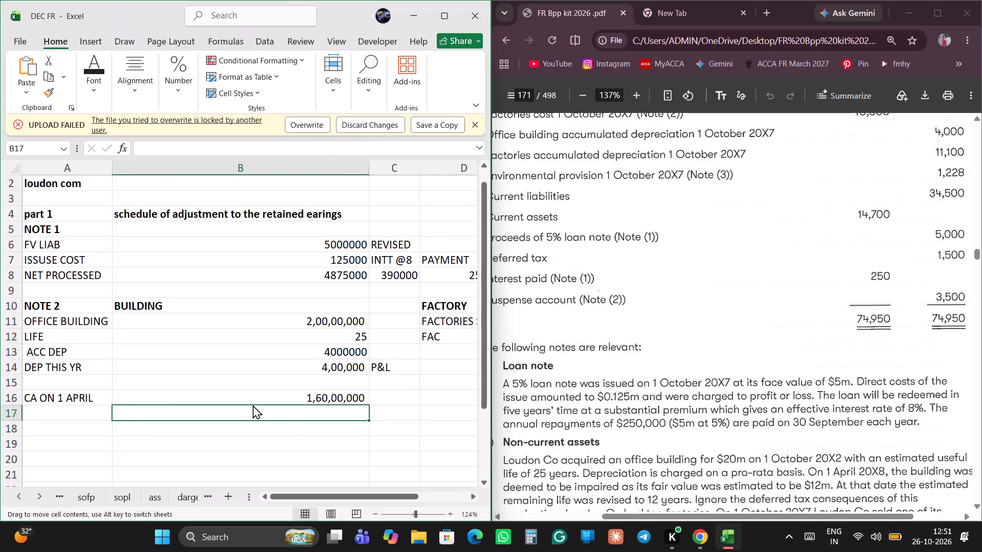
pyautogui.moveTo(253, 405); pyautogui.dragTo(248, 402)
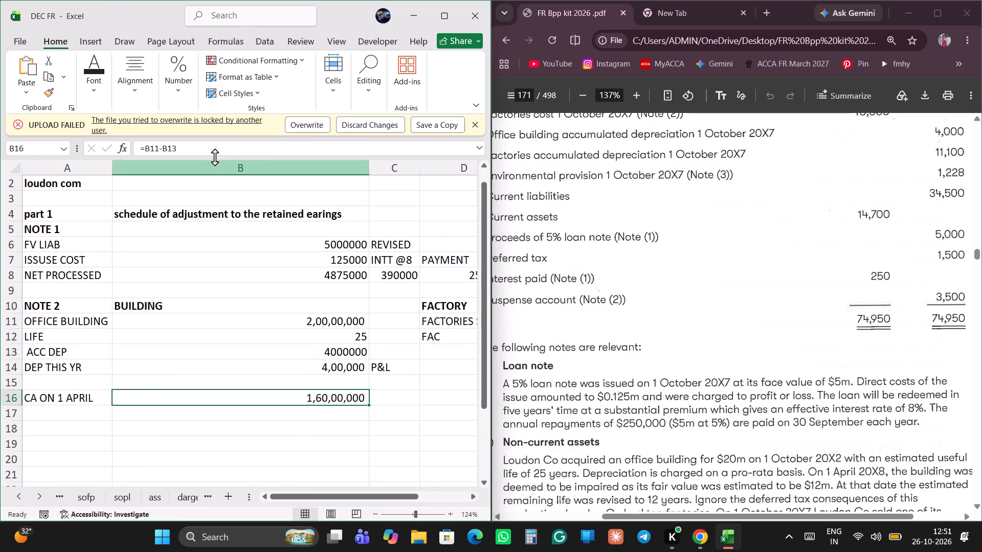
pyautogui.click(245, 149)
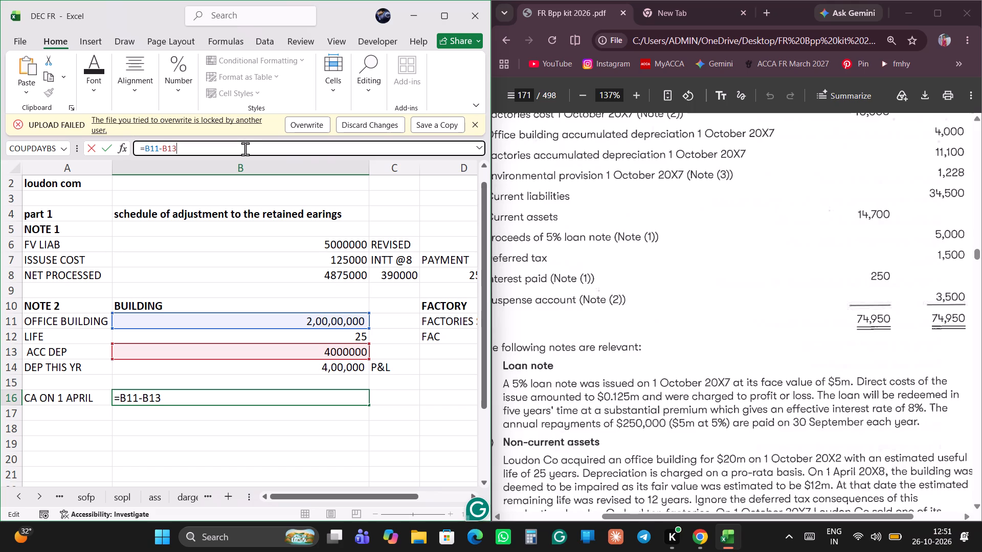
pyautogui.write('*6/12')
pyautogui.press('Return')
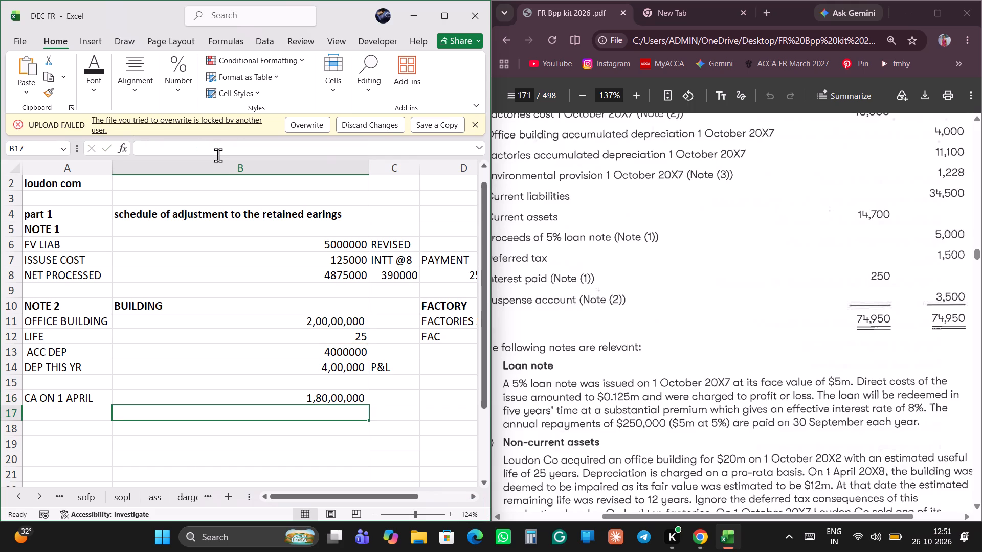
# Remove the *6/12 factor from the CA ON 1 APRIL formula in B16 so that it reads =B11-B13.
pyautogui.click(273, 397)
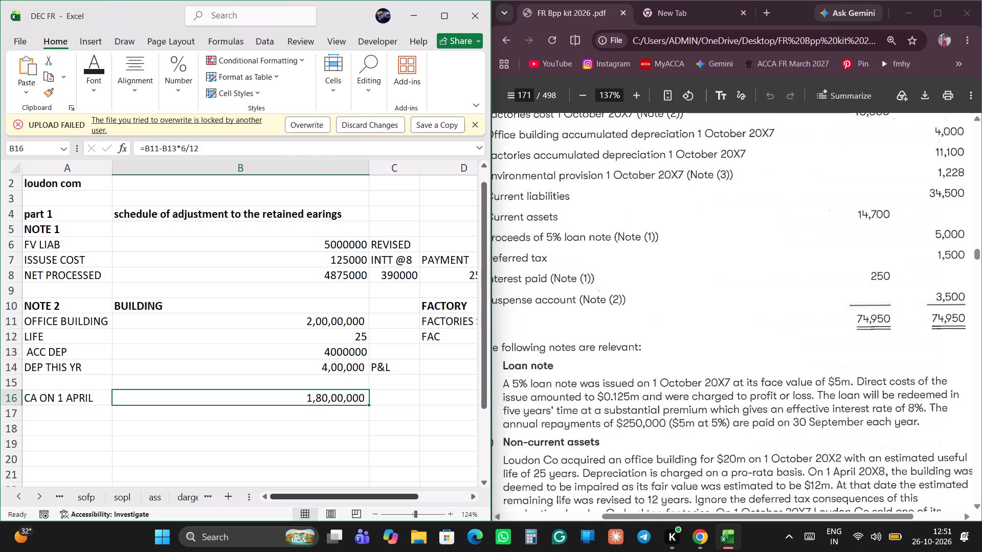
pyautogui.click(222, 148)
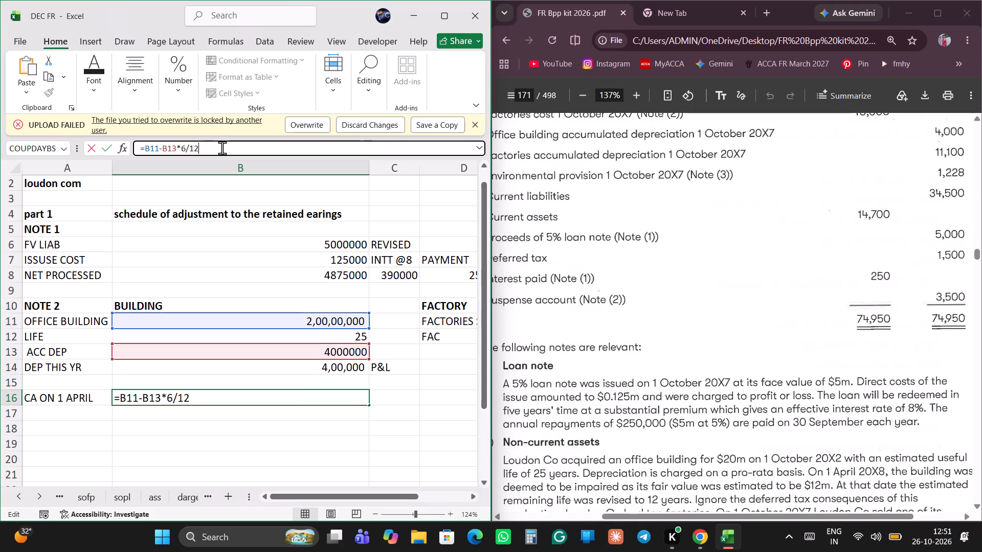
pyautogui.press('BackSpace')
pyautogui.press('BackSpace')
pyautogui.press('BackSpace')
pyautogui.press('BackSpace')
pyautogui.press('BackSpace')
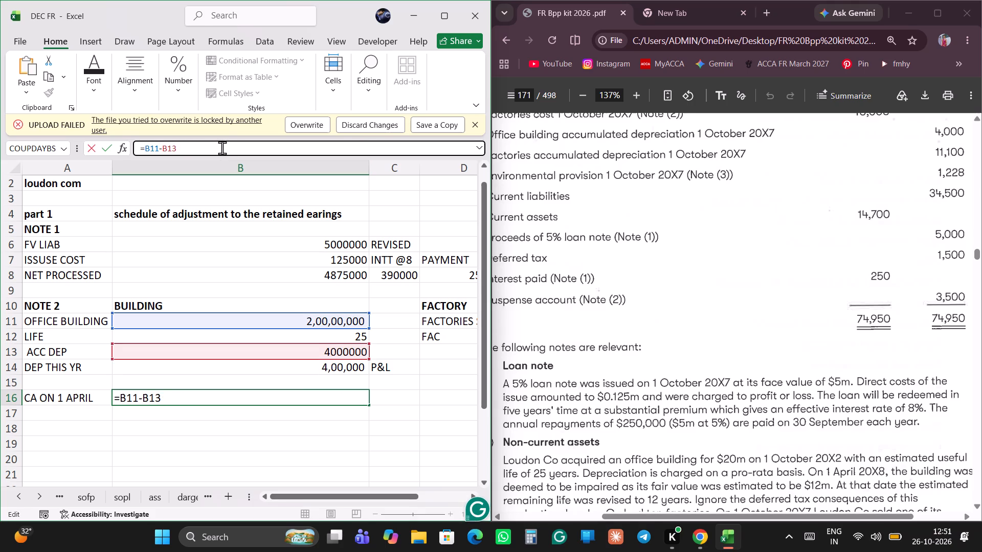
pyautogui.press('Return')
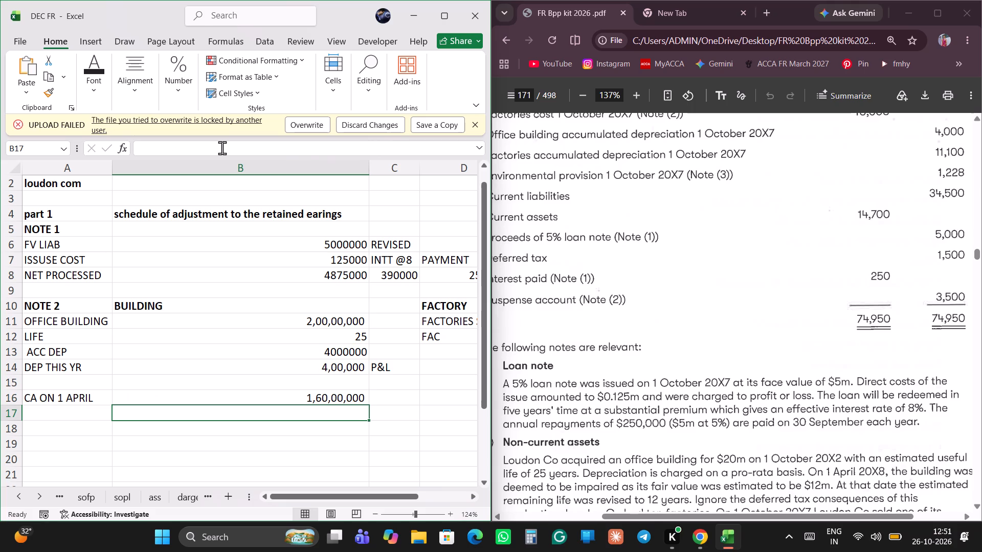
# Examine the question's trial balance lines for the factories and office building against the Note 2 workings.
pyautogui.scroll(1, 677, 344)
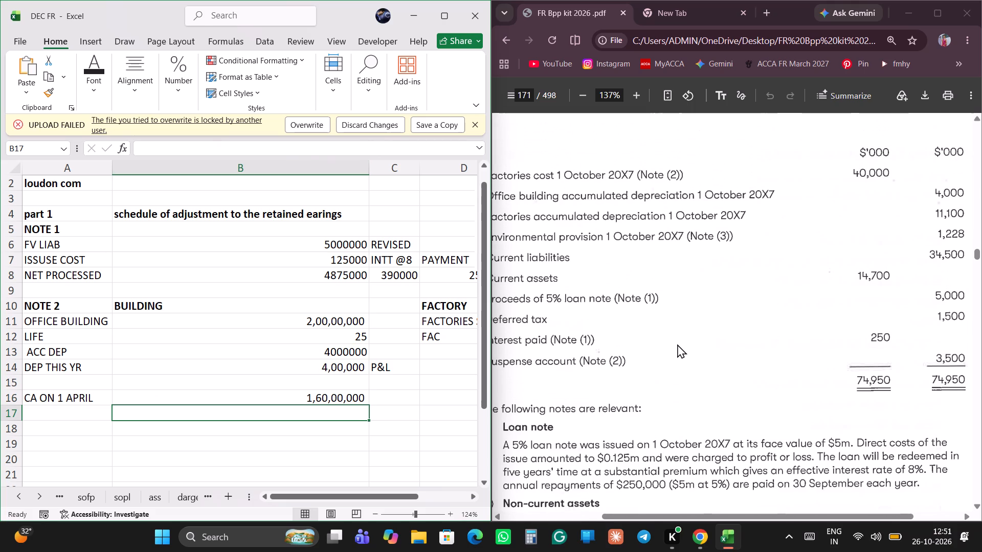
pyautogui.scroll(1, 677, 344)
pyautogui.hscroll(1, 677, 344)
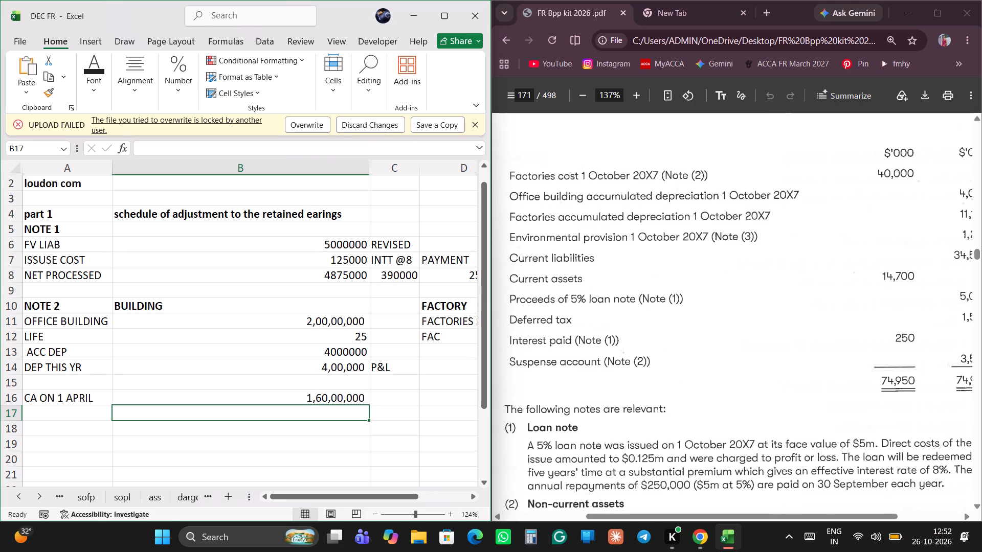
pyautogui.click(425, 382)
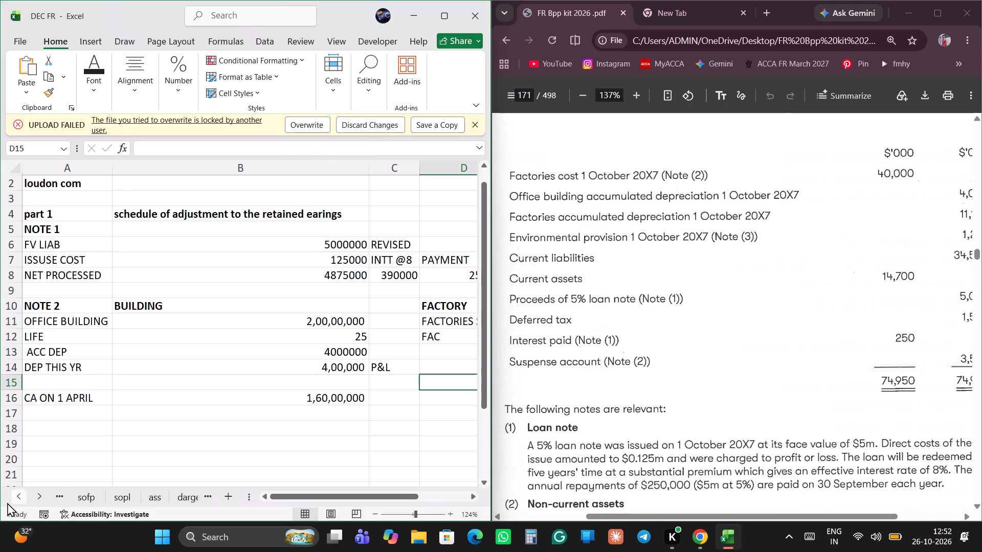
pyautogui.click(193, 433)
pyautogui.click(434, 411)
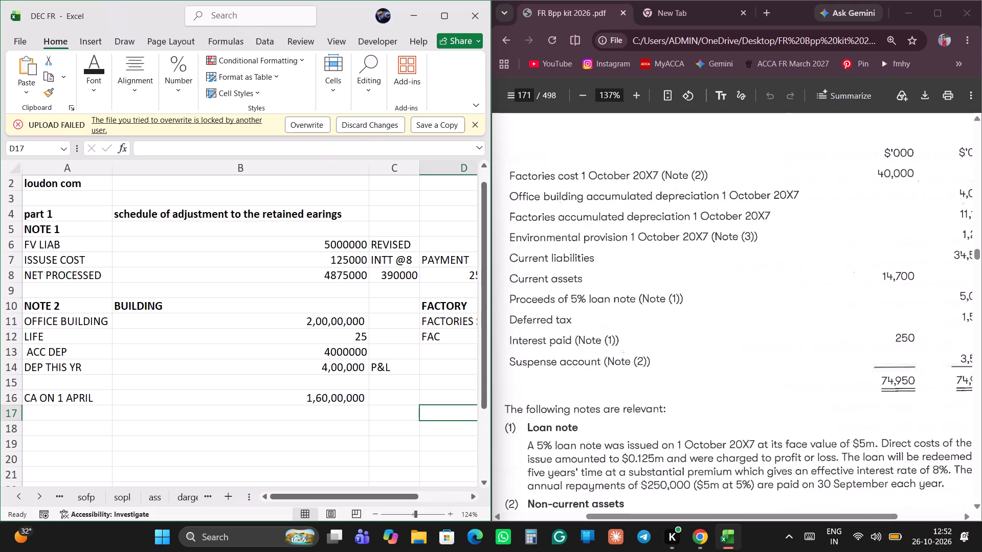
pyautogui.click(237, 421)
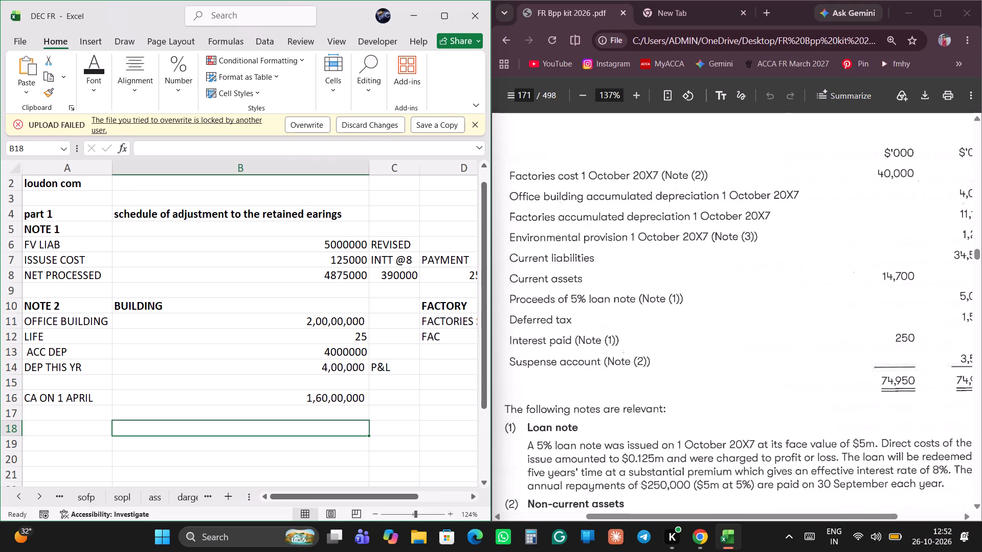
pyautogui.scroll(2, 258, 395)
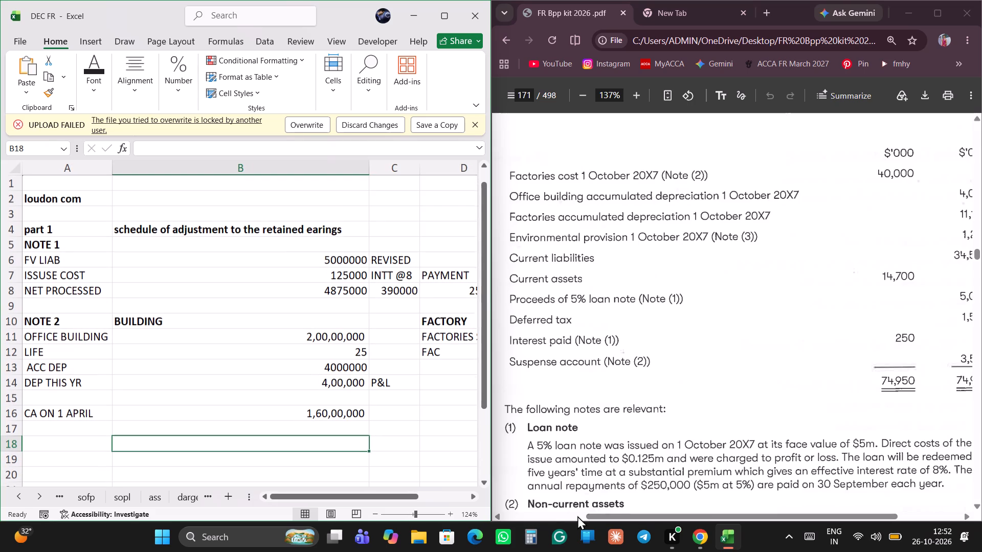
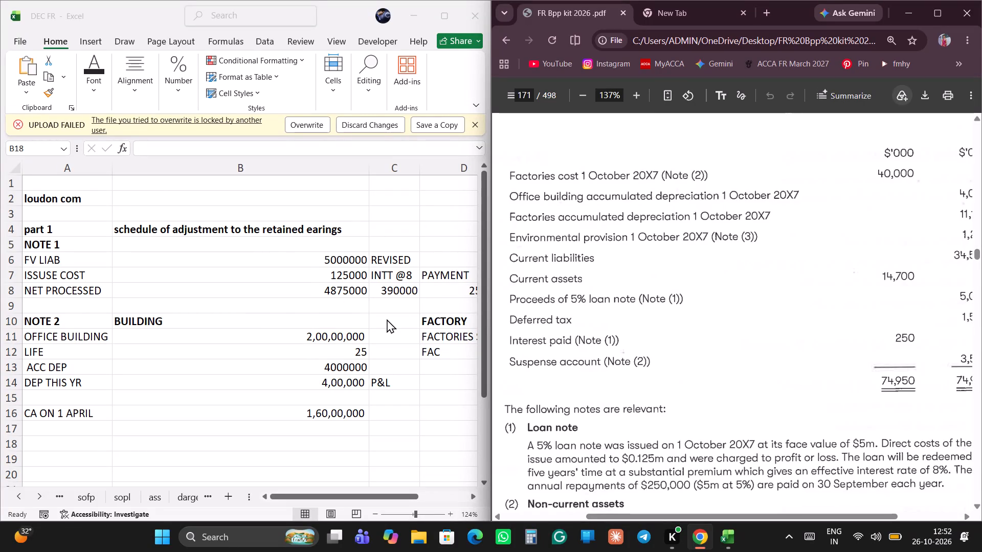
# Enter 40000000 in E11 beside FACTORIES SOLD, using the factories cost from the question's trial balance.
pyautogui.scroll(-2, 387, 319)
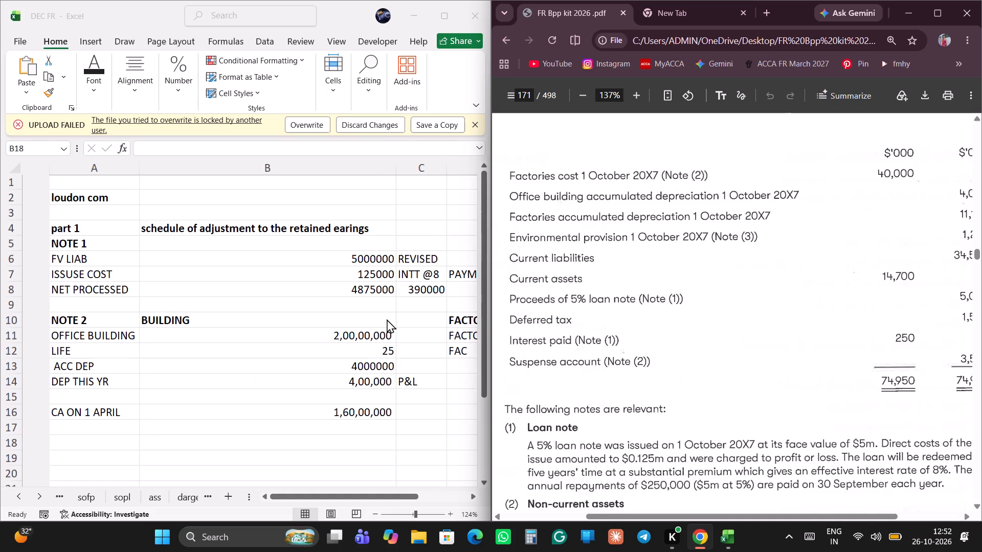
pyautogui.scroll(-1, 387, 319)
pyautogui.scroll(4, 346, 332)
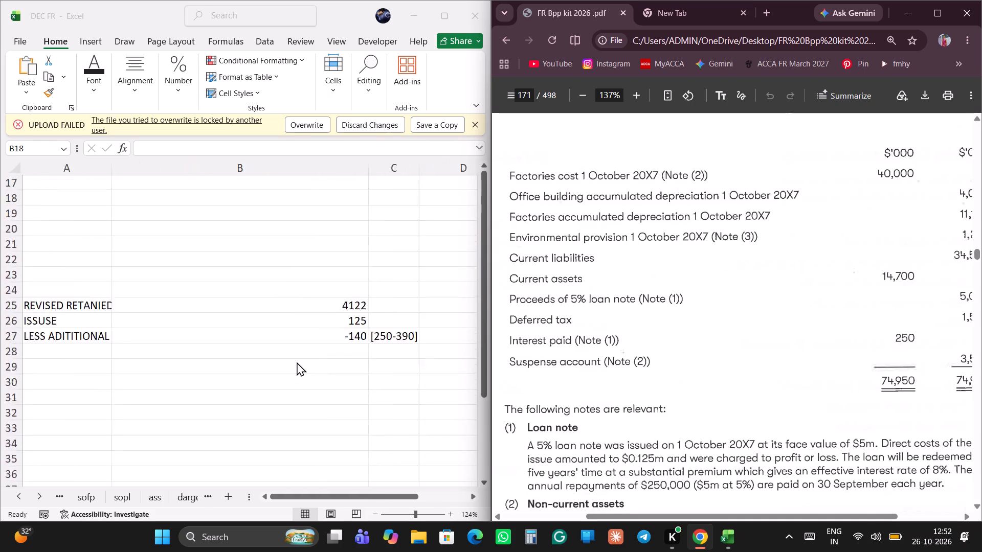
pyautogui.scroll(2, 297, 362)
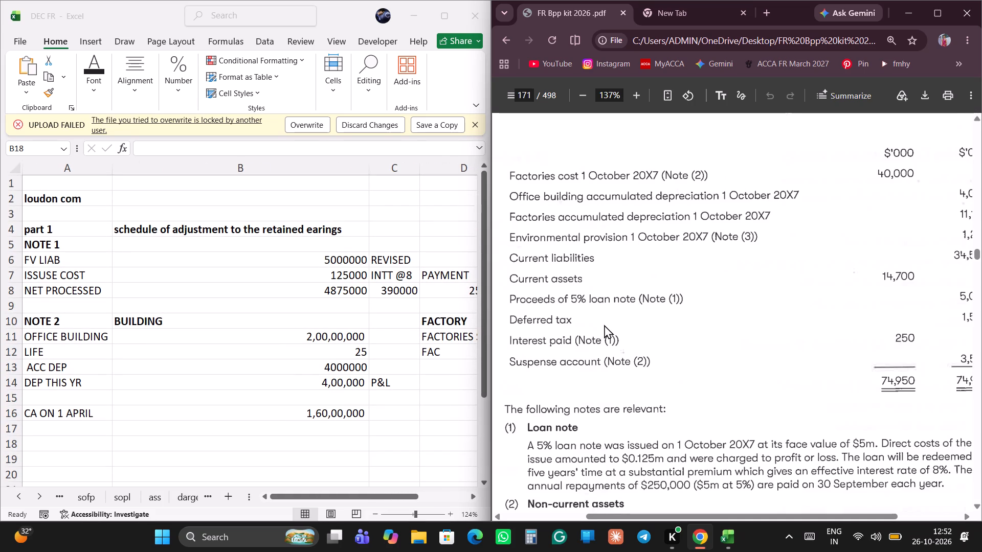
pyautogui.hscroll(1, 844, 220)
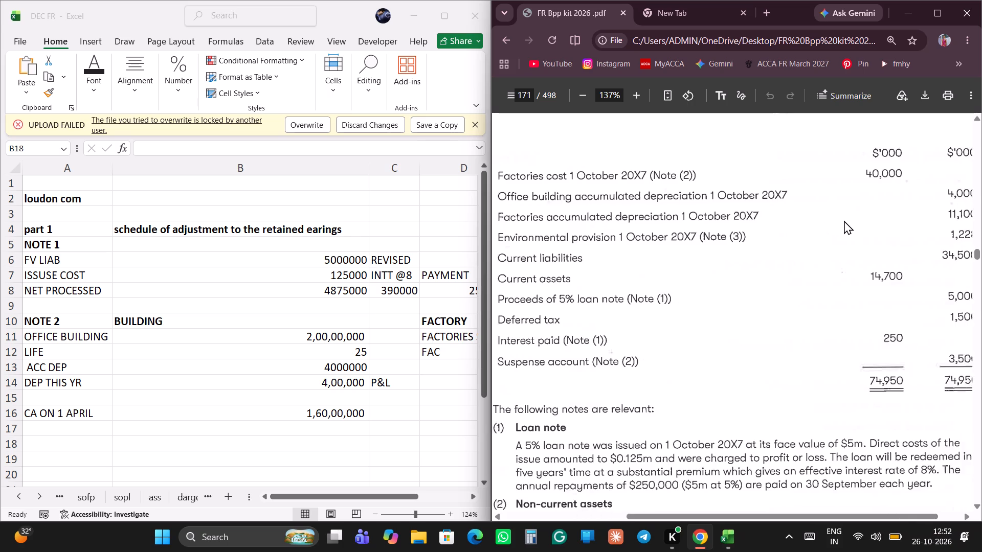
pyautogui.hscroll(1, 844, 220)
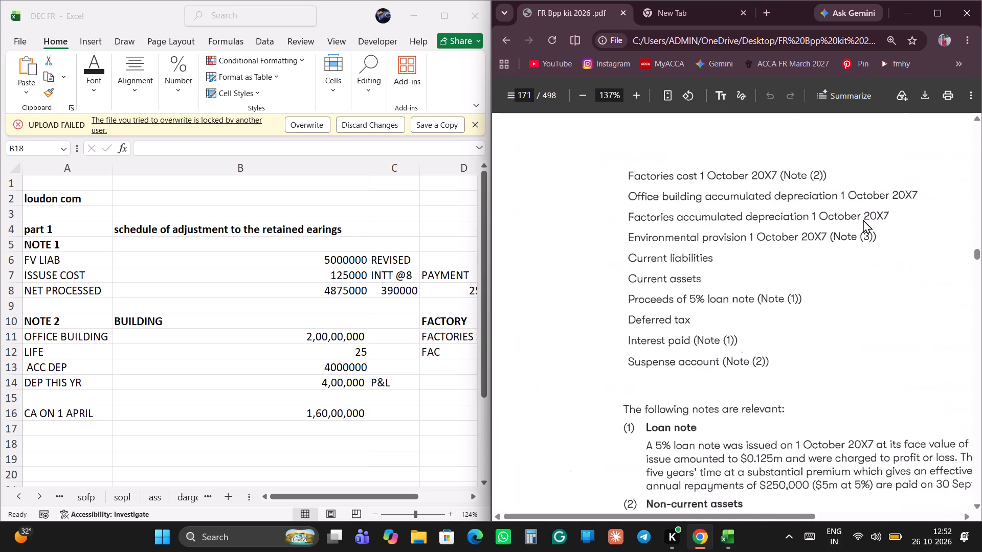
pyautogui.hscroll(-1, 303, 384)
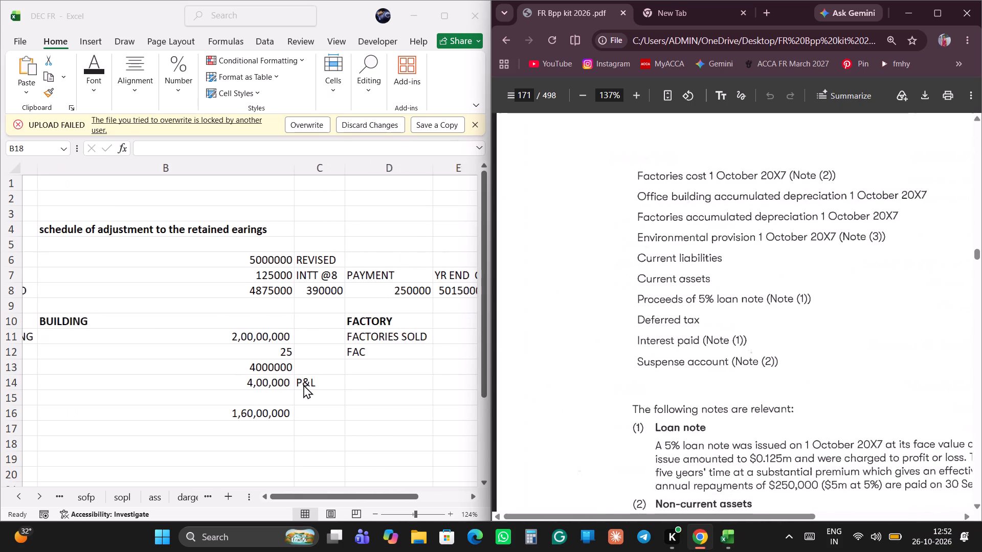
pyautogui.hscroll(-1, 303, 384)
pyautogui.hscroll(-3, 385, 358)
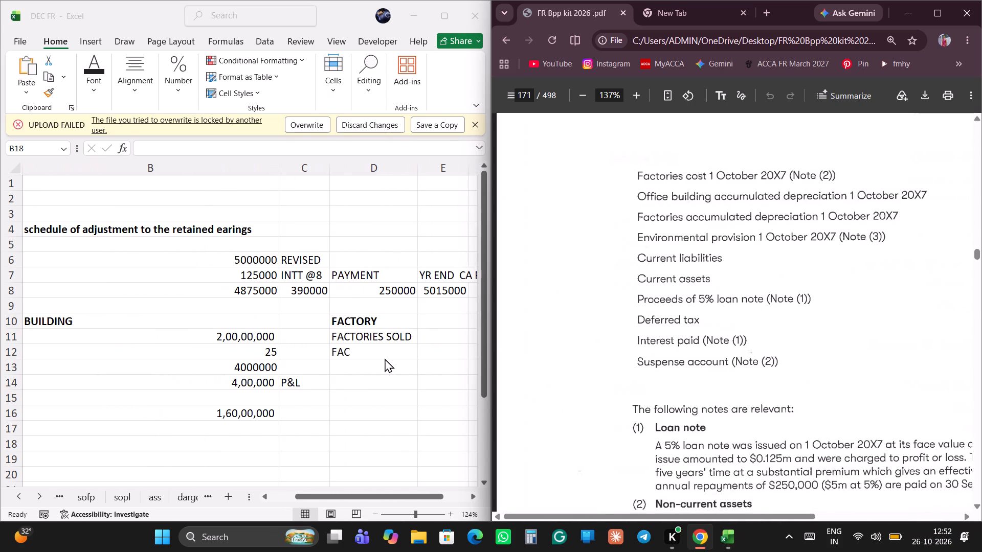
pyautogui.click(445, 327)
pyautogui.click(444, 334)
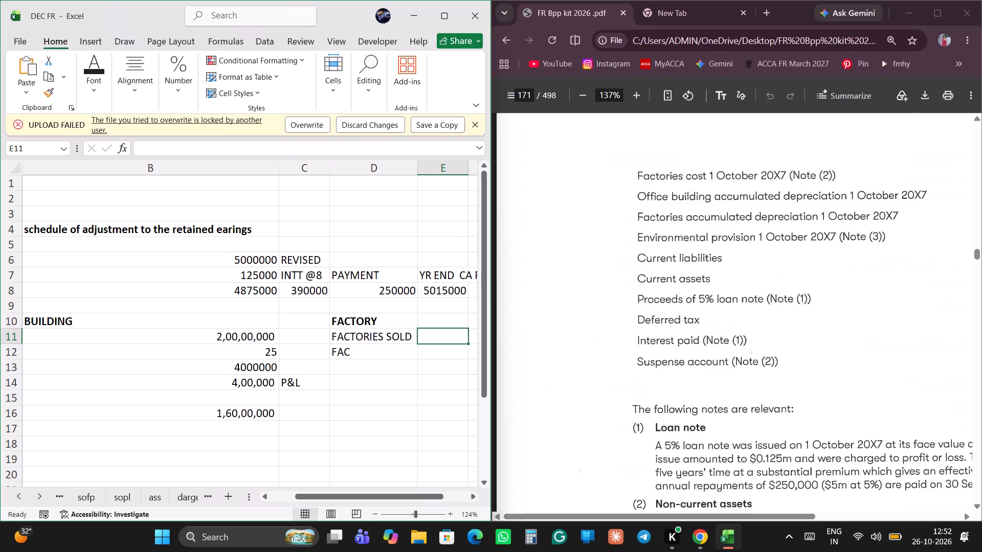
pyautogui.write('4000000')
pyautogui.scroll(-1, 586, 347)
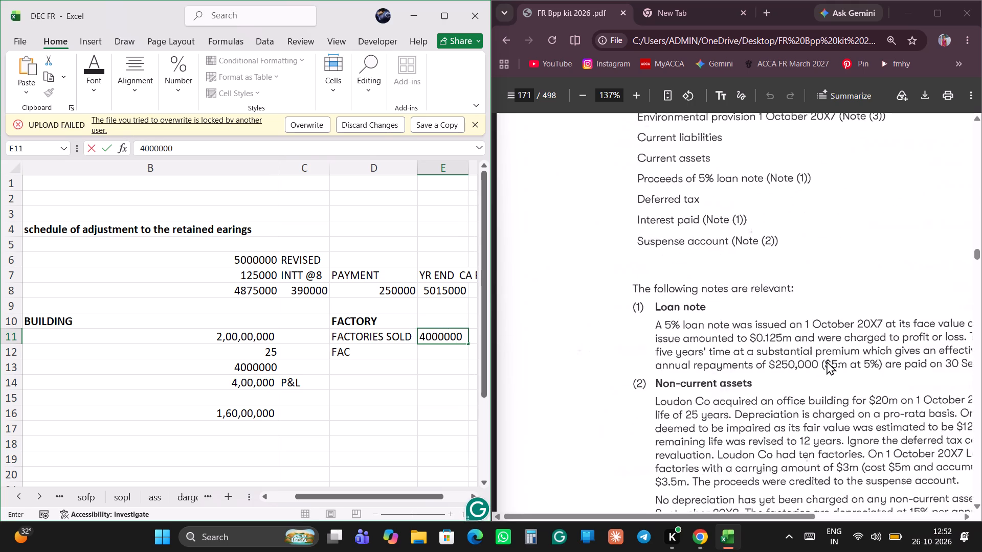
pyautogui.hscroll(-3, 834, 364)
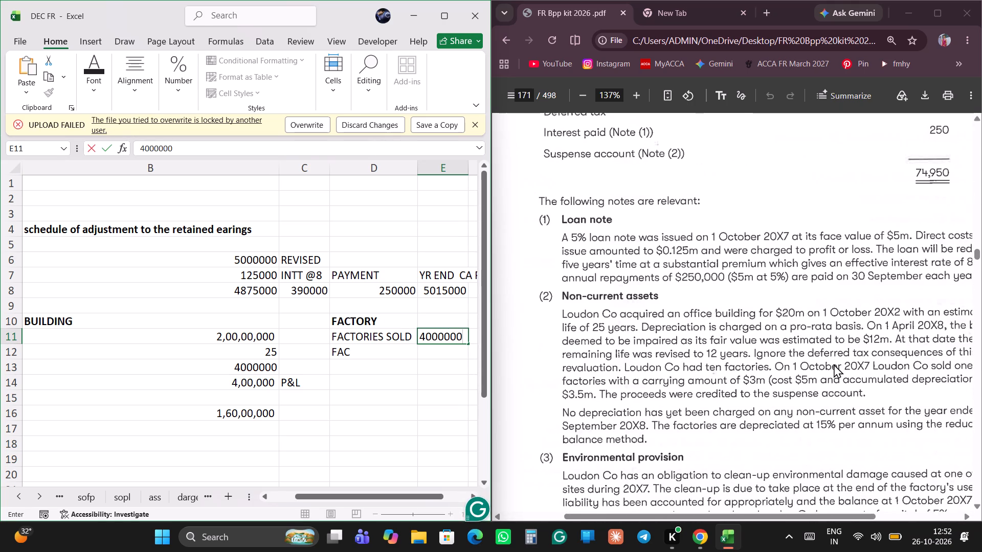
pyautogui.hscroll(-1, 834, 364)
pyautogui.scroll(4, 834, 364)
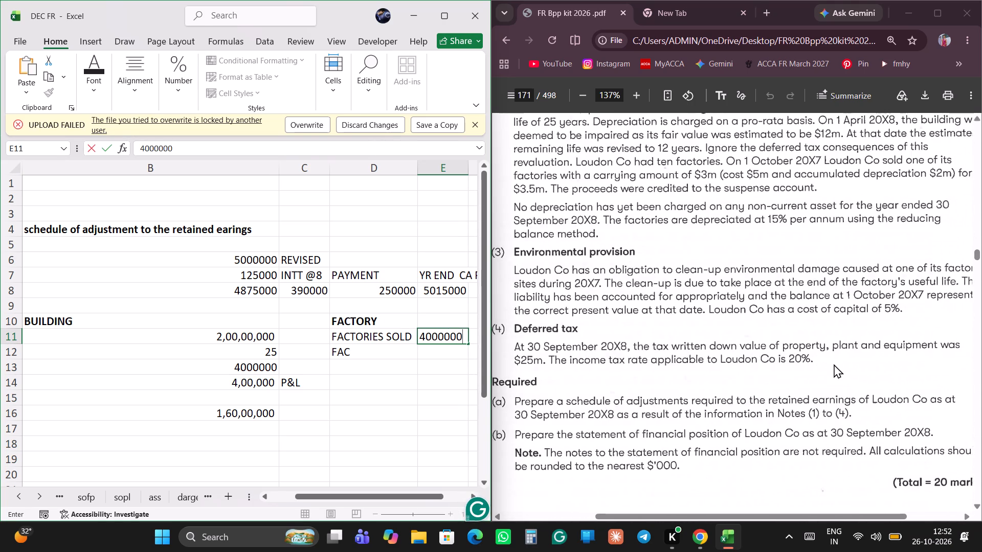
pyautogui.scroll(2, 834, 364)
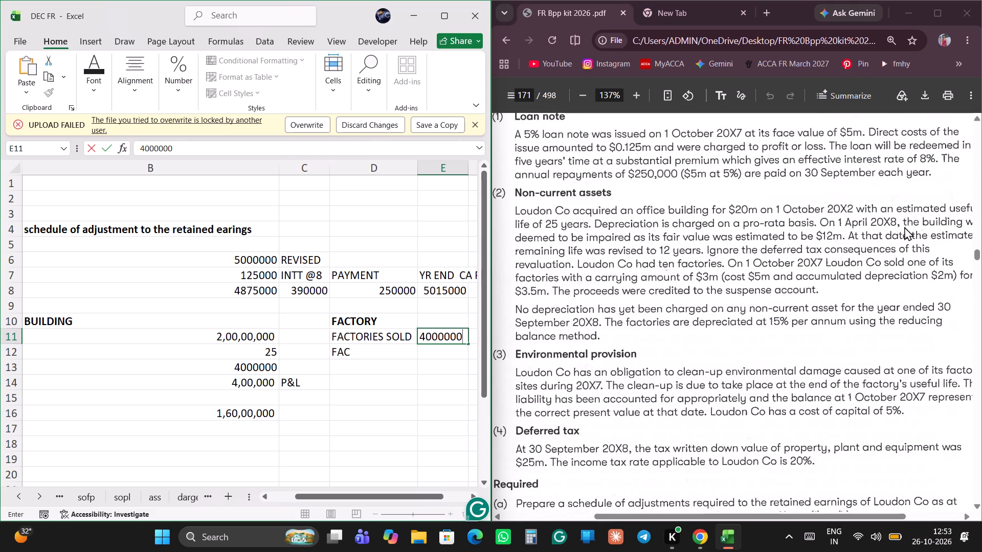
pyautogui.hscroll(-2, 678, 267)
pyautogui.click(829, 265)
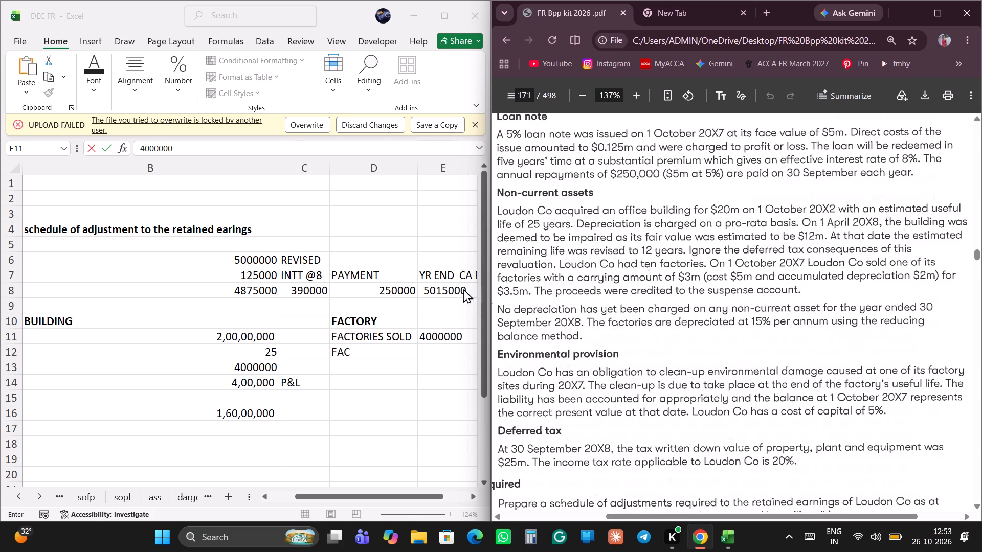
pyautogui.click(441, 338)
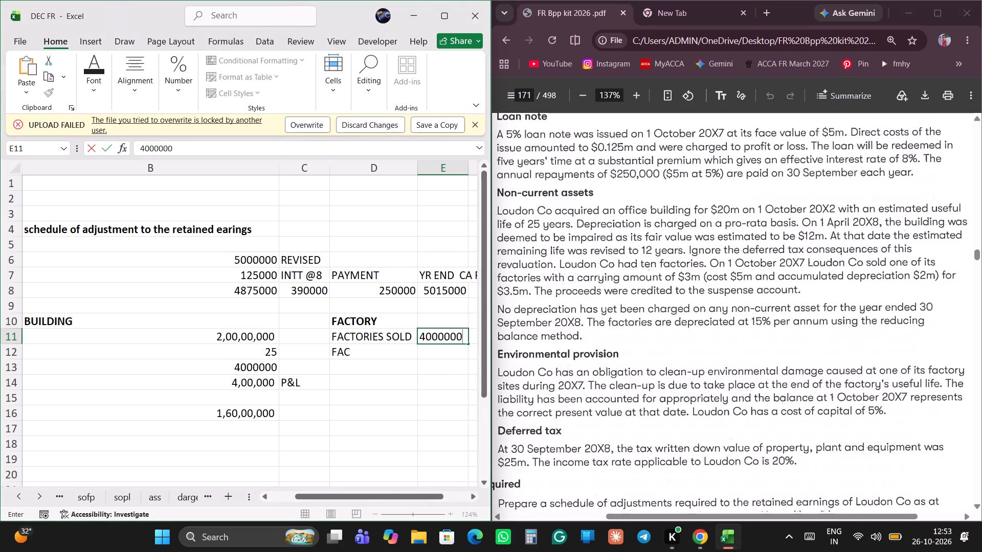
pyautogui.press('0')
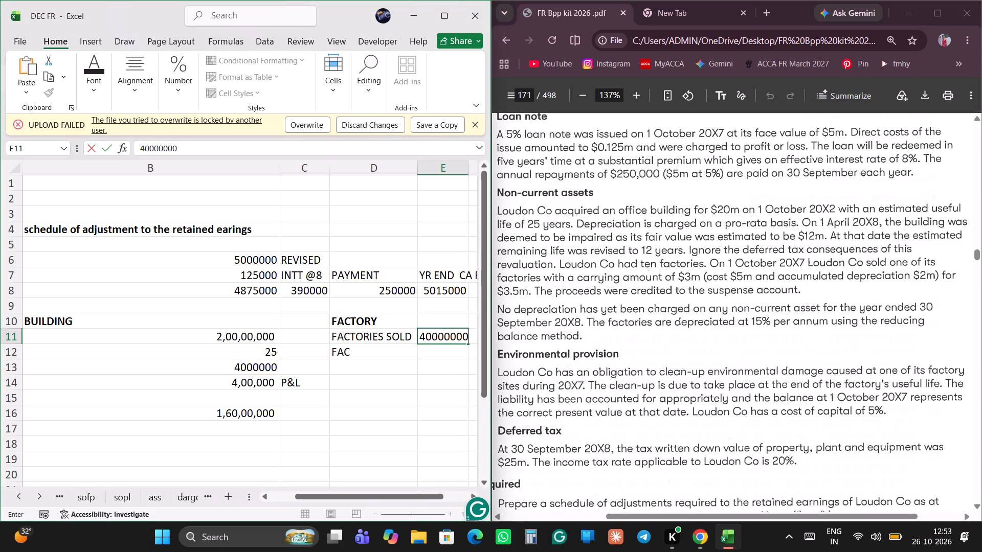
pyautogui.press('Return')
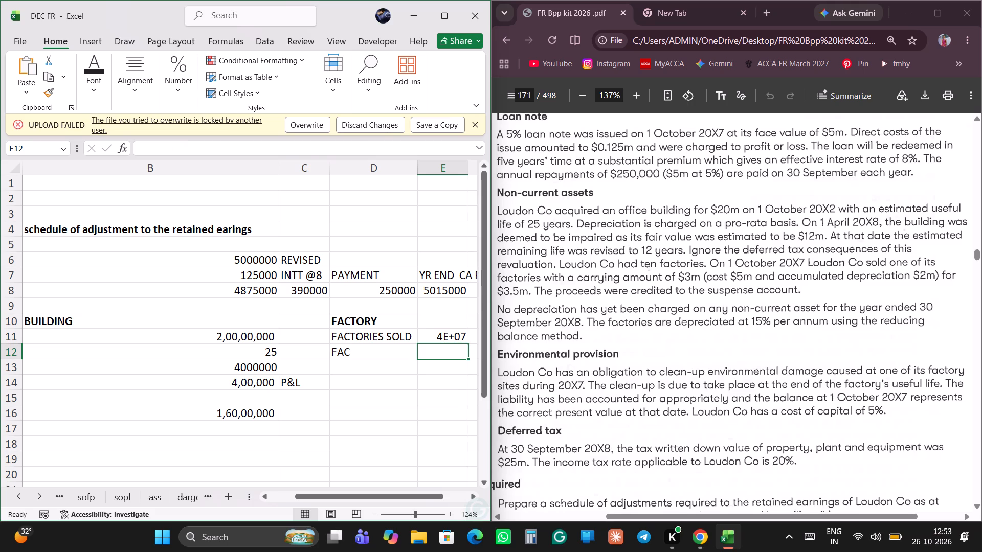
# Resize column E to be just wide enough to show the FACTORIES SOLD amount in full.
pyautogui.click(443, 330)
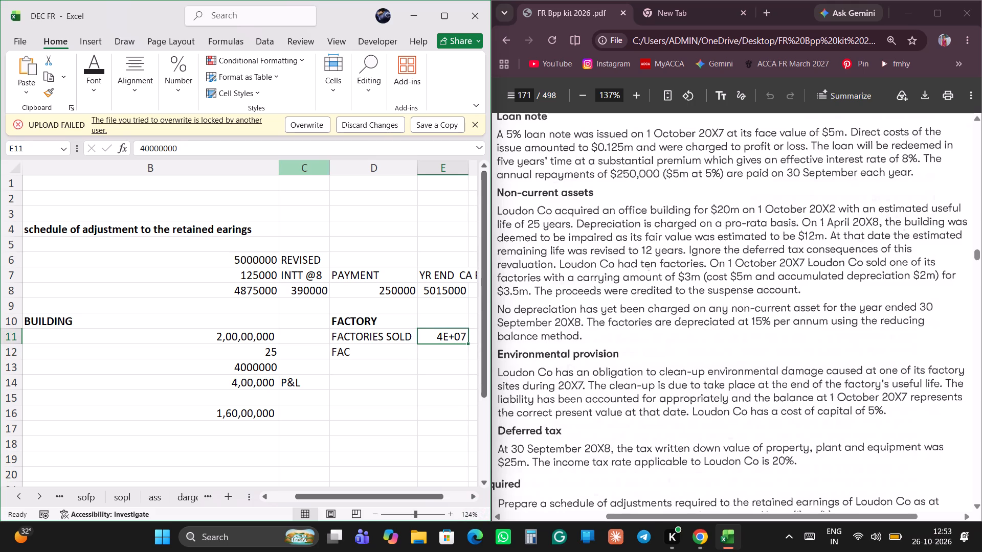
pyautogui.doubleClick(467, 165)
pyautogui.hscroll(-1, 405, 381)
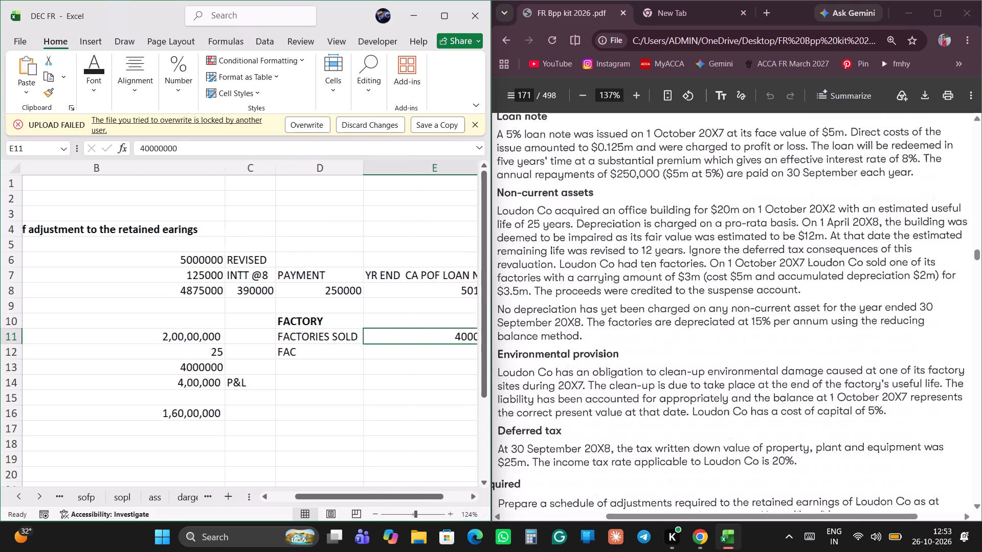
pyautogui.hscroll(-1, 405, 381)
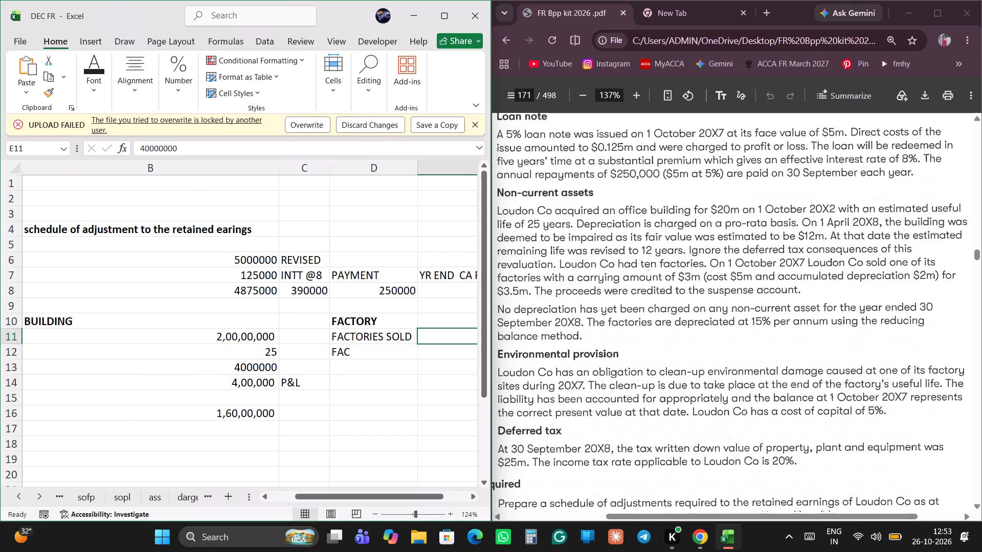
pyautogui.scroll(1, 356, 220)
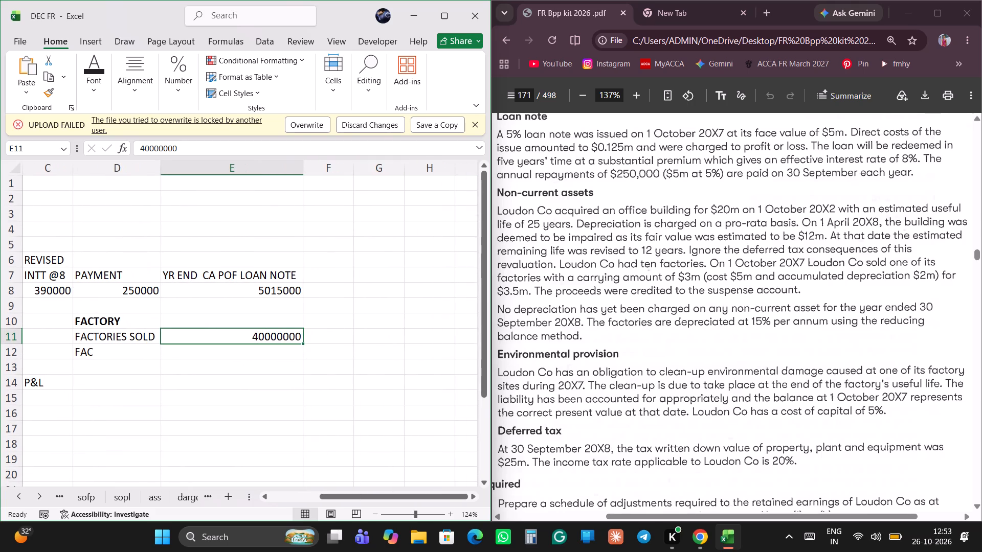
pyautogui.click(301, 170)
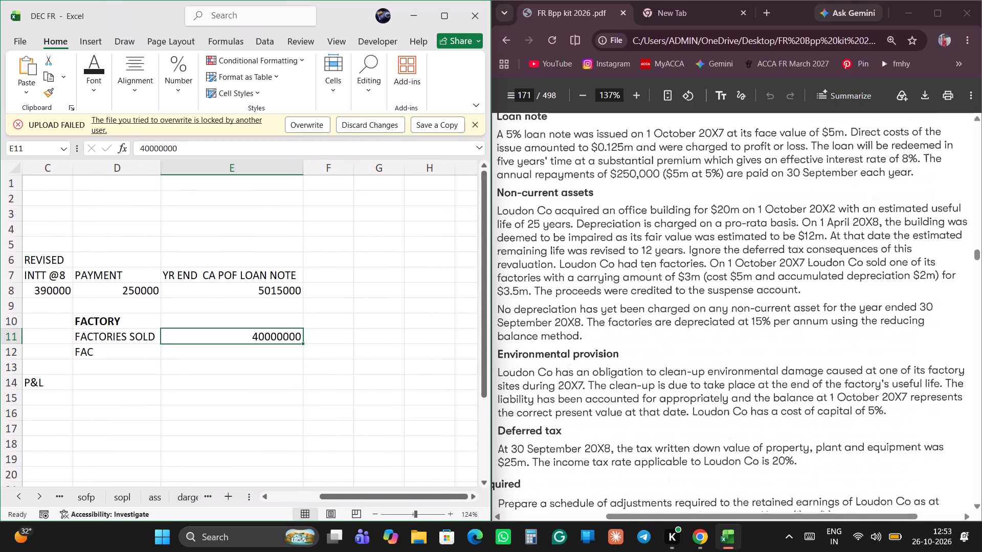
pyautogui.moveTo(302, 167); pyautogui.dragTo(244, 183)
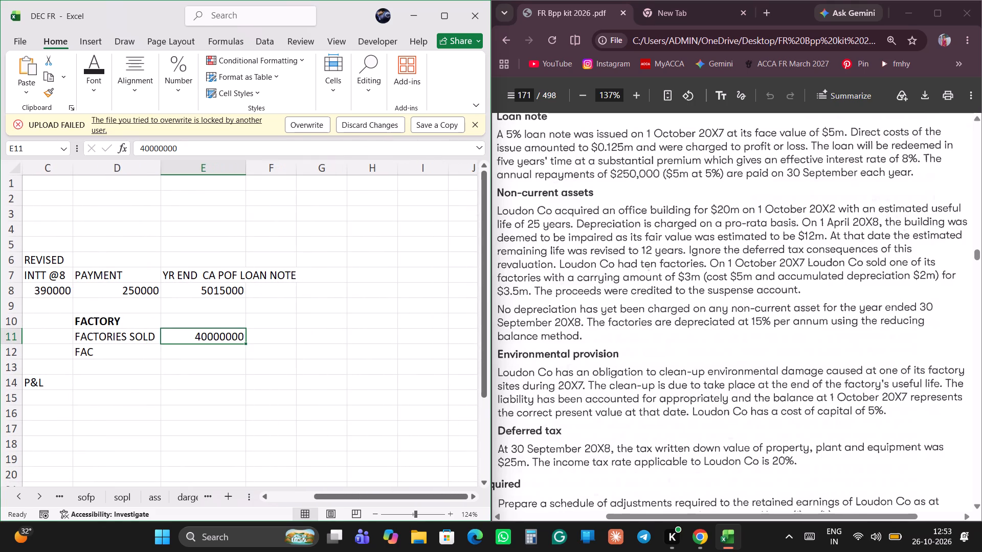
# Clear the unfinished FAC label from D12 in the FACTORY working.
pyautogui.click(140, 351)
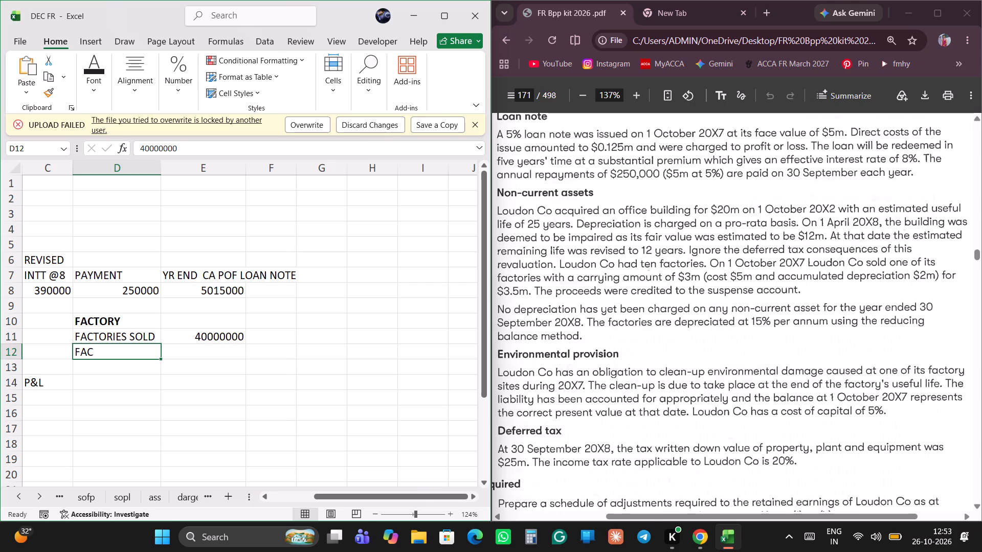
pyautogui.press('BackSpace')
pyautogui.press('Return')
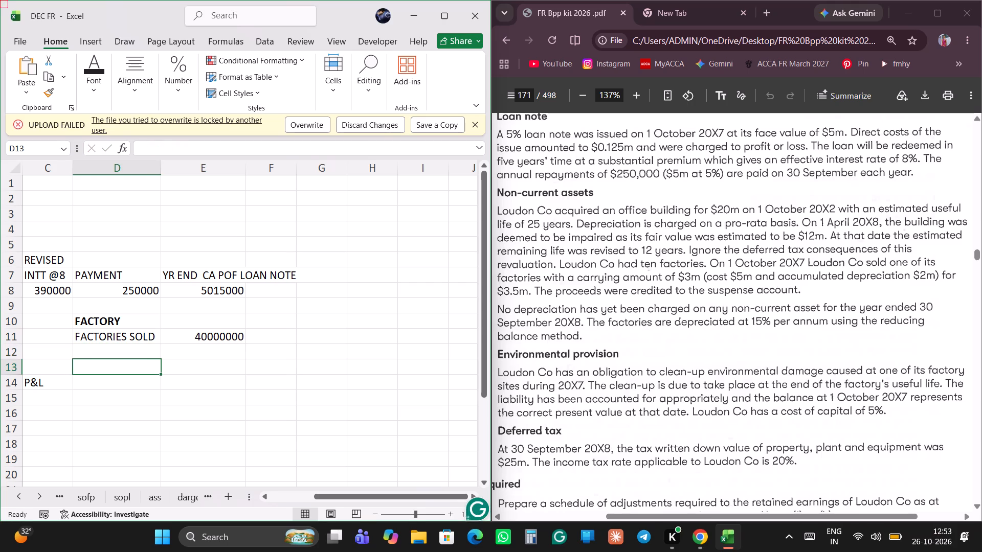
# Add the label ADJ OF WN 2 in A28, below the LESS ADITITIONAL line of the retained earnings schedule.
pyautogui.press('Left')
pyautogui.press('Left')
pyautogui.press('Left')
pyautogui.press('Left')
pyautogui.press('Left')
pyautogui.press('Left')
pyautogui.press('Left')
pyautogui.press('Left')
pyautogui.press('Left')
pyautogui.press('Left')
pyautogui.press('Left')
pyautogui.press('Left')
pyautogui.press('Left')
pyautogui.press('Left')
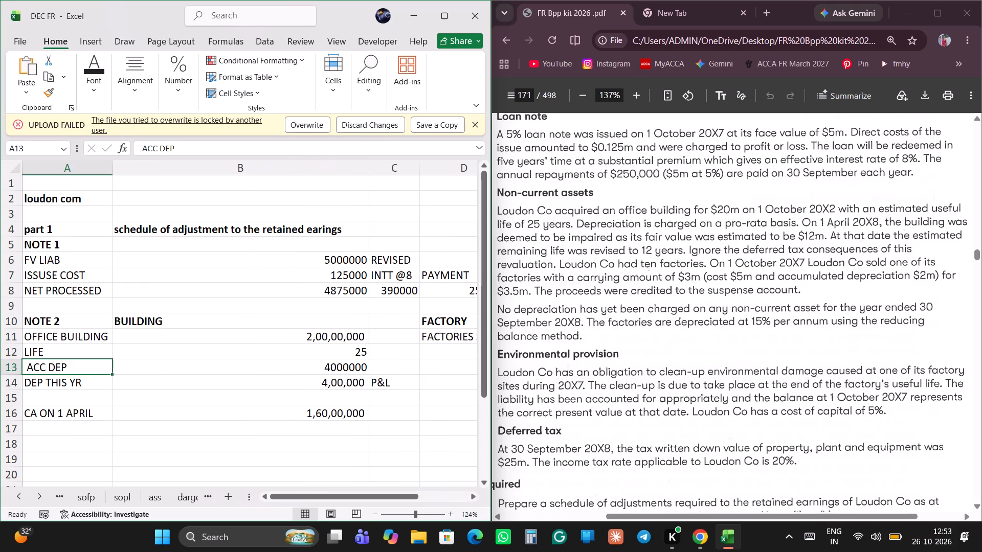
pyautogui.press('Down')
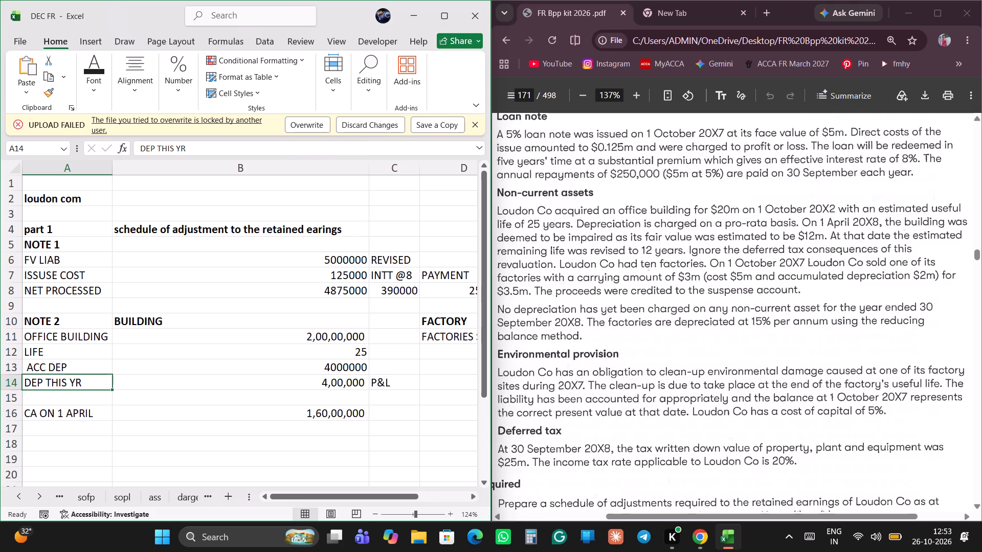
pyautogui.press('Left')
pyautogui.press('Up')
pyautogui.press('Down')
pyautogui.press('Down')
pyautogui.press('Down')
pyautogui.press('Down')
pyautogui.press('Down')
pyautogui.press('Down')
pyautogui.press('Down')
pyautogui.press('Down')
pyautogui.press('Down')
pyautogui.press('Down')
pyautogui.press('Down')
pyautogui.press('Down')
pyautogui.press('Down')
pyautogui.press('Down')
pyautogui.press('Down')
pyautogui.press('Down')
pyautogui.press('Down')
pyautogui.press('Down')
pyautogui.press('Down')
pyautogui.press('Down')
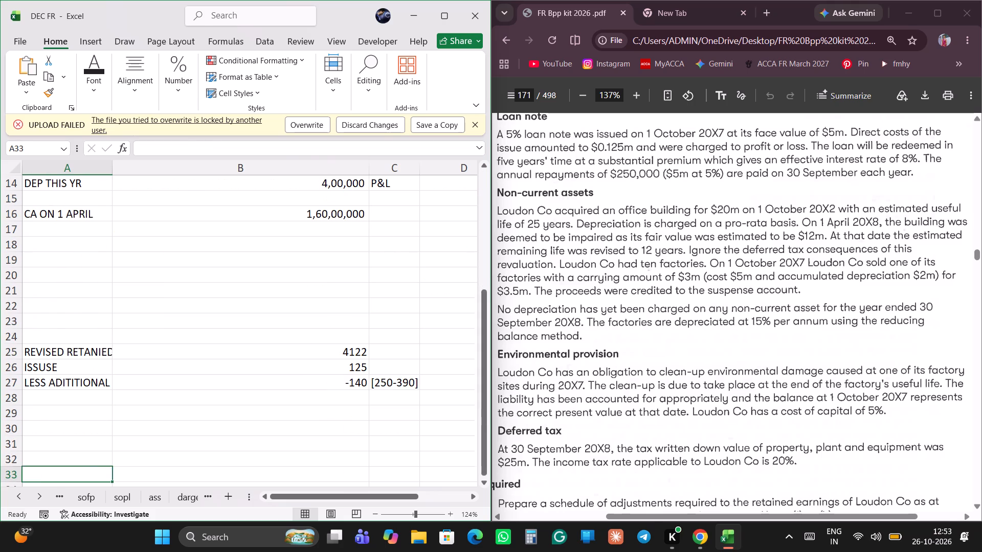
pyautogui.press('Up')
pyautogui.press('Up')
pyautogui.press('Up')
pyautogui.press('Up')
pyautogui.press('Up')
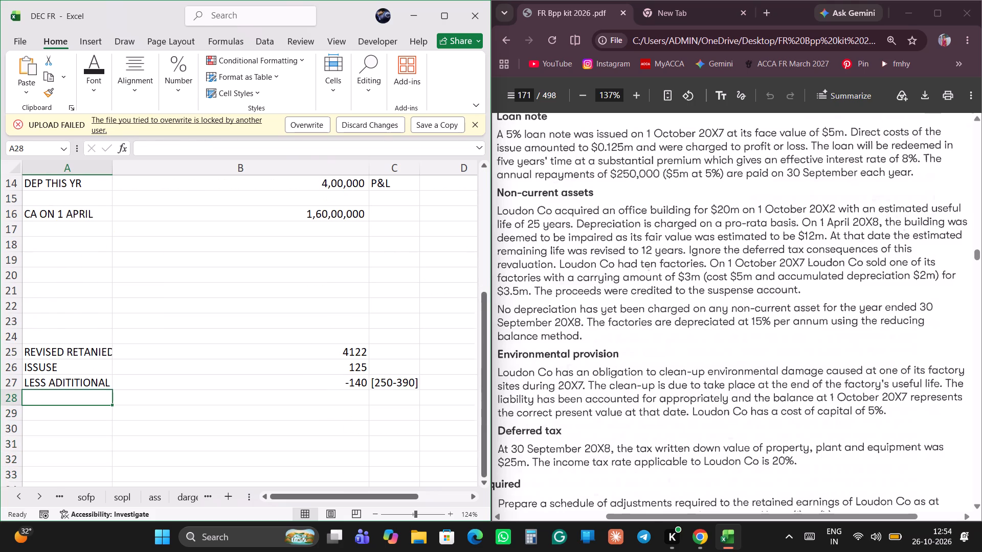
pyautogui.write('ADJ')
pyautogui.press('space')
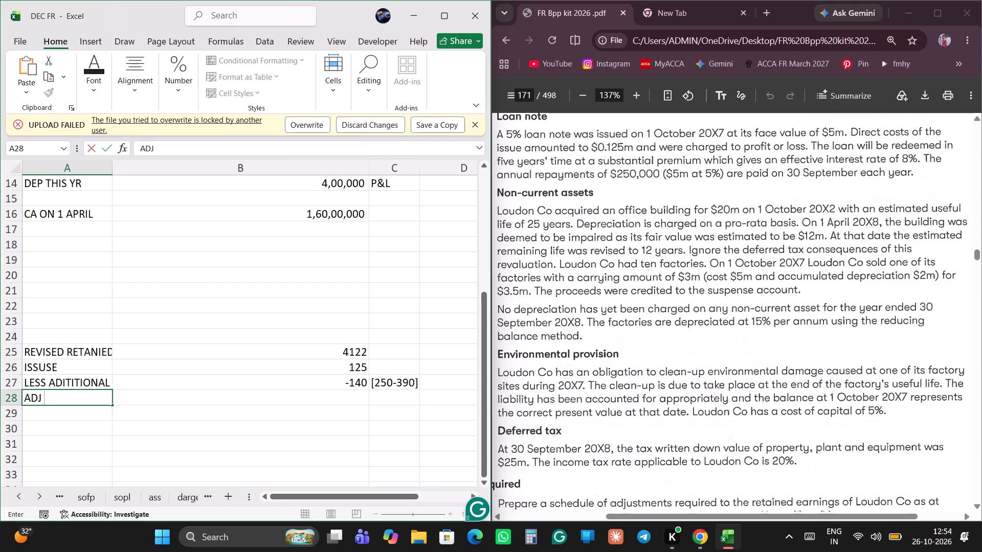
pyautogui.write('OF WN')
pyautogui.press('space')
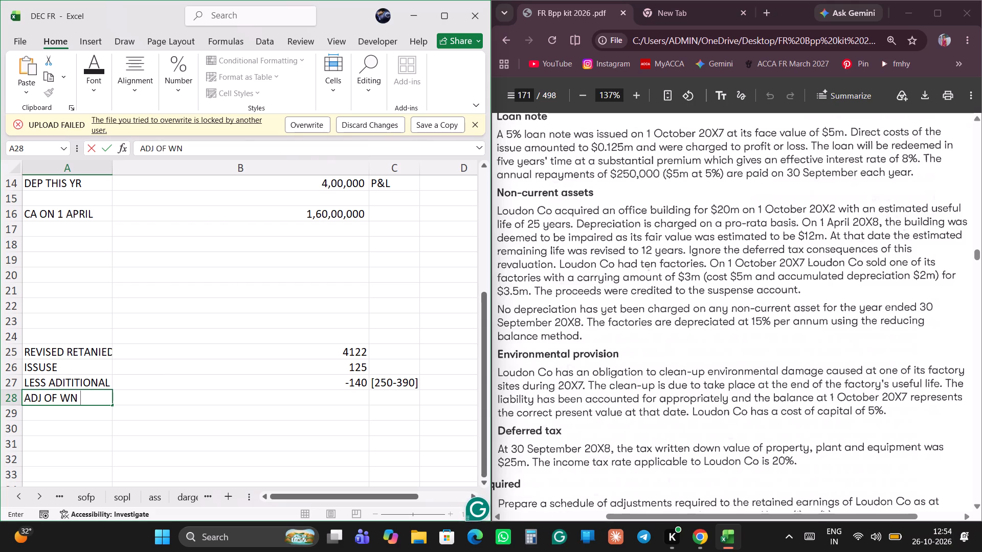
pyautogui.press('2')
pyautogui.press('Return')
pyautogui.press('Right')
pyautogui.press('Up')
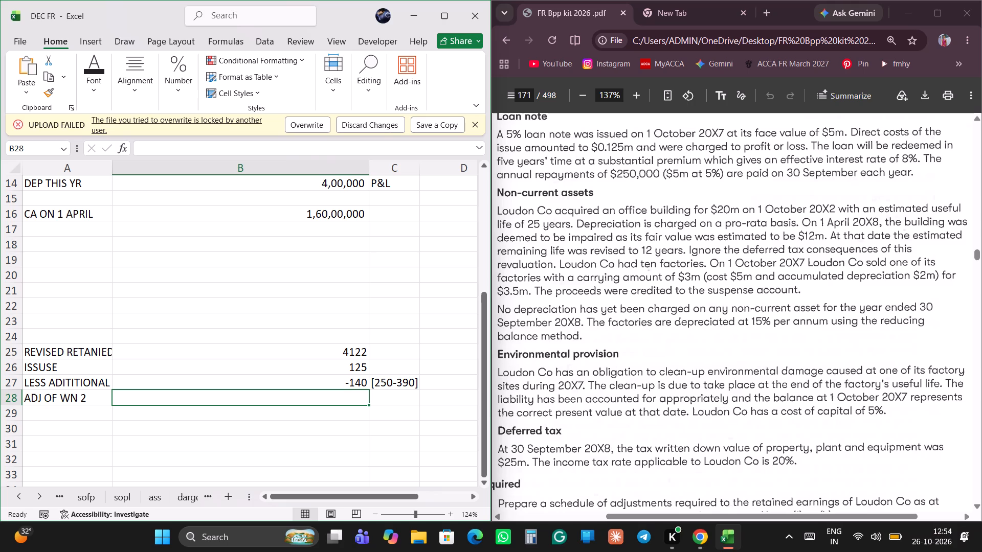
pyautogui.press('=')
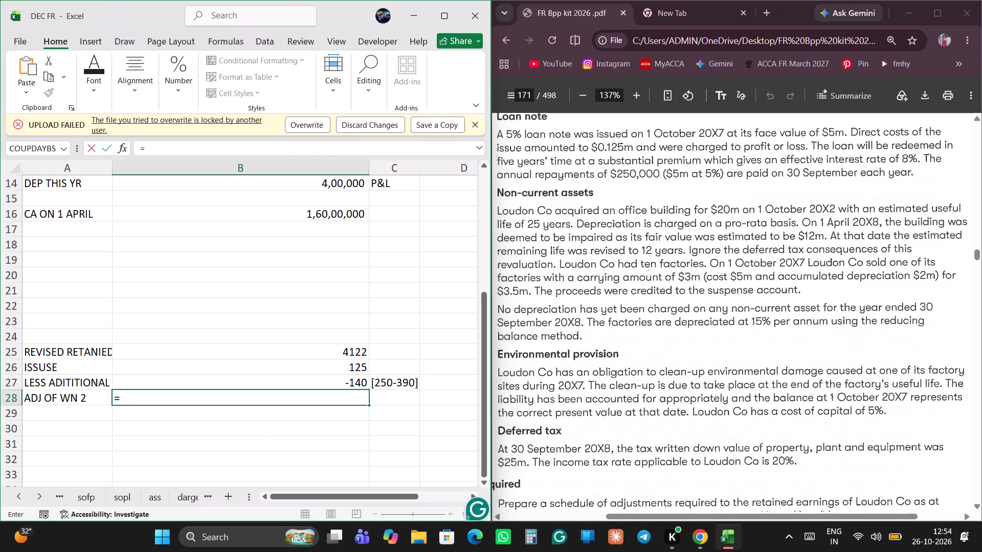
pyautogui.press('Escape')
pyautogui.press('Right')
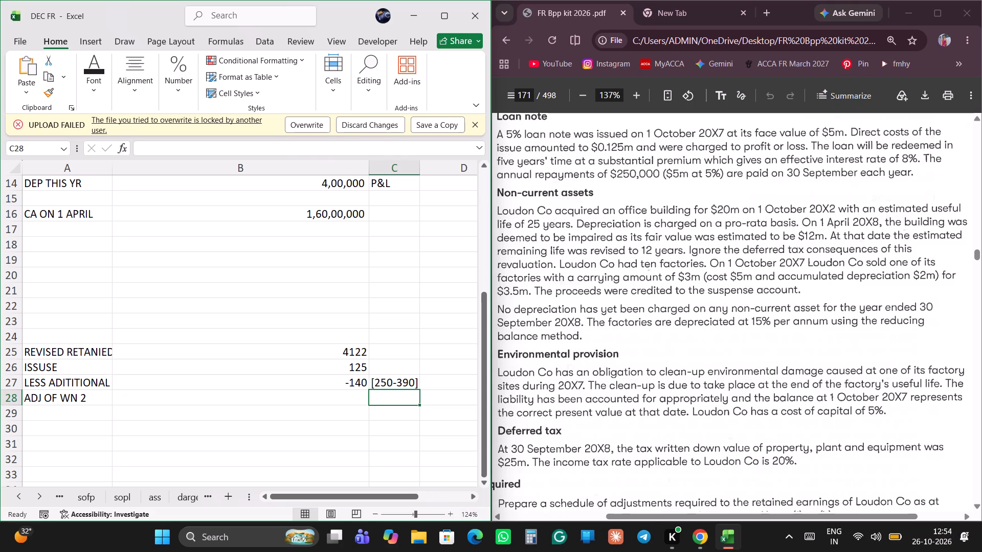
# Enter 8385000 in C28 and 500000 in D28 on the ADJ OF WN 2 line.
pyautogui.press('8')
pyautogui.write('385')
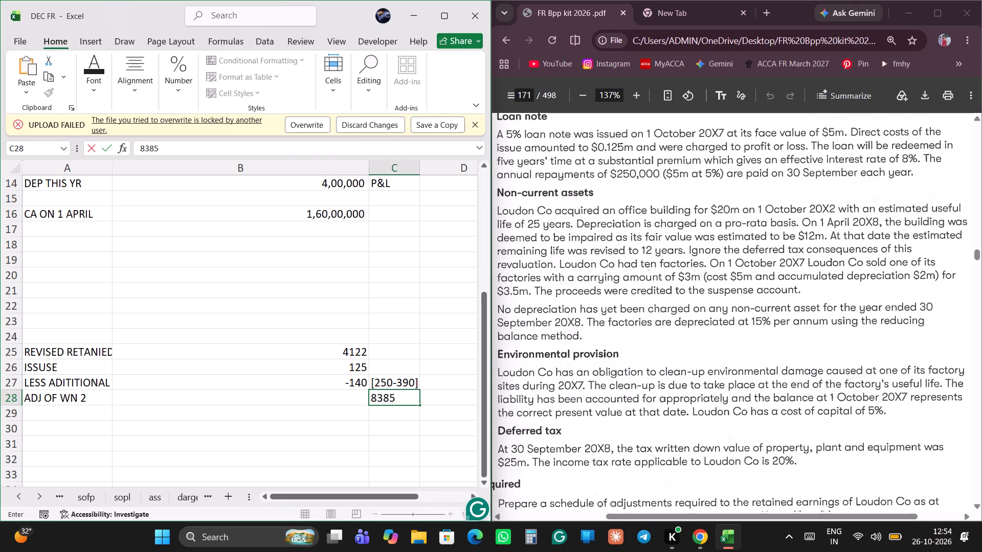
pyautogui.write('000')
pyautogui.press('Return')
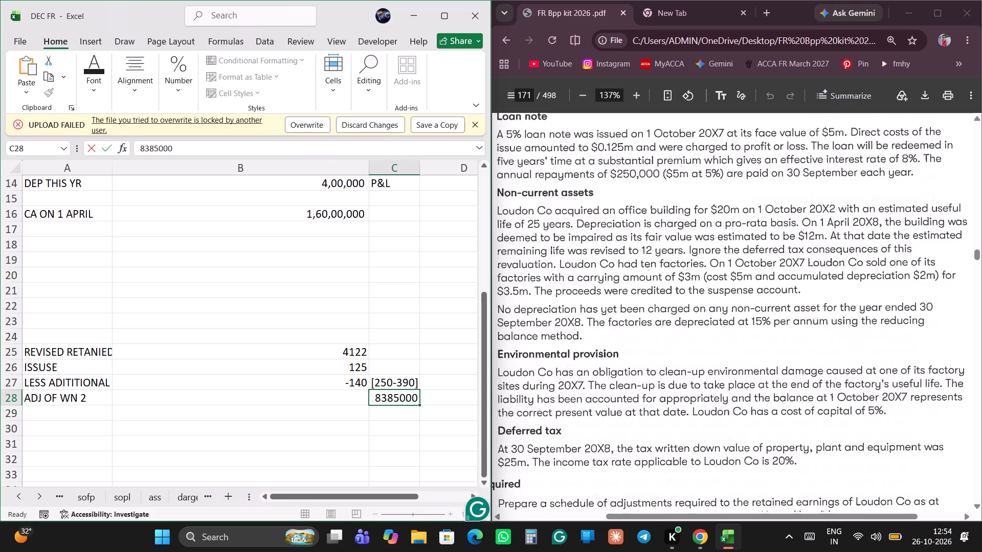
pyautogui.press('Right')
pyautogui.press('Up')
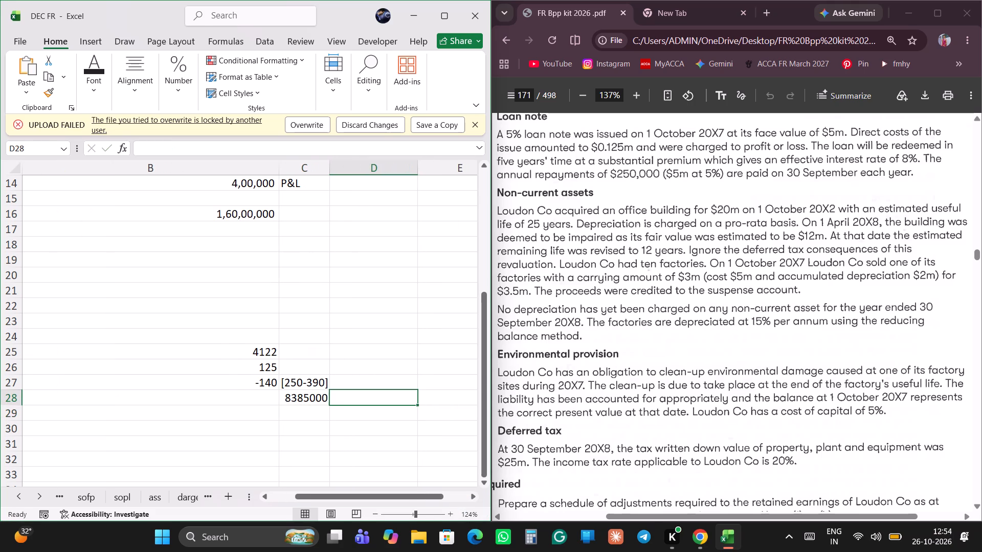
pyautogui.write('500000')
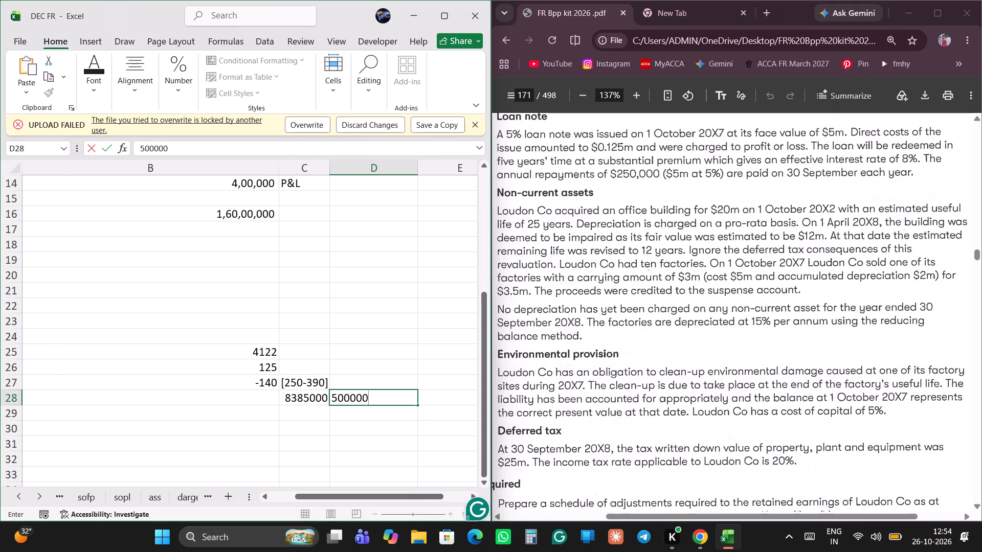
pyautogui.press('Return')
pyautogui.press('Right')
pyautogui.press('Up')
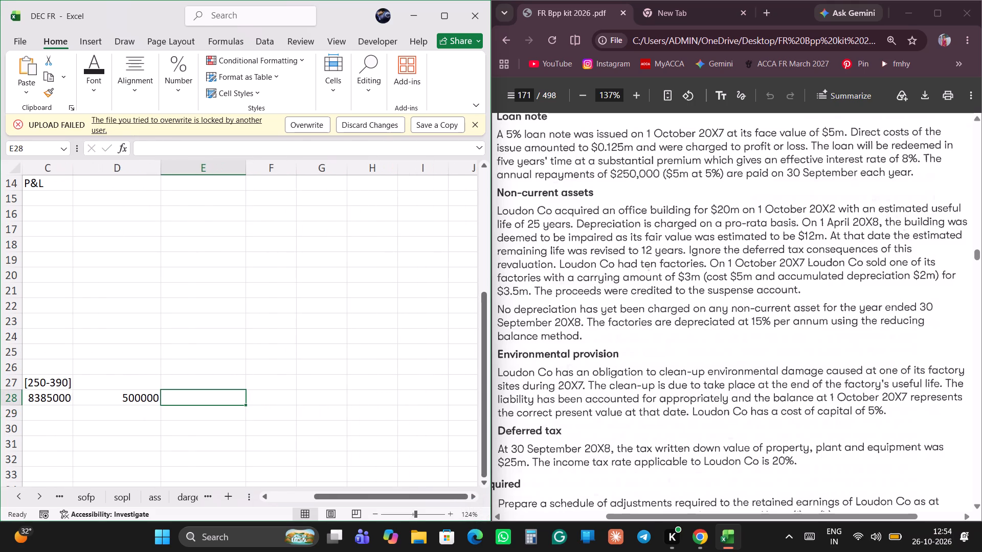
# Calculate the net Note 2 adjustment in E28 with the formula =C28-D28.
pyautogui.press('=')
pyautogui.click(66, 400)
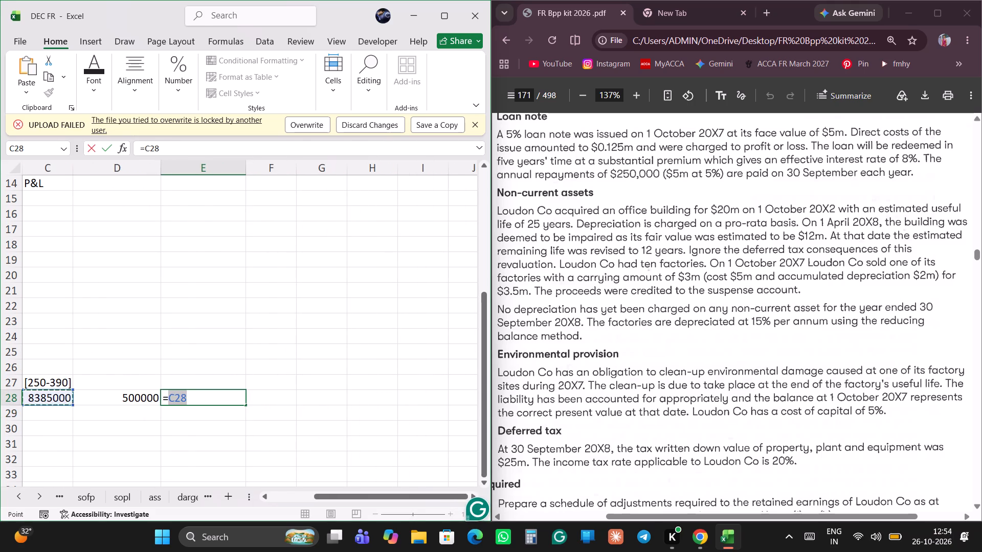
pyautogui.press('-')
pyautogui.press('Left')
pyautogui.press('Return')
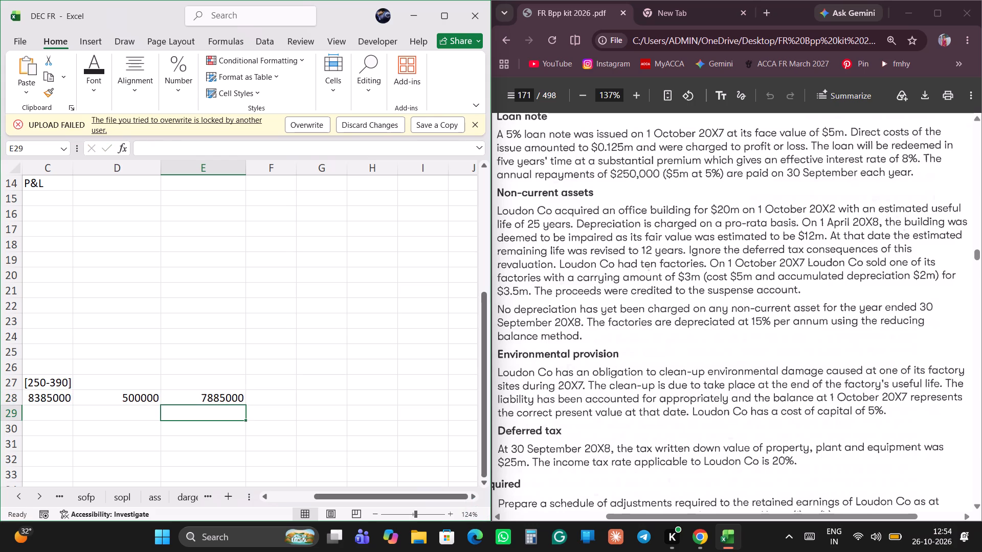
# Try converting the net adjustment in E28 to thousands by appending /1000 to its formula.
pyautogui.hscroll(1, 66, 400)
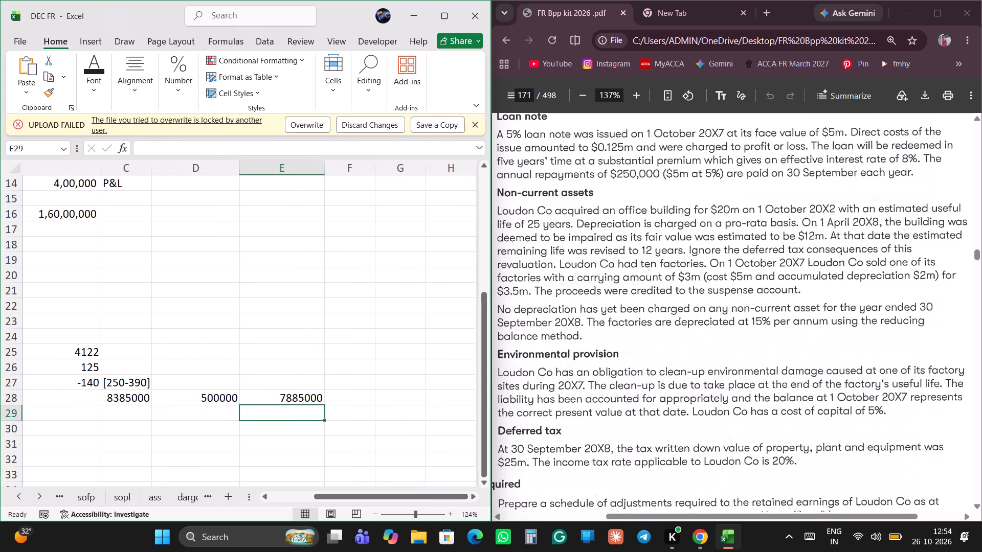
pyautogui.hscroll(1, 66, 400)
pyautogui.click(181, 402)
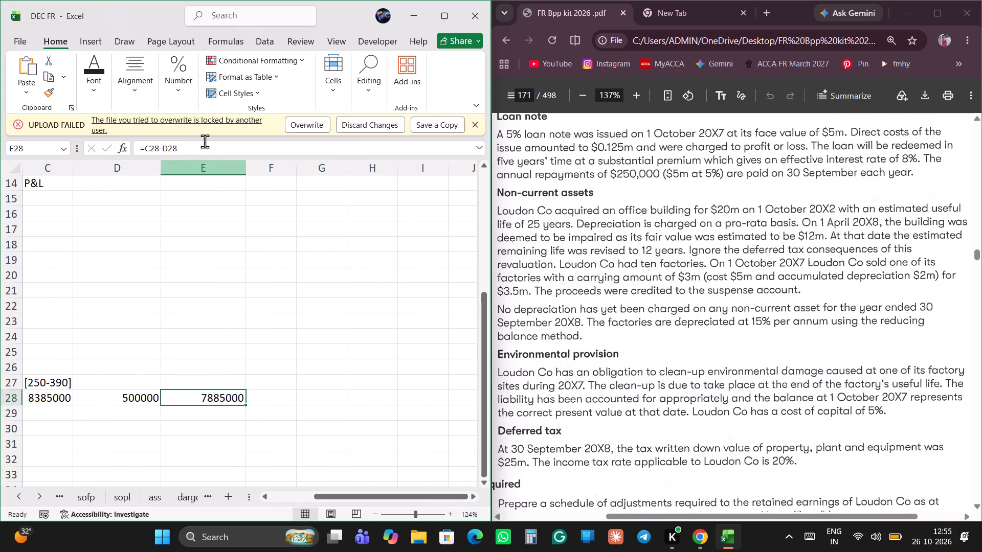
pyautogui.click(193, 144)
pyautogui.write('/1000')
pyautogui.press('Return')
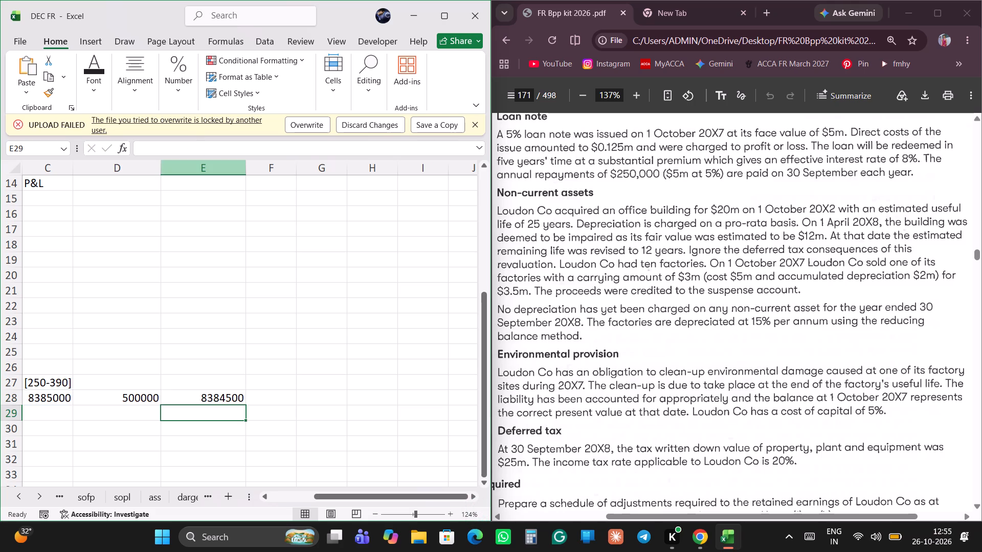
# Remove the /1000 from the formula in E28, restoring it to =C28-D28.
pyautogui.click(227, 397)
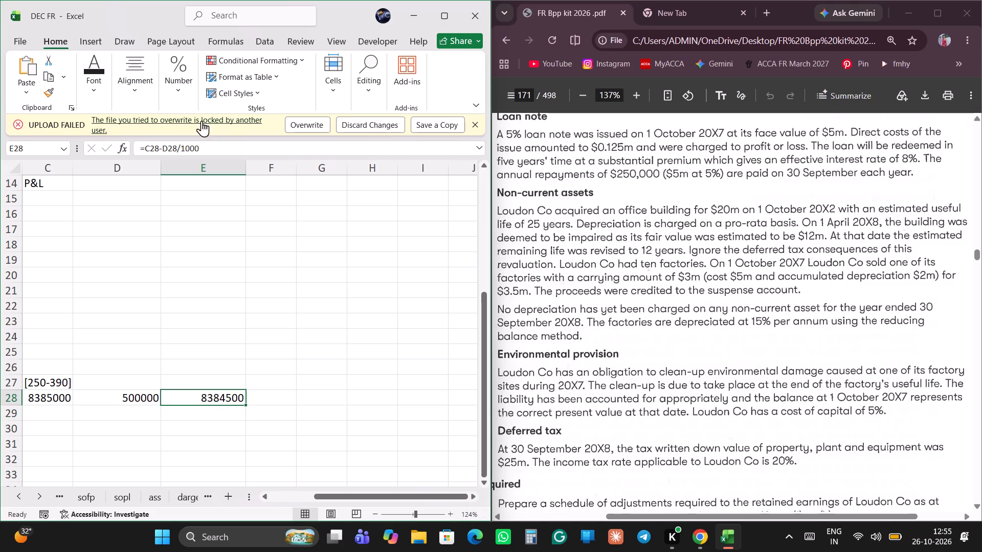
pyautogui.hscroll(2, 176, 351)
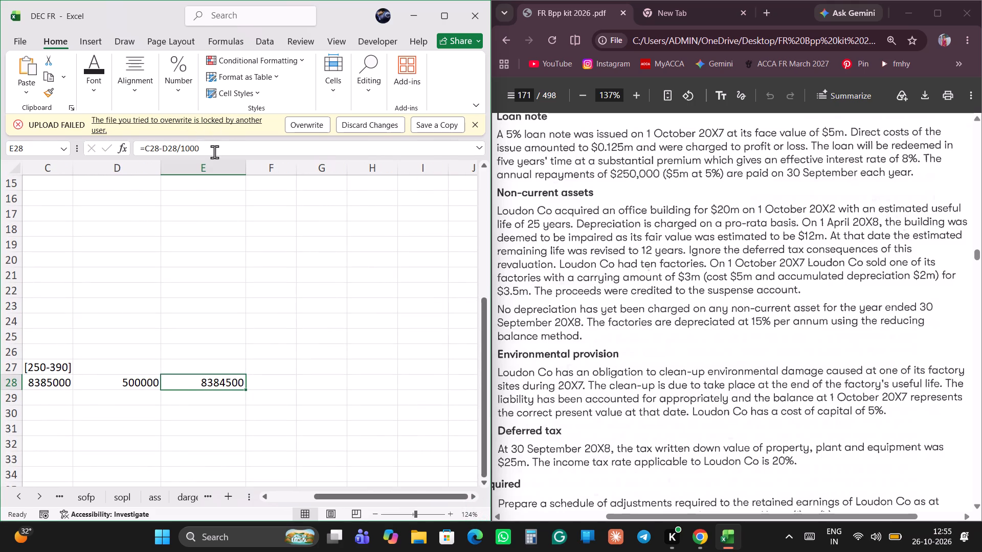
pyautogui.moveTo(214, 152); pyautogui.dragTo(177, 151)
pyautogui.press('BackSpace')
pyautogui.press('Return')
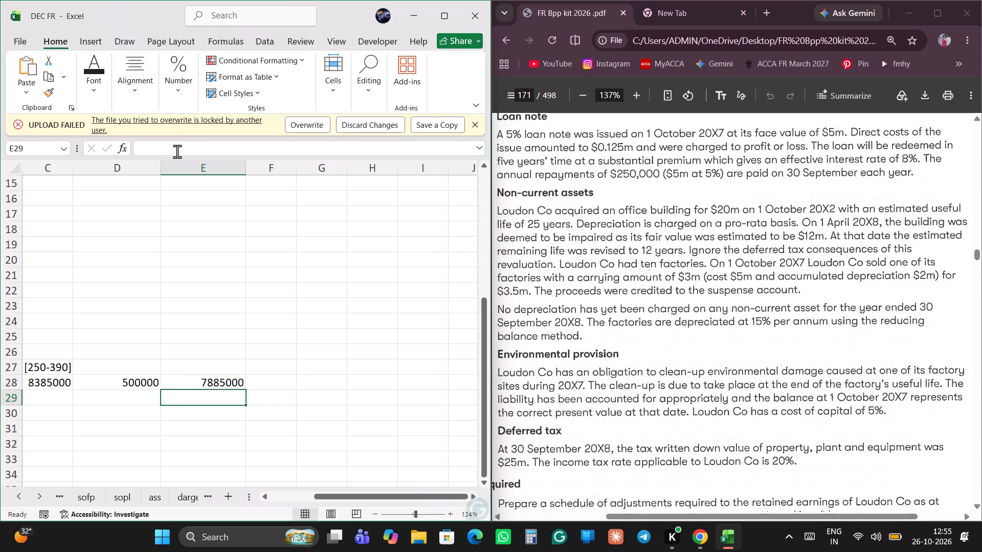
# Enter 7885 in B28 as the ADJ OF WN 2 amount in thousands.
pyautogui.hscroll(2, 150, 326)
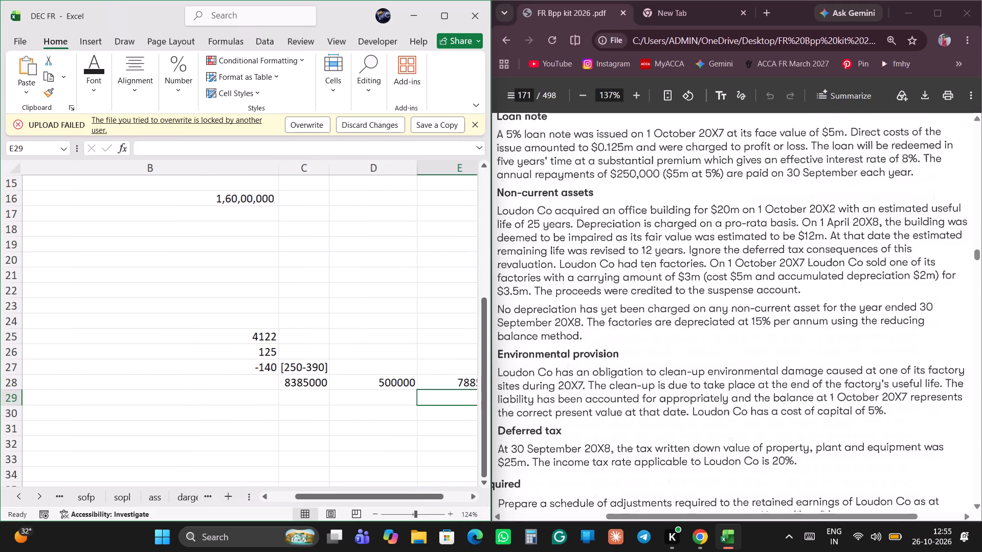
pyautogui.hscroll(-1, 381, 386)
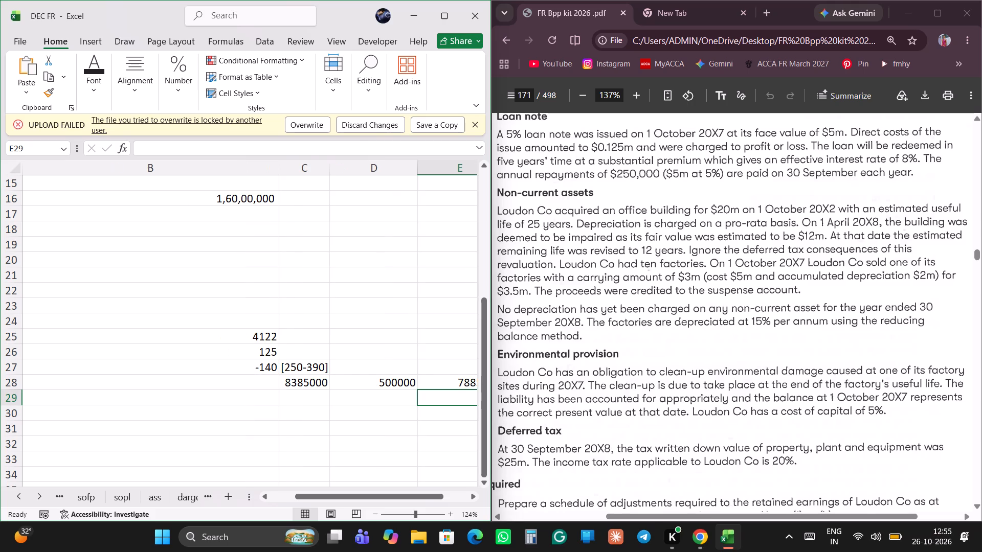
pyautogui.hscroll(1, 440, 384)
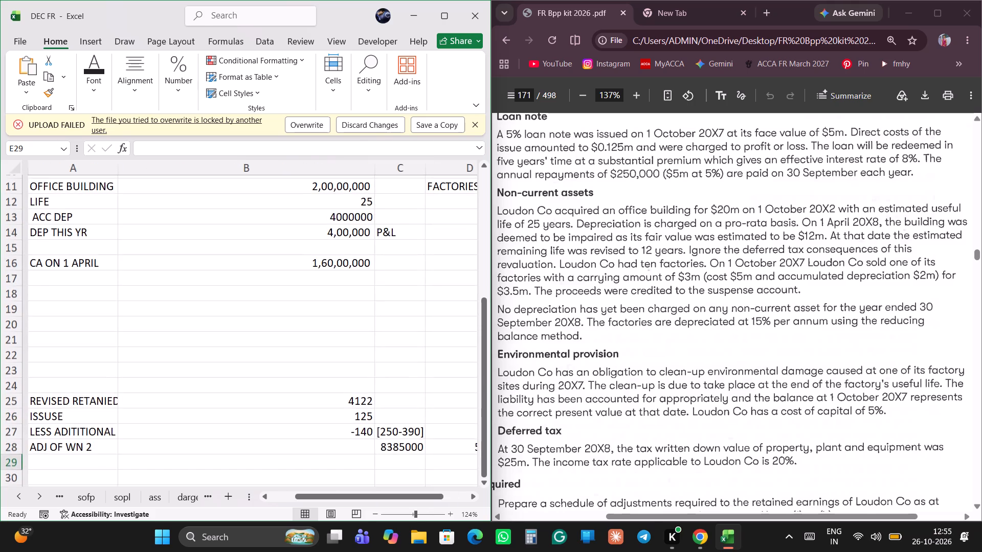
pyautogui.click(326, 359)
pyautogui.click(323, 369)
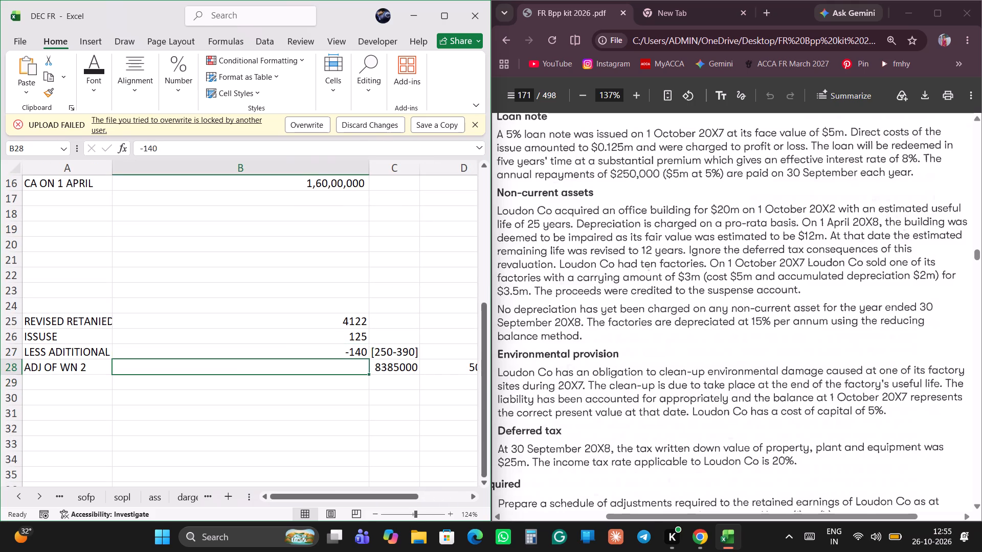
pyautogui.hscroll(-1, 323, 369)
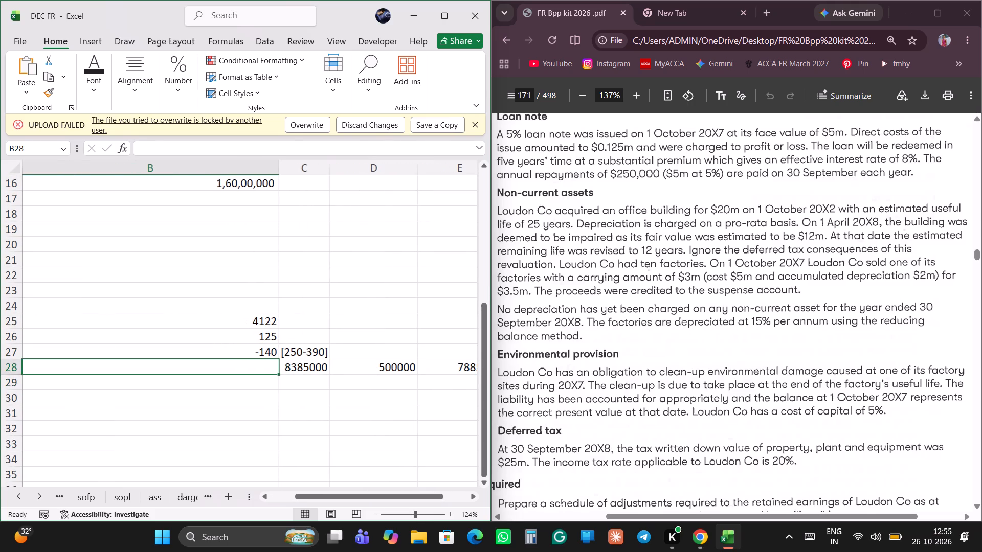
pyautogui.press('7')
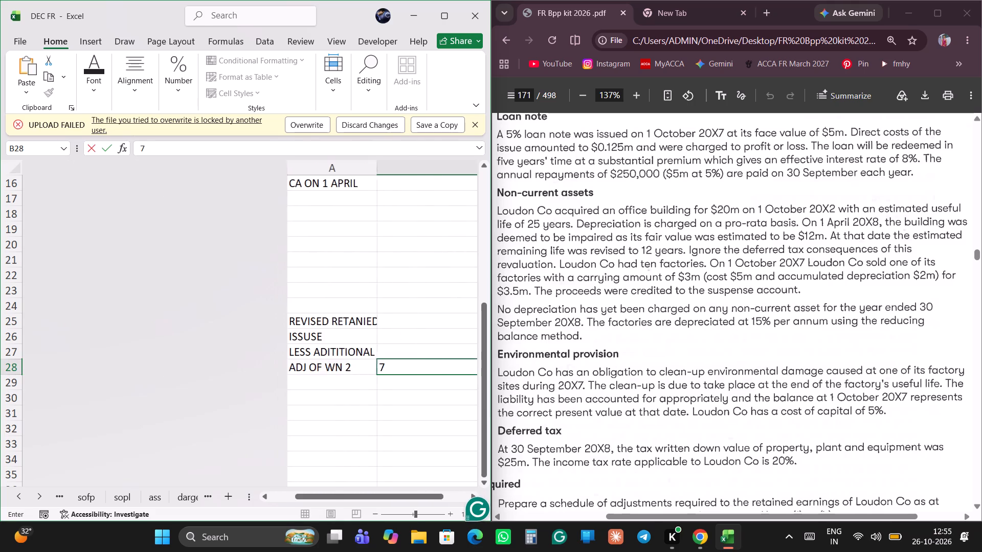
pyautogui.write('885')
pyautogui.press('Return')
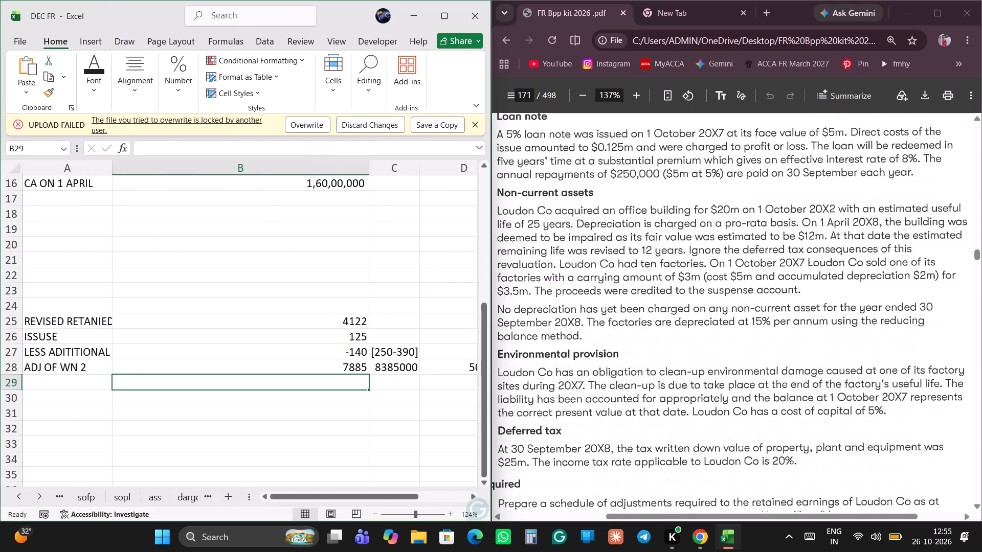
# Examine the question's Notes 3 and 4 and the requirements for parts (a) and (b).
pyautogui.press('Down')
pyautogui.scroll(-1, 770, 379)
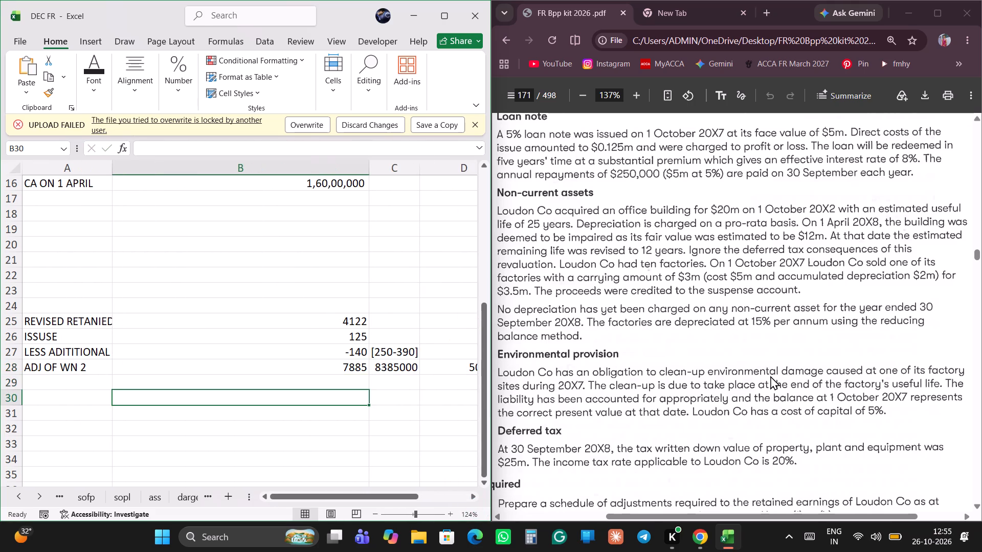
pyautogui.scroll(-2, 770, 376)
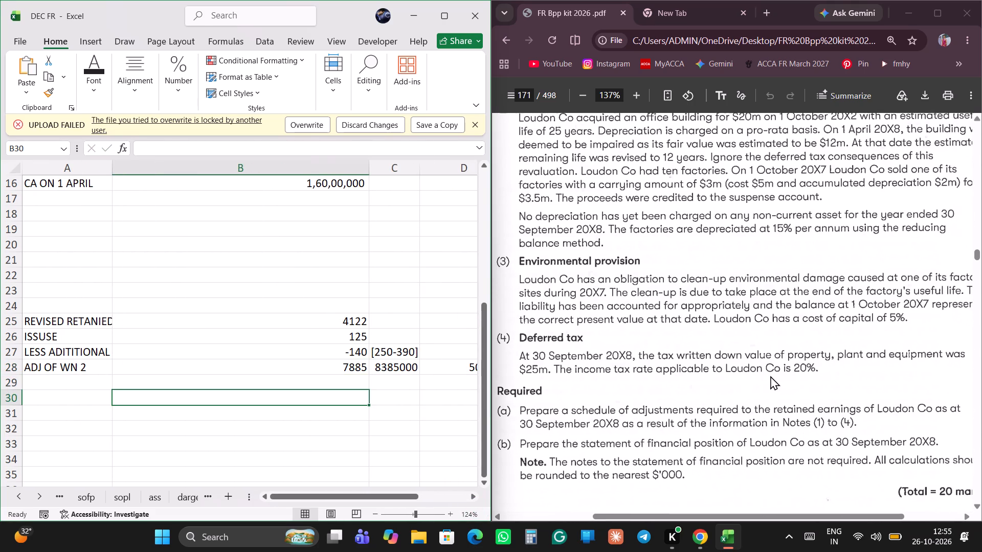
pyautogui.scroll(-1, 770, 376)
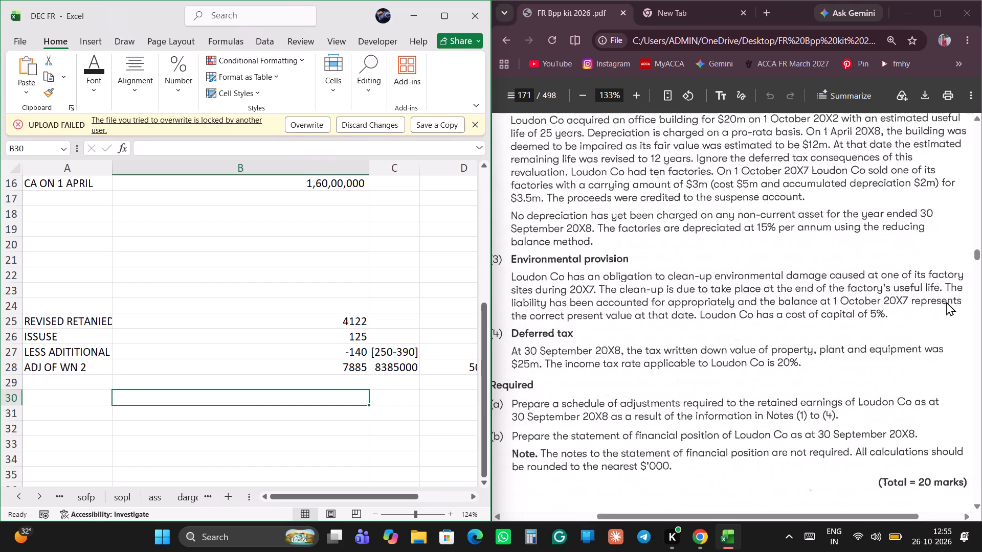
pyautogui.scroll(1, 196, 314)
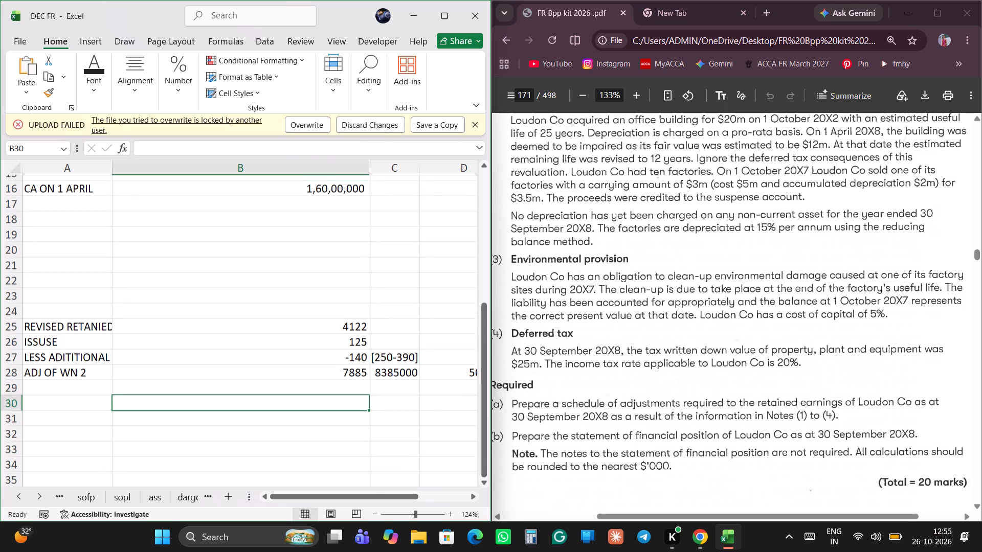
pyautogui.scroll(1, 196, 314)
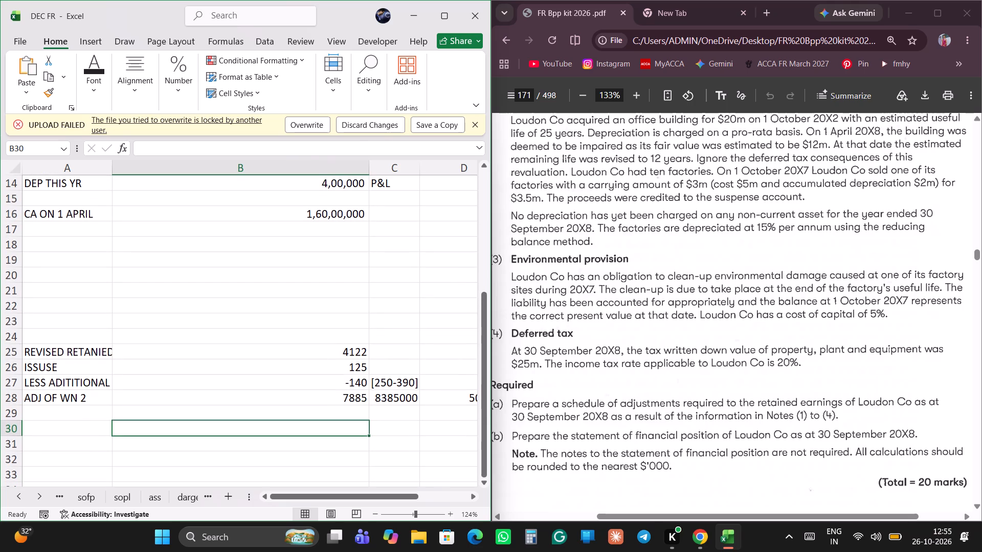
# Move the retained earnings schedule block A25:E30 out of the way, to the area starting at H20.
pyautogui.moveTo(71, 347); pyautogui.dragTo(392, 400)
pyautogui.click(349, 308)
pyautogui.scroll(1, 349, 308)
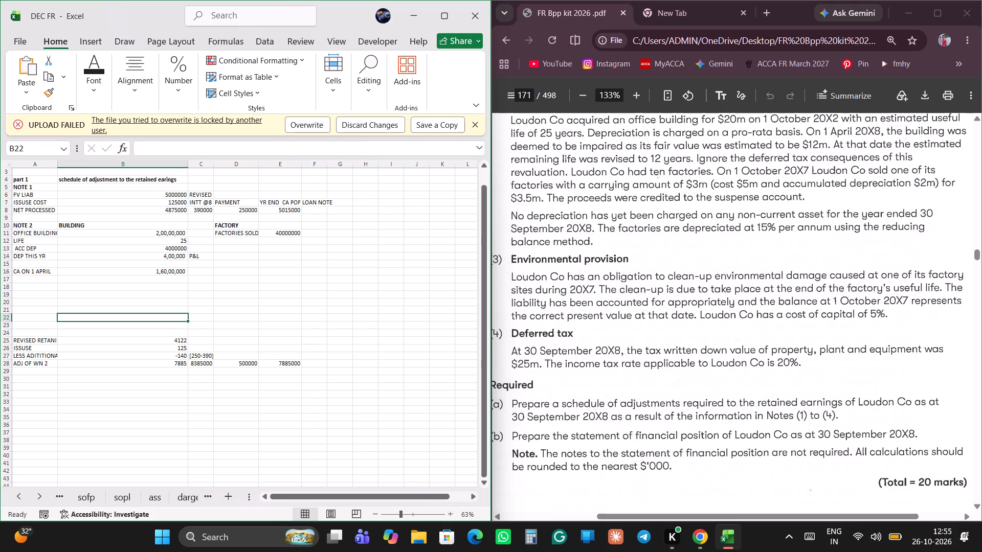
pyautogui.moveTo(42, 341); pyautogui.dragTo(300, 375)
pyautogui.hotkey('ctrl', 'x')
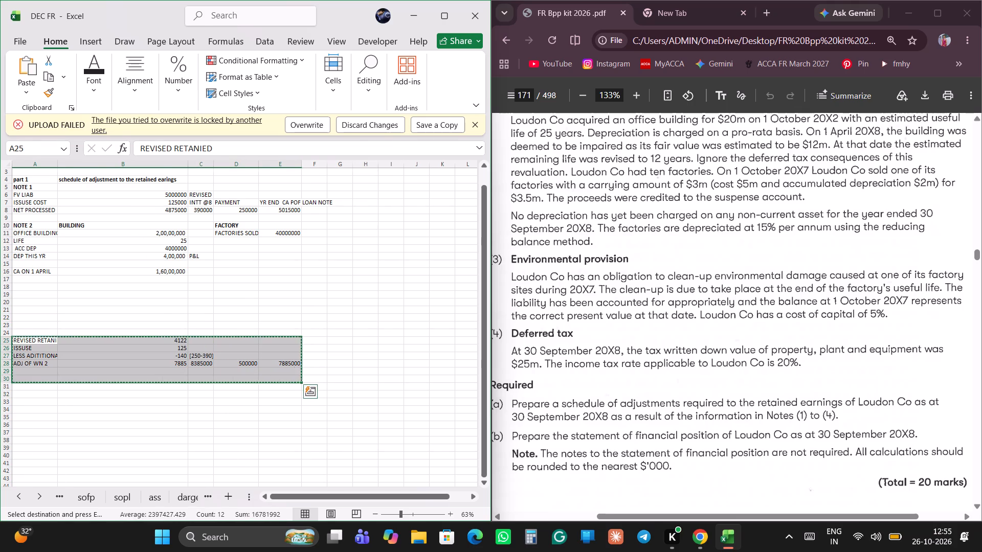
pyautogui.hscroll(-1, 300, 375)
pyautogui.click(331, 298)
pyautogui.hotkey('ctrl', 'v')
pyautogui.scroll(1, 331, 298)
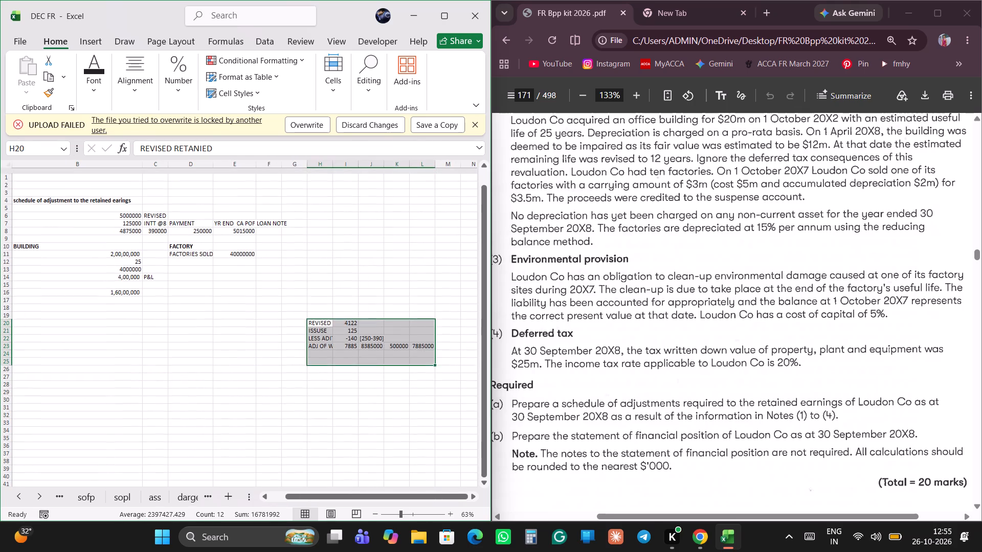
# Move the part 1 block with the Note 1 and Note 2 workings, A4:F17, down to start at A30.
pyautogui.hscroll(2, 225, 278)
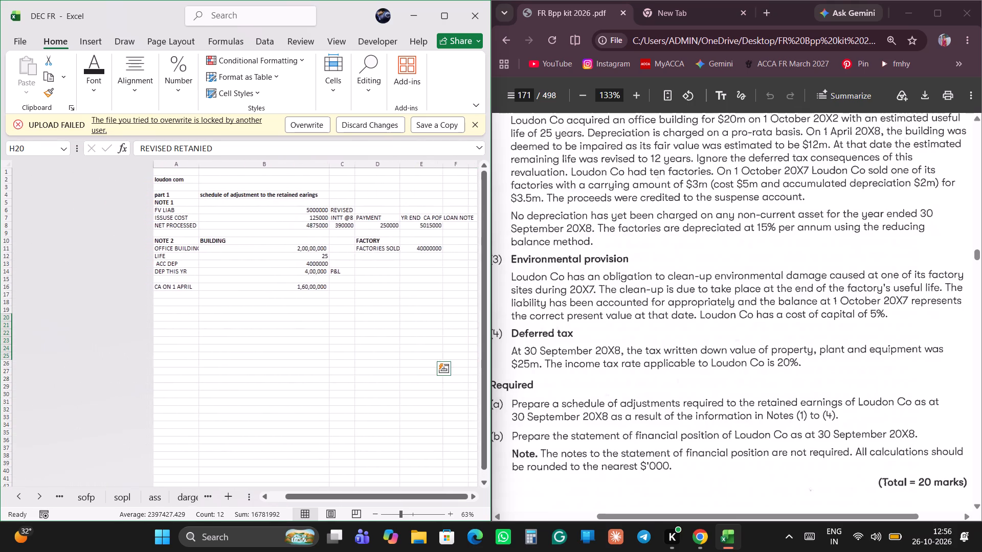
pyautogui.moveTo(19, 196); pyautogui.dragTo(265, 272)
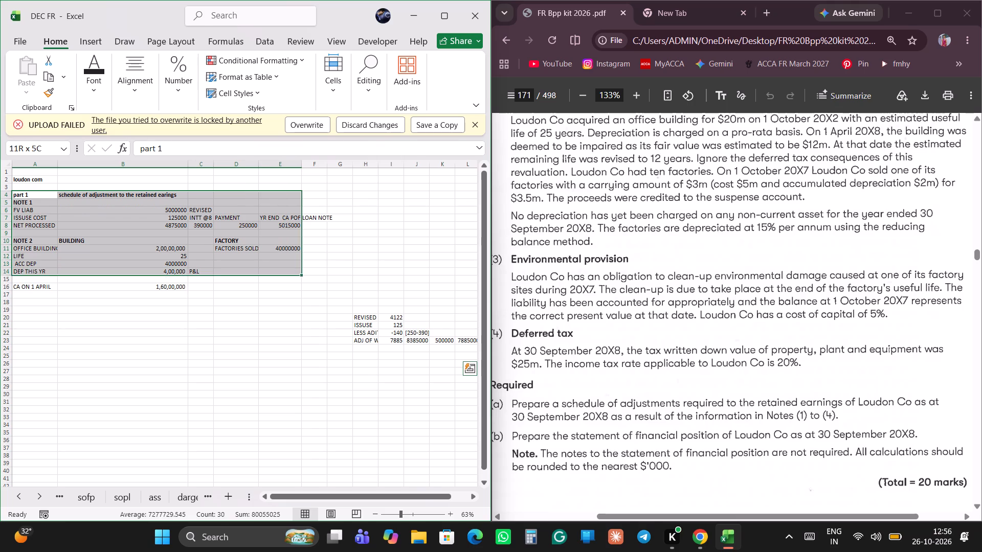
pyautogui.moveTo(265, 272); pyautogui.dragTo(326, 295)
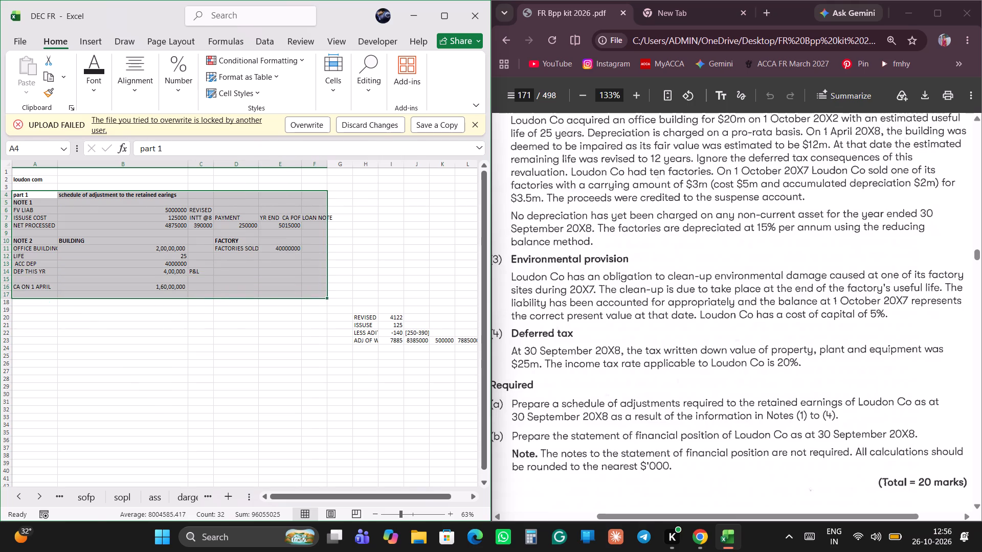
pyautogui.hotkey('ctrl', 'c')
pyautogui.hotkey('ctrl', 'x')
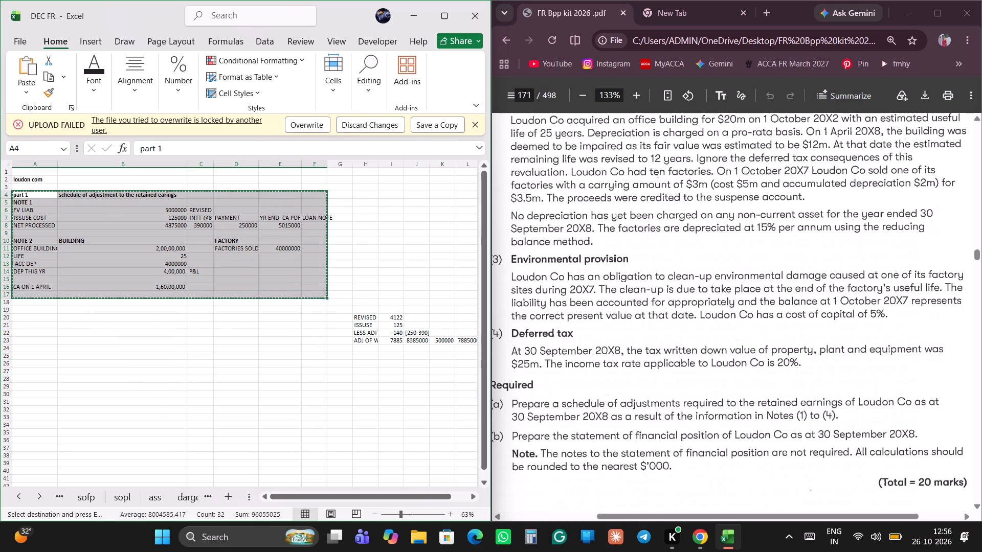
pyautogui.click(38, 392)
pyautogui.hotkey('ctrl', 'v')
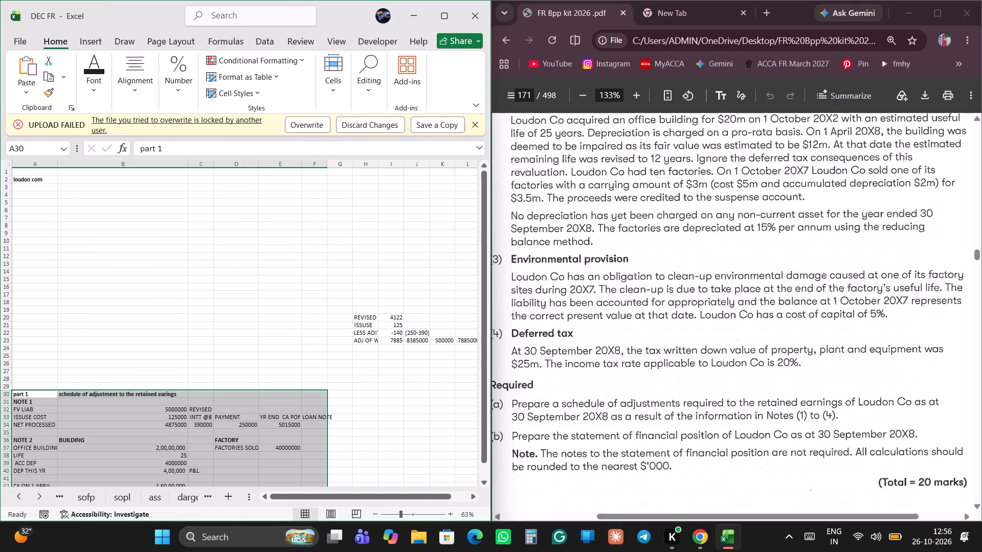
# Move the retained earnings schedule block H20:L23 back to the top of the sheet, starting at A4.
pyautogui.moveTo(362, 314); pyautogui.dragTo(472, 348)
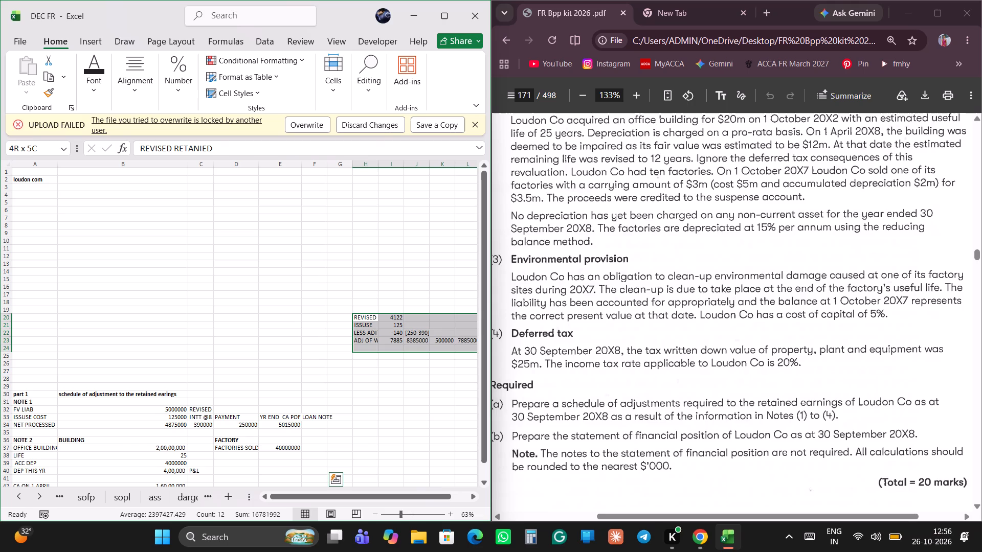
pyautogui.moveTo(472, 348); pyautogui.dragTo(431, 343)
pyautogui.hotkey('ctrl', 'x')
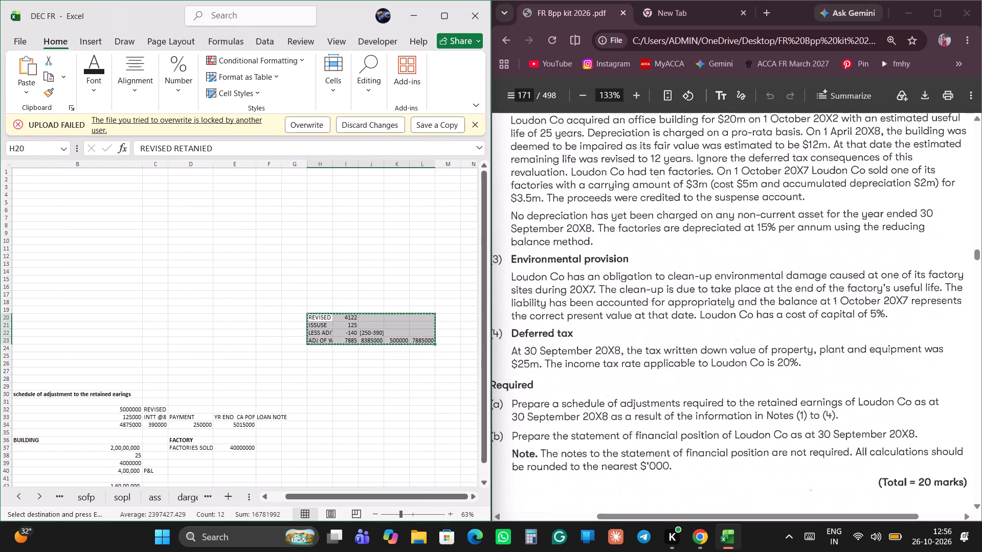
pyautogui.hscroll(5, 125, 360)
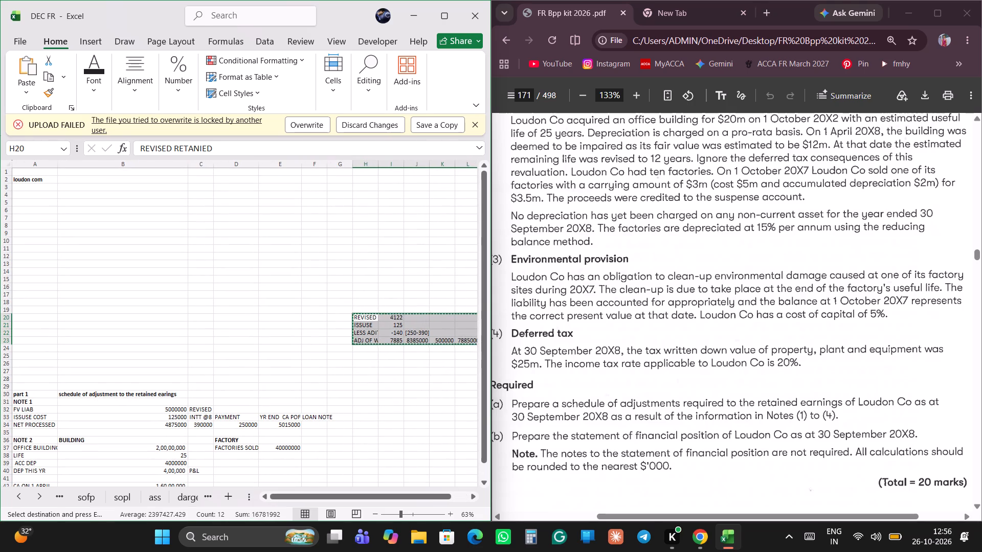
pyautogui.click(37, 191)
pyautogui.hotkey('ctrl', 'v')
pyautogui.press('Escape')
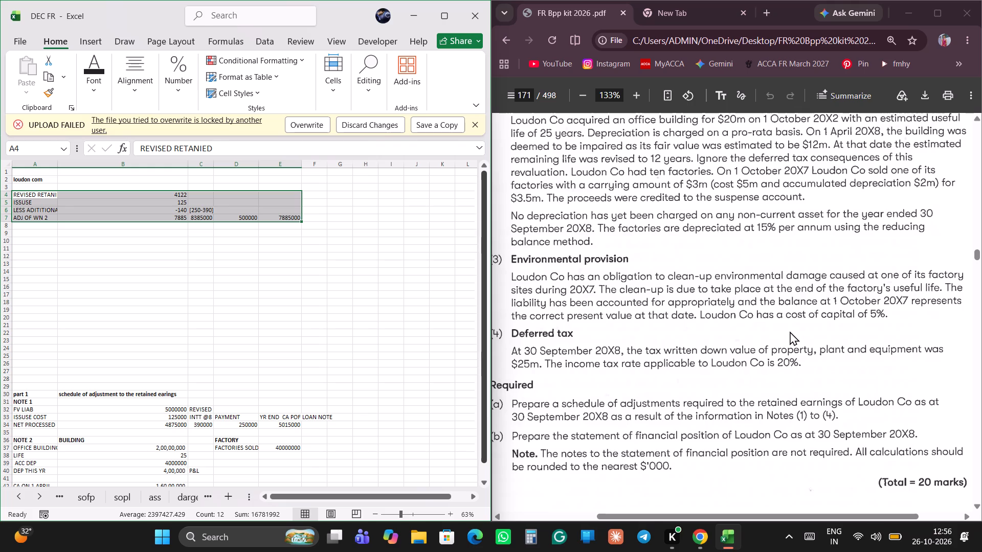
pyautogui.click(250, 331)
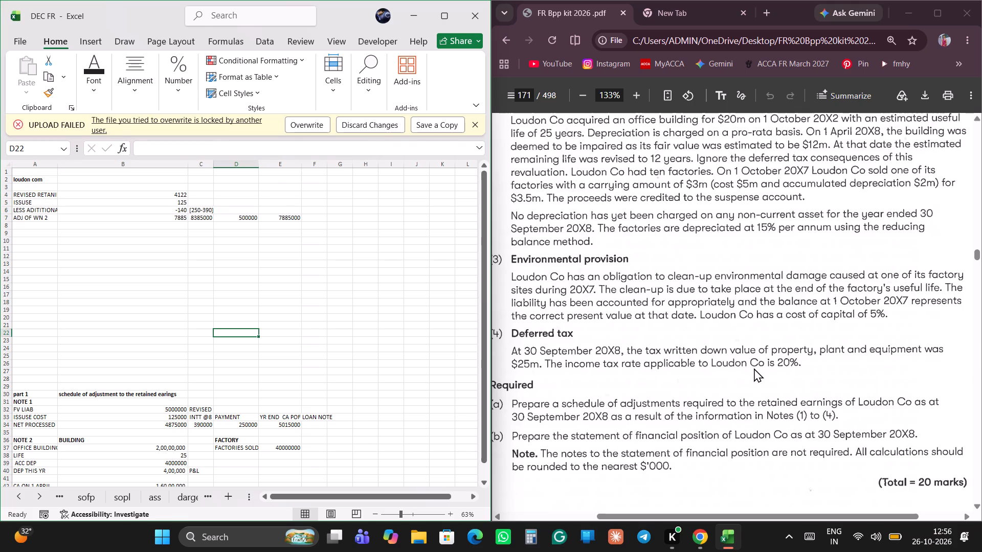
# Examine the question's trial balance for the environmental provision at 1 October 20X7 (Note 3).
pyautogui.scroll(8, 754, 368)
pyautogui.scroll(-1, 754, 368)
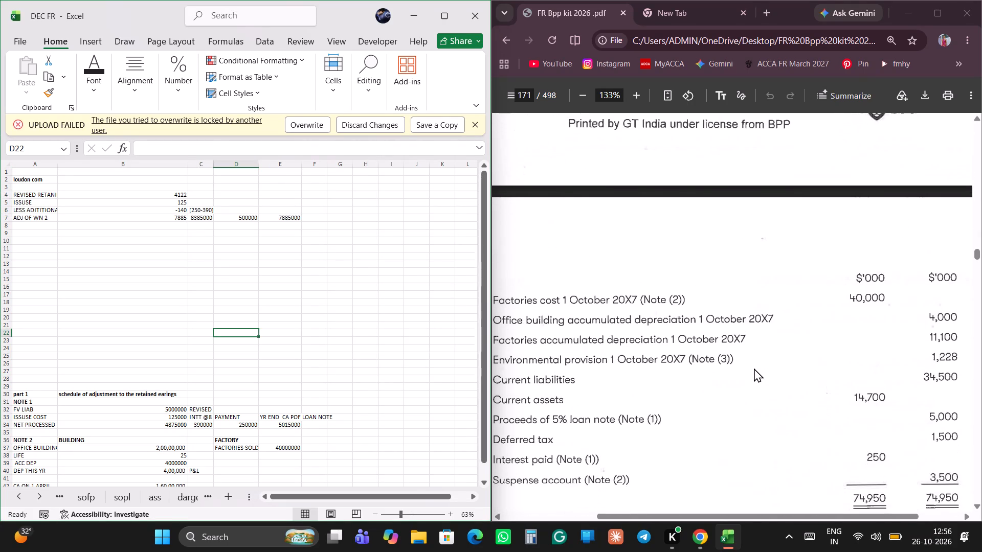
pyautogui.hscroll(1, 689, 360)
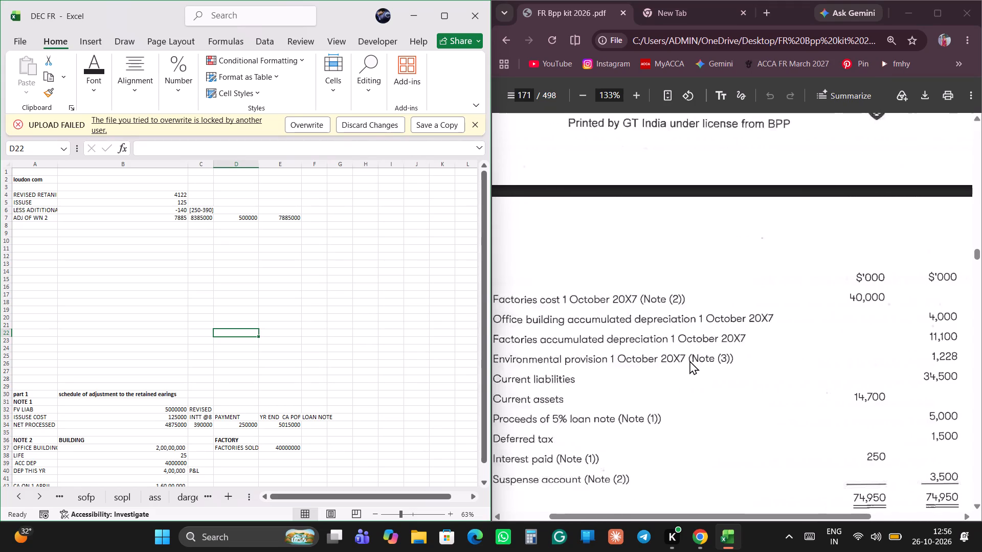
pyautogui.hscroll(1, 689, 360)
pyautogui.scroll(-2, 689, 360)
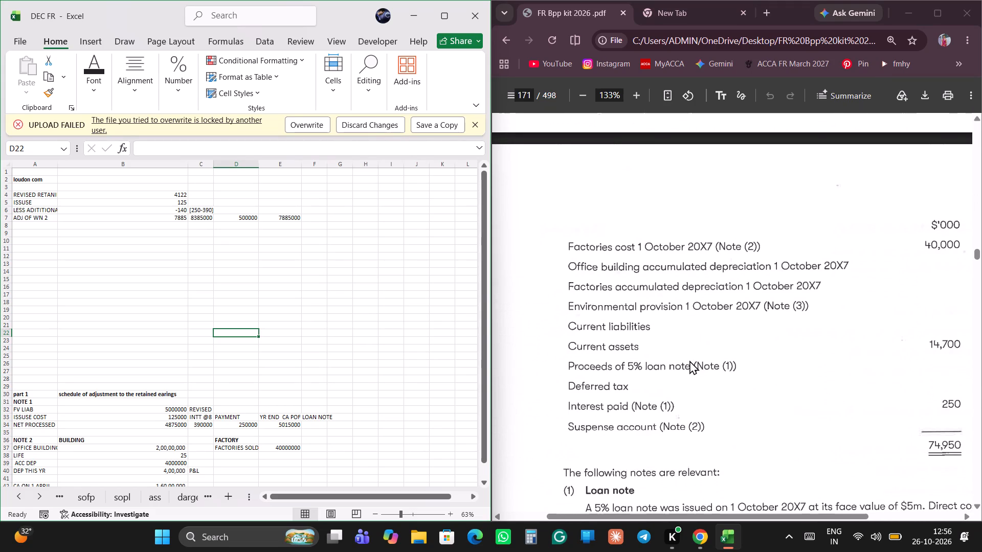
pyautogui.scroll(-1, 689, 360)
pyautogui.hscroll(-2, 689, 360)
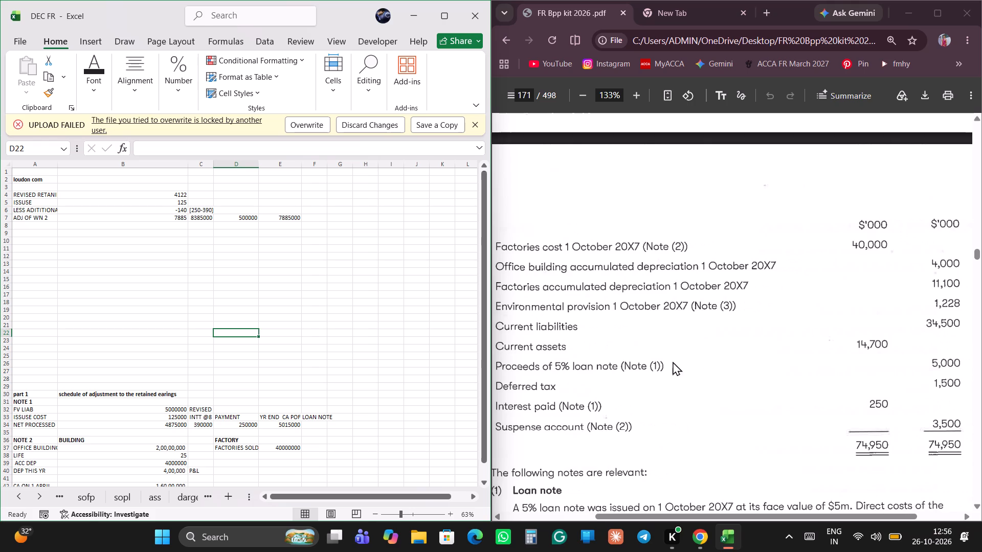
# Start the Note 3 working below the Note 2 working, with WN3 in A46 and the heading ENVORNMENT in B46.
pyautogui.scroll(-2, 142, 424)
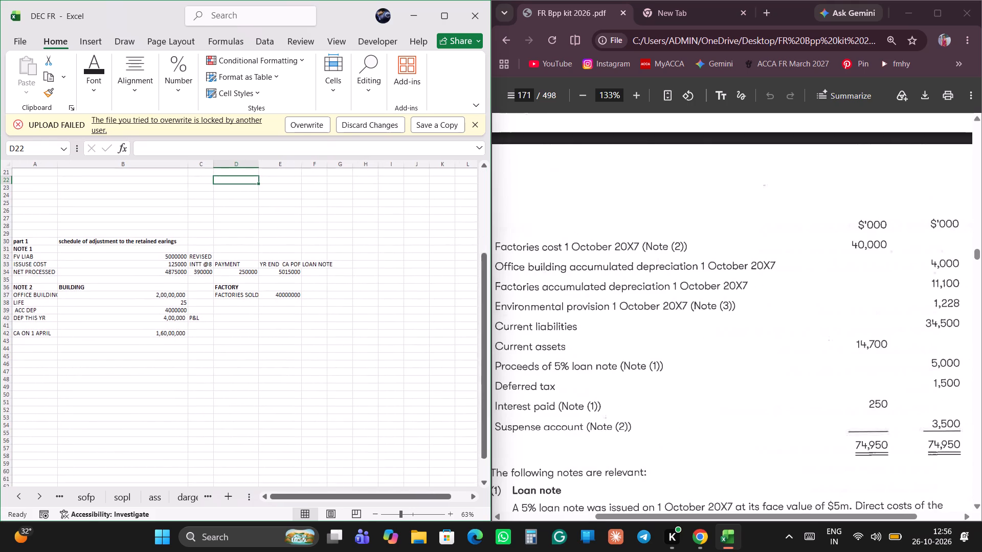
pyautogui.click(32, 350)
pyautogui.click(36, 362)
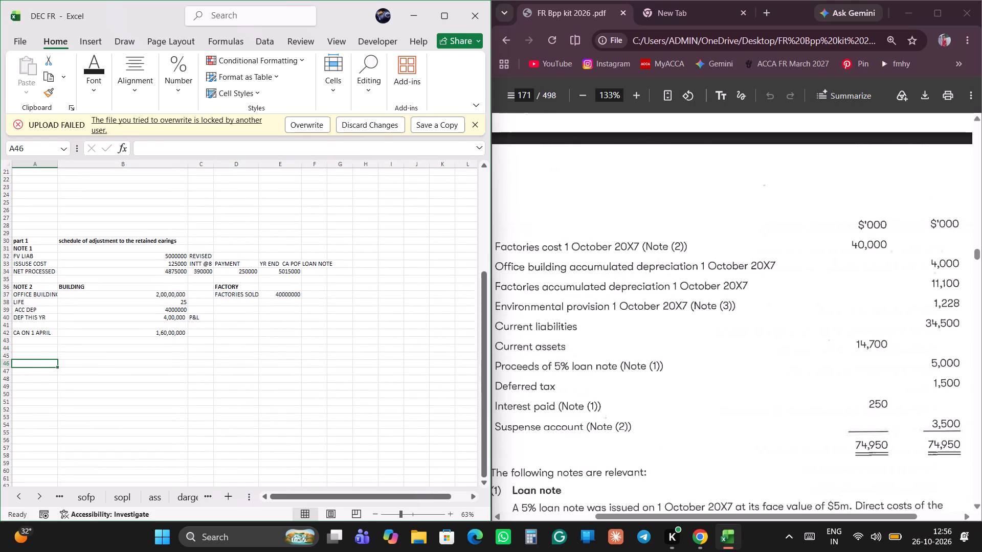
pyautogui.write('WN3')
pyautogui.press('space')
pyautogui.press('Right')
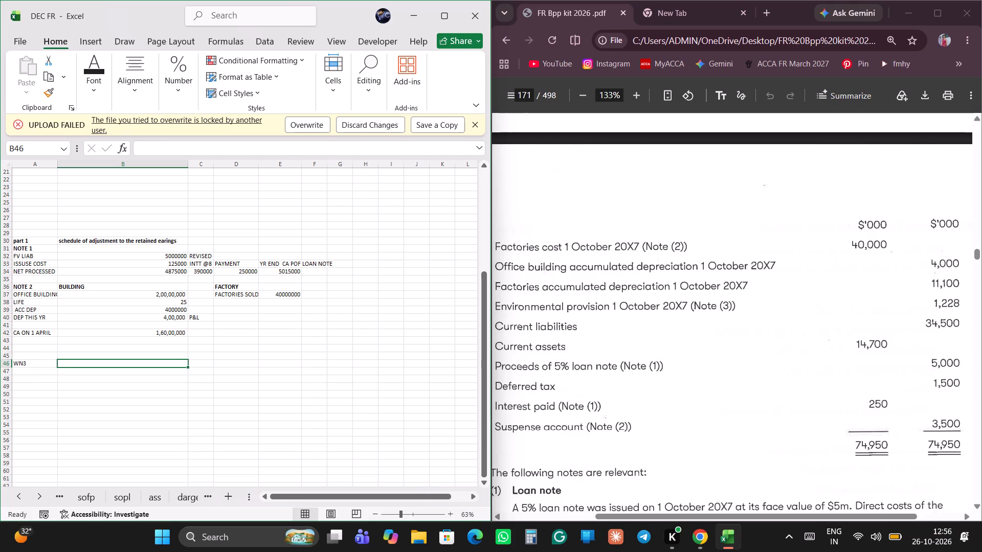
pyautogui.write('ENVOR')
pyautogui.press('BackSpace')
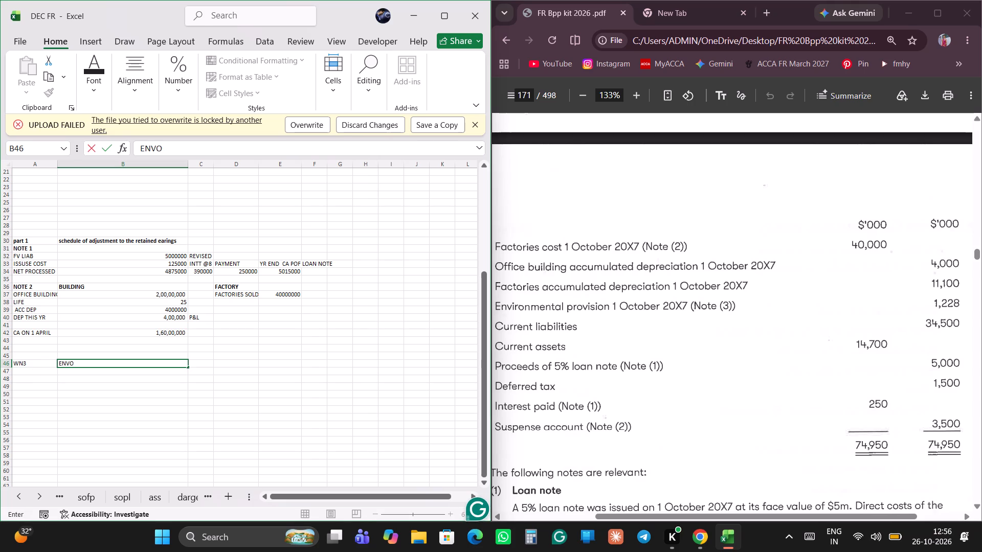
pyautogui.write('RNMENT')
pyautogui.press('space')
pyautogui.press('Return')
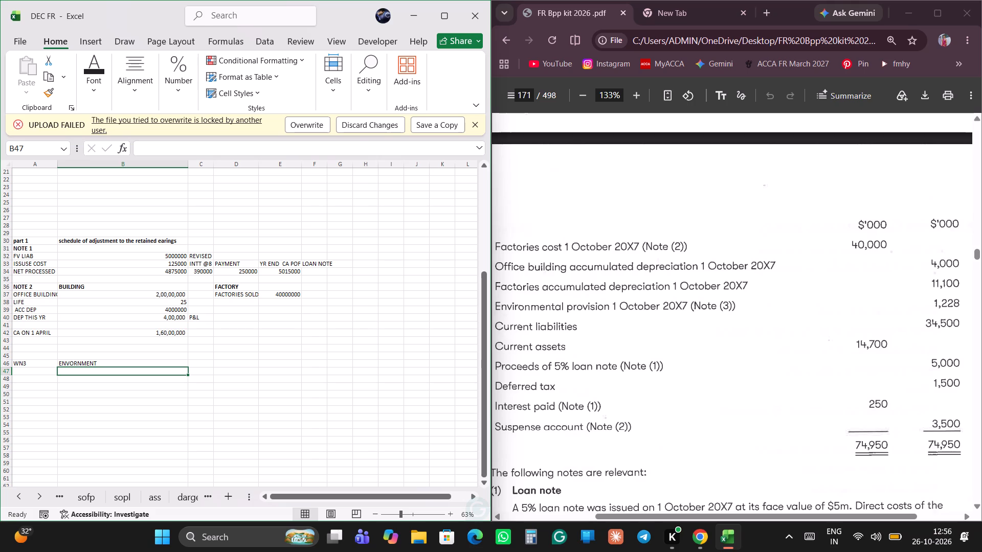
# Add an OP LIAB row in row 47 of the WN3 working with the amount 1228 in B47.
pyautogui.press('Left')
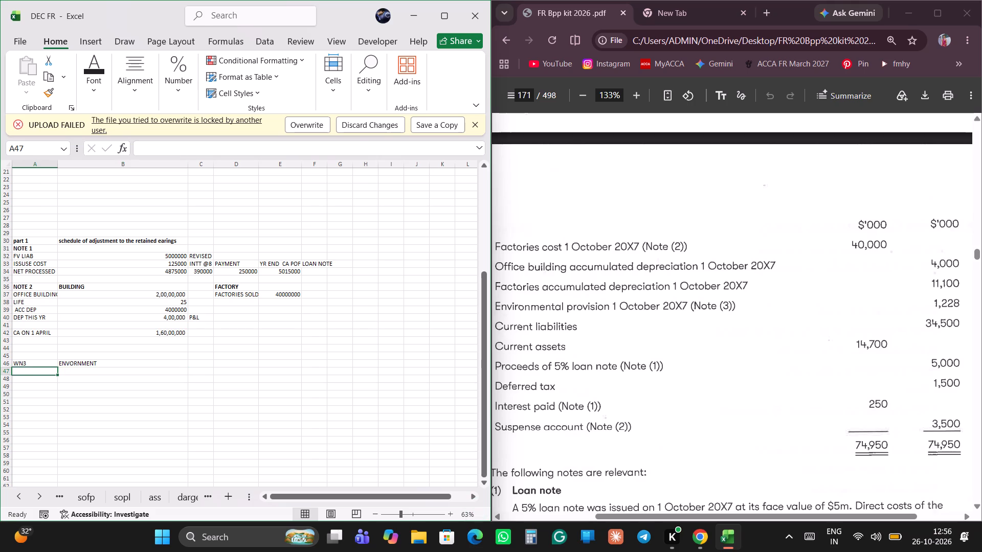
pyautogui.write('OP LIAN')
pyautogui.press('BackSpace')
pyautogui.press('b')
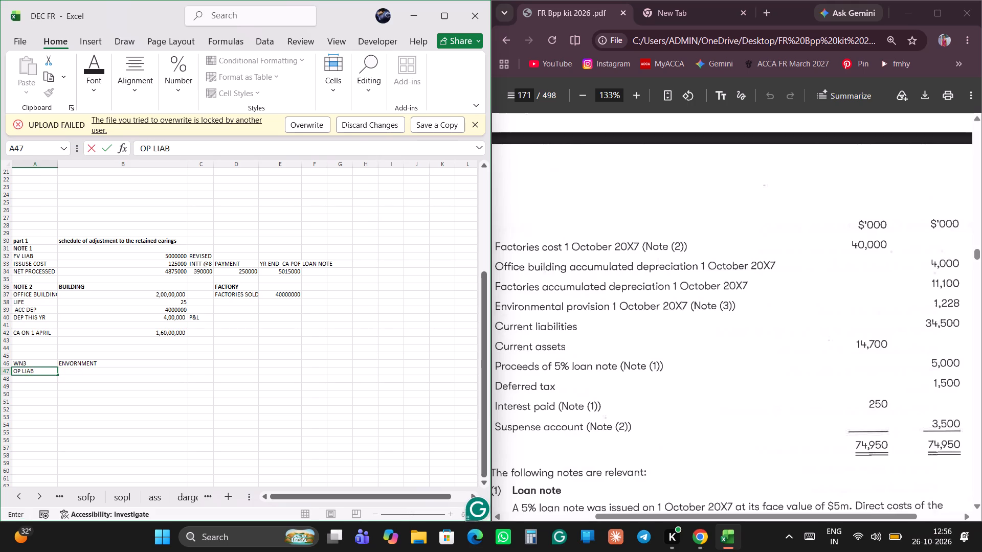
pyautogui.press('Right')
pyautogui.write('12')
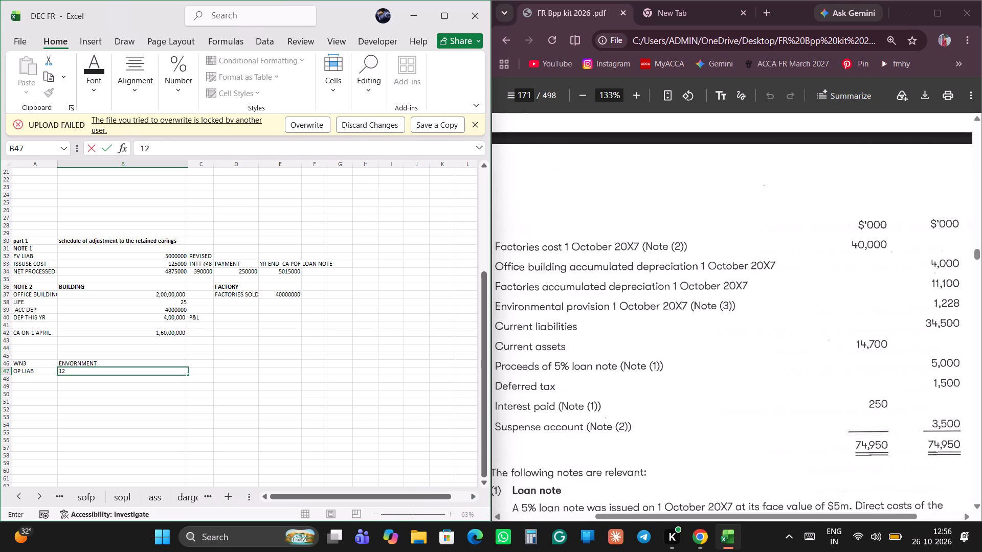
pyautogui.write('28')
pyautogui.press('space')
pyautogui.press('Return')
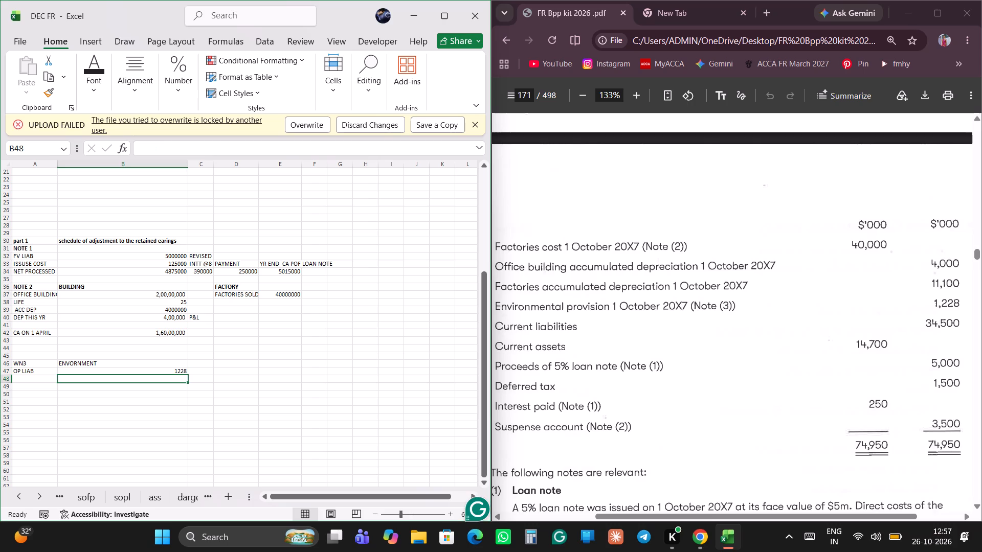
# Add an INTT row in row 48 of the WN3 working with the rate 5% in B48.
pyautogui.press('Left')
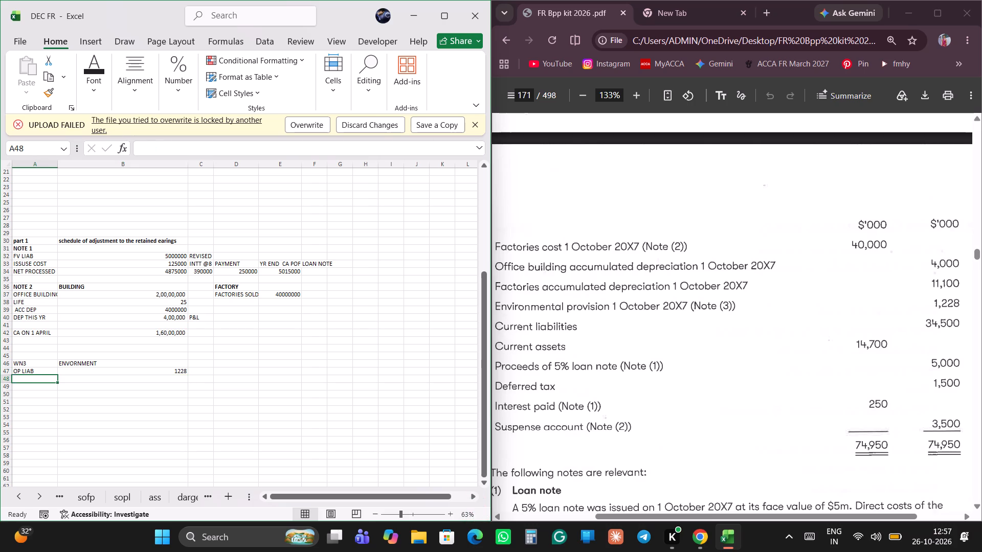
pyautogui.write('INTT')
pyautogui.press('space')
pyautogui.press('Right')
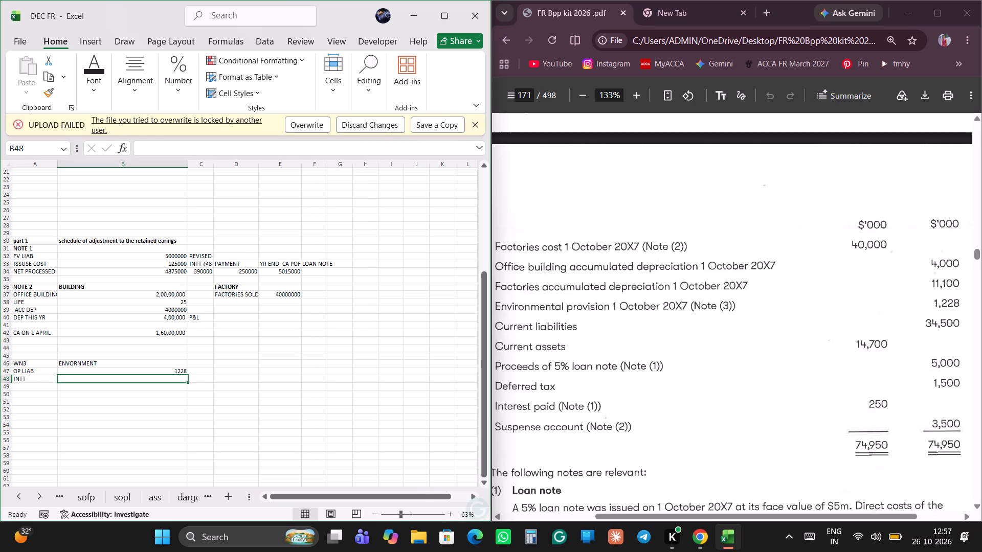
pyautogui.press('5')
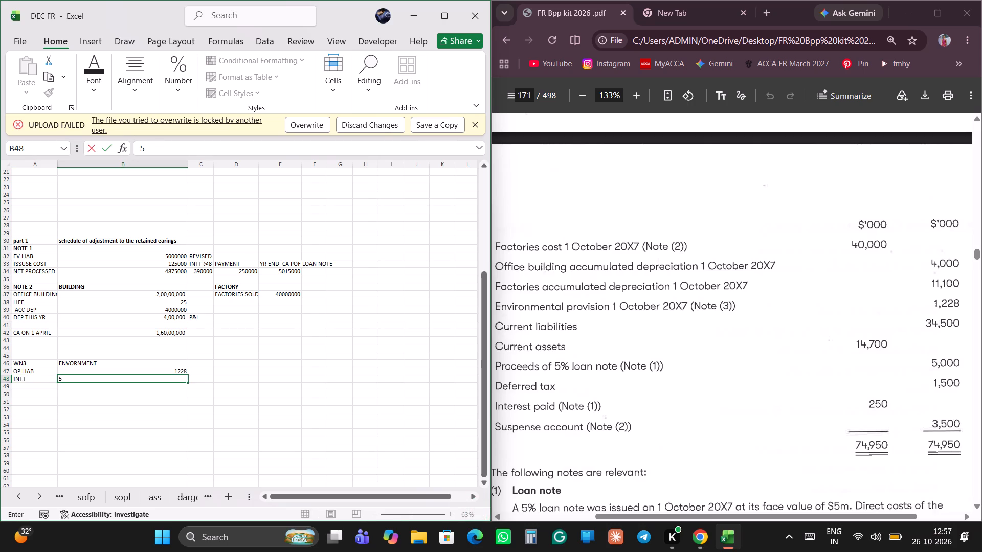
pyautogui.hotkey('shift', '%')
pyautogui.press('Return')
# Calculate the interest on the provision in B49 by multiplying B47 by B48.
pyautogui.press('=')
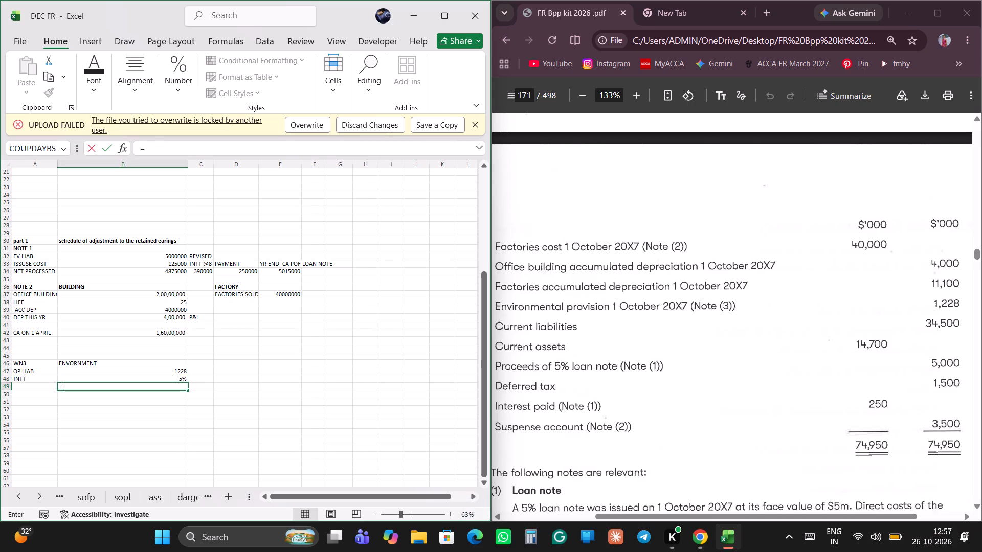
pyautogui.press('Up')
pyautogui.press('Up')
pyautogui.press('*')
pyautogui.press('Up')
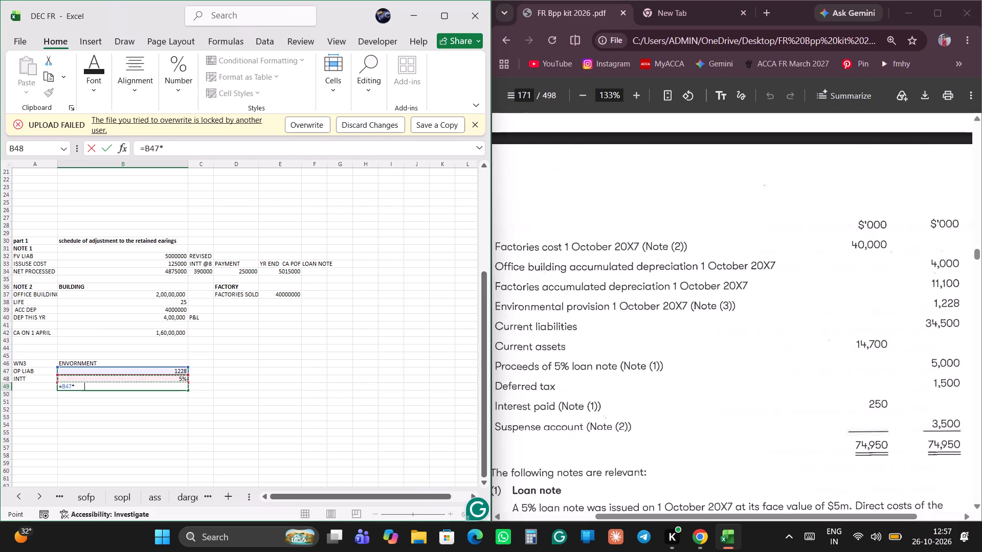
pyautogui.press('Return')
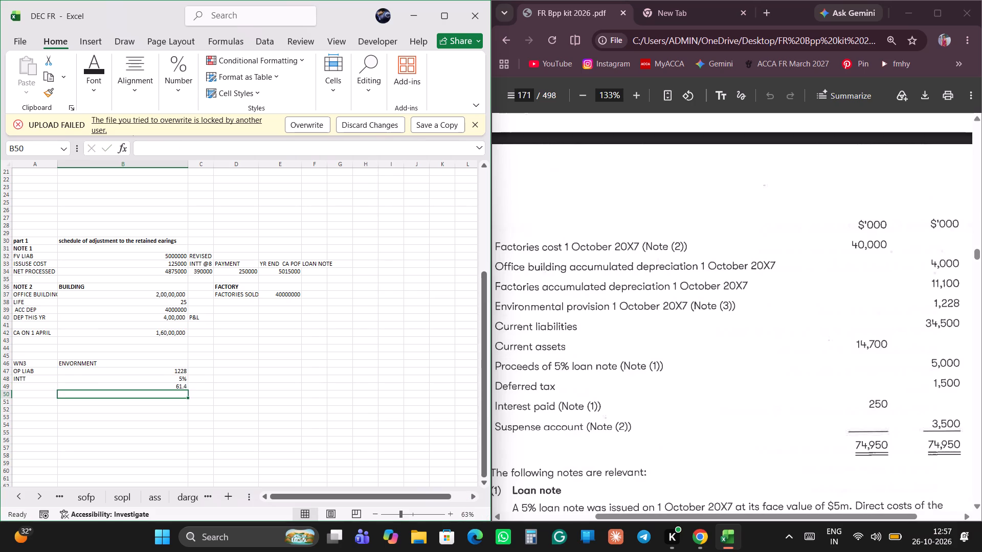
# Add the line INNT ON CLEN UP PROVISION to row 8 of the retained earnings schedule with -61.4 in B8.
pyautogui.scroll(4, 204, 349)
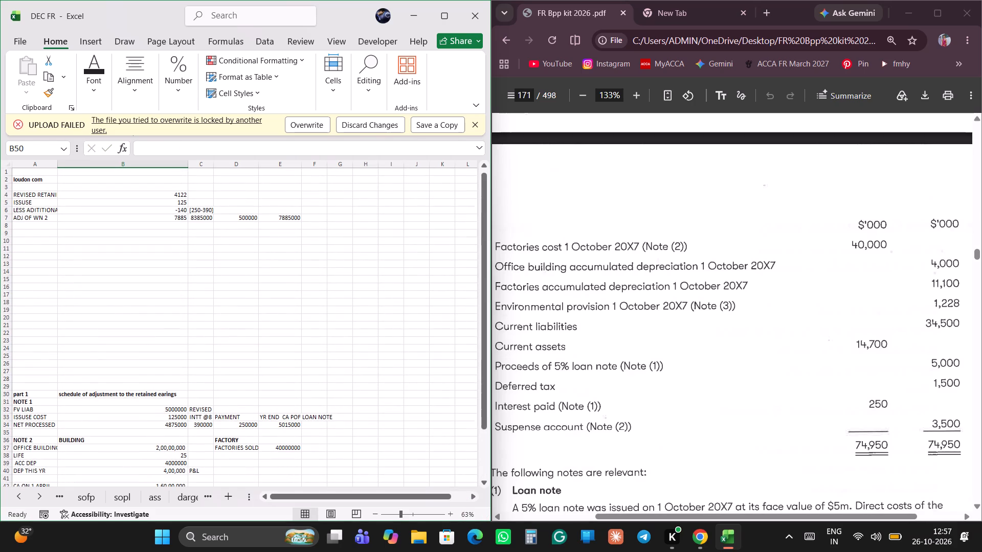
pyautogui.click(44, 229)
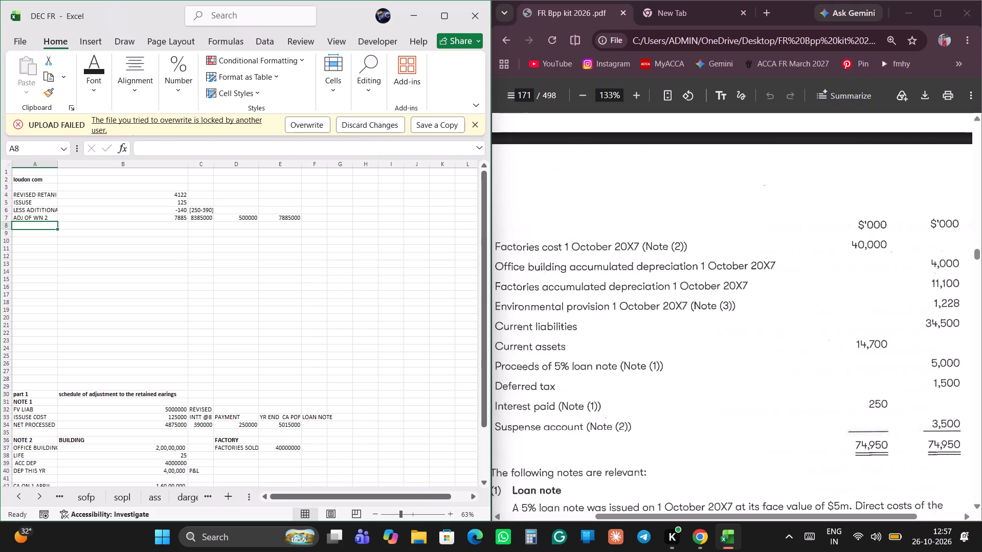
pyautogui.write('INNT ON')
pyautogui.press('space')
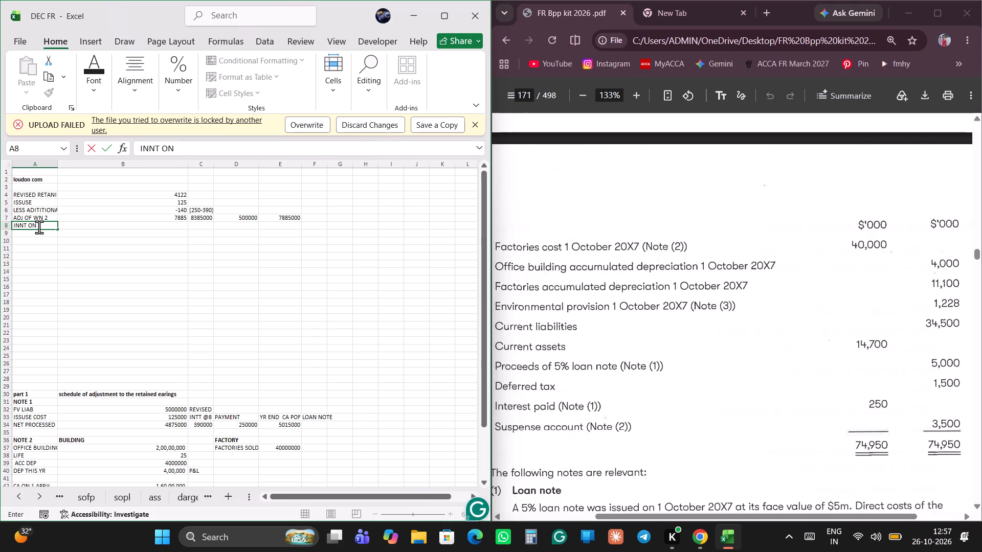
pyautogui.write('CLE')
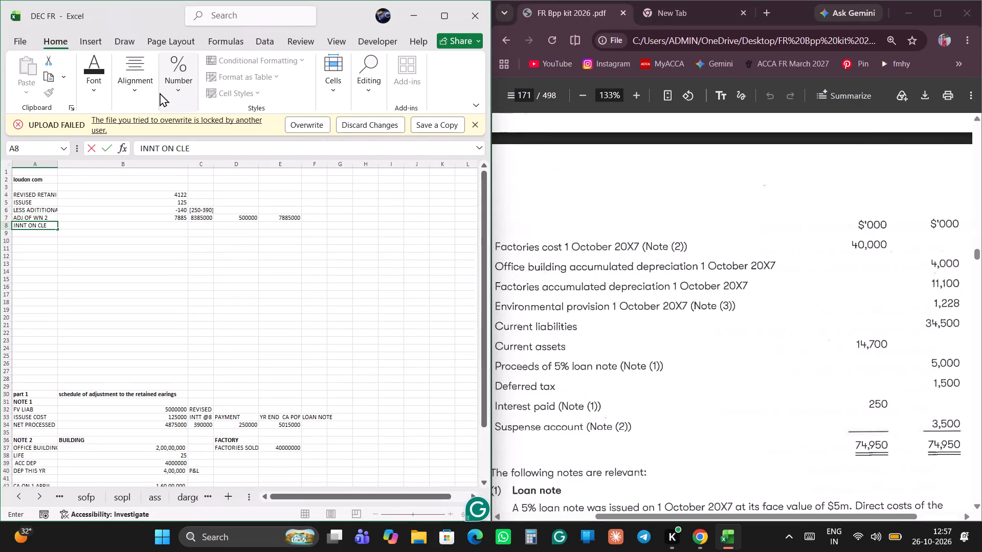
pyautogui.write('N UP PROVISION')
pyautogui.press('space')
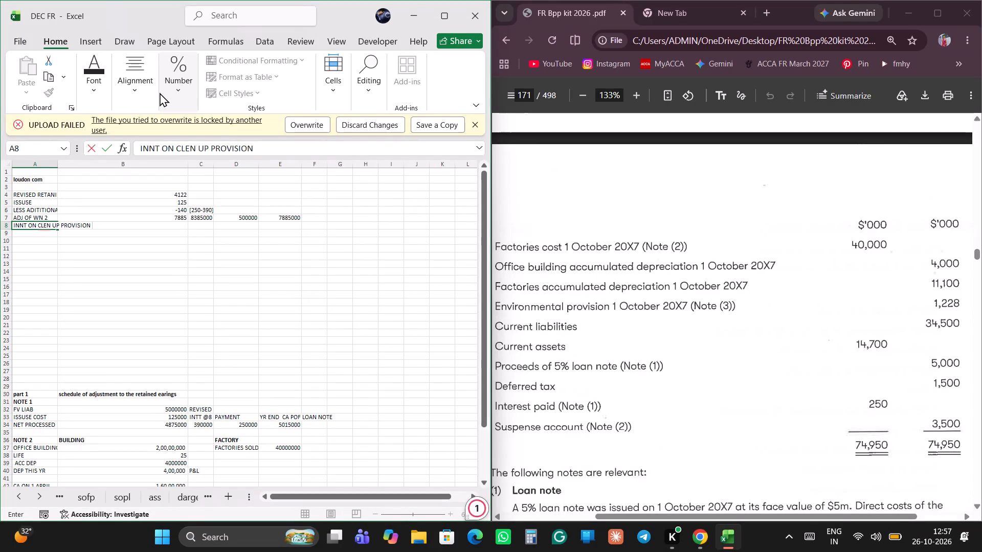
pyautogui.press('Right')
pyautogui.press('Left')
pyautogui.press('Right')
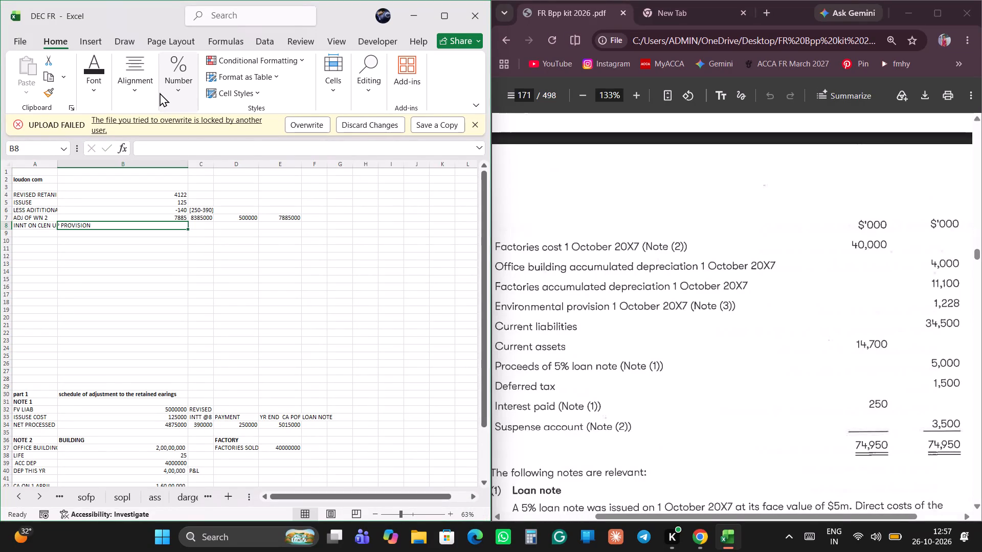
pyautogui.press('-')
pyautogui.write('61.4')
pyautogui.press('Return')
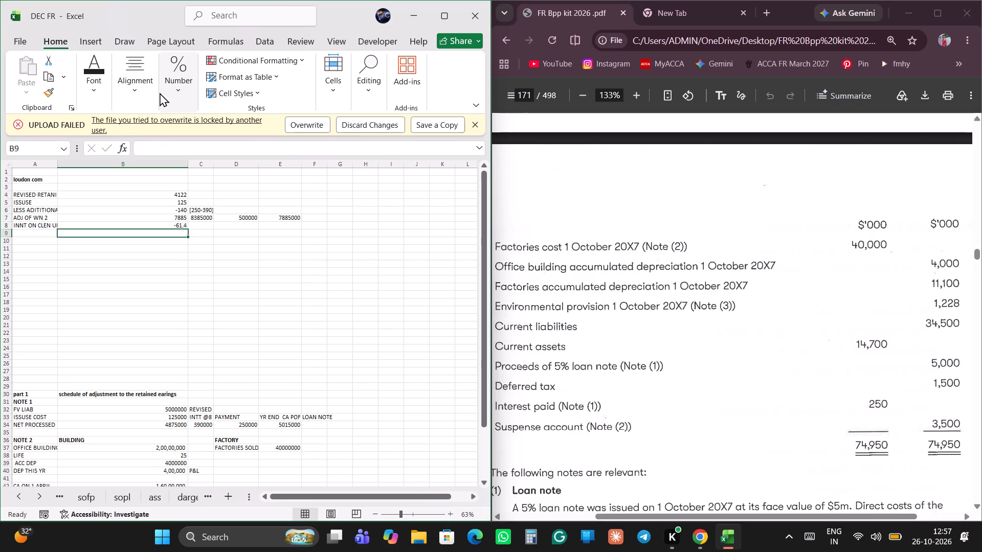
# Read Notes 3 and 4 and the requirements of the Loudon Co question in the PDF.
pyautogui.scroll(-6, 797, 282)
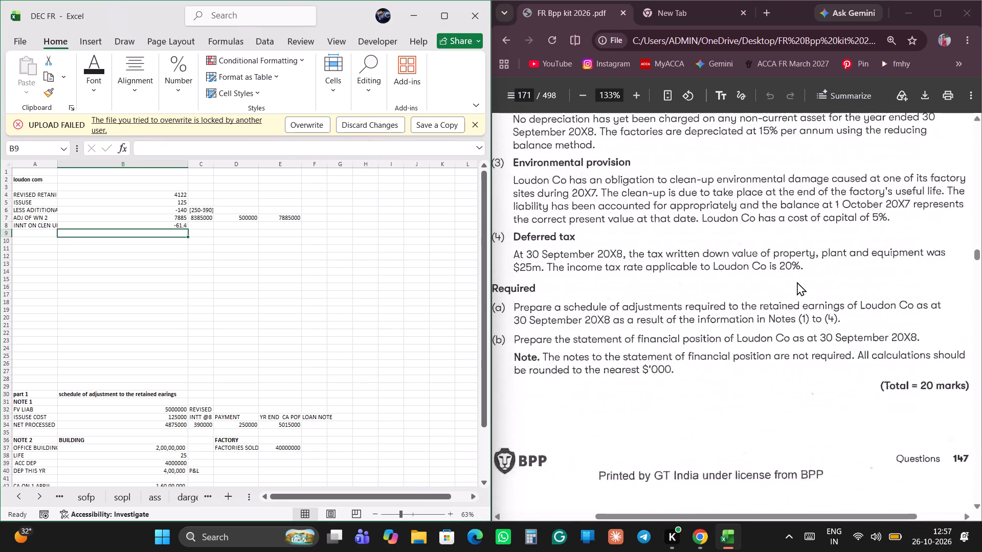
pyautogui.scroll(-1, 797, 282)
pyautogui.scroll(1, 797, 282)
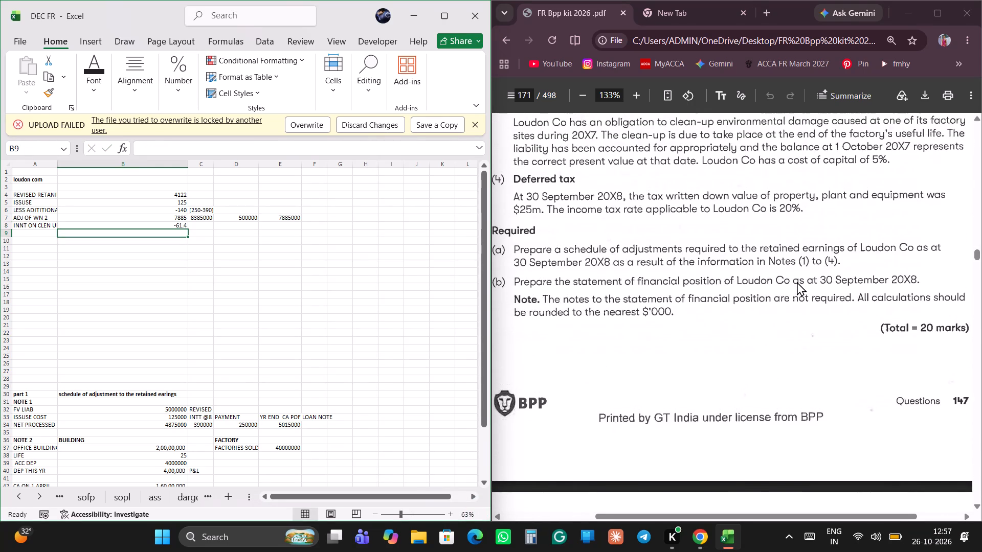
pyautogui.scroll(1, 797, 282)
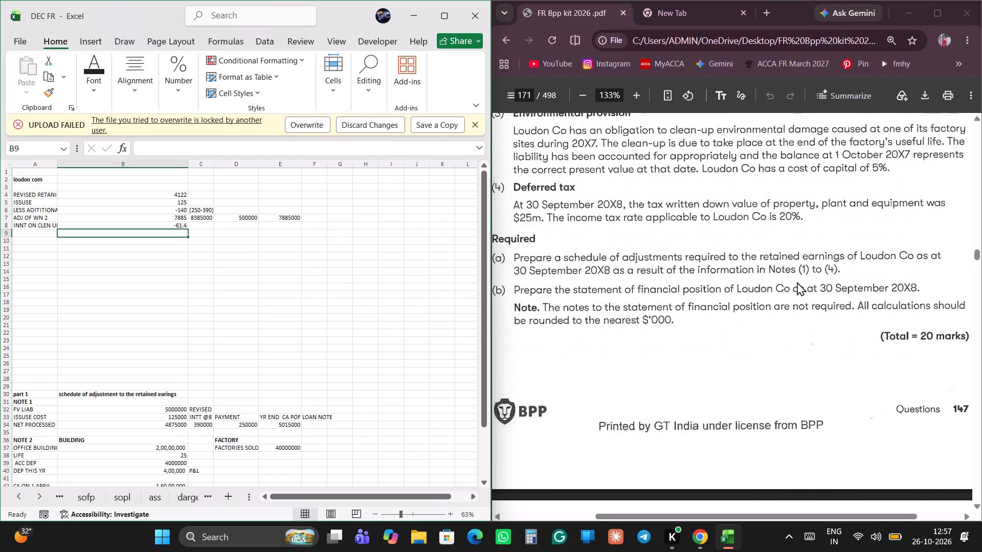
pyautogui.scroll(2, 797, 282)
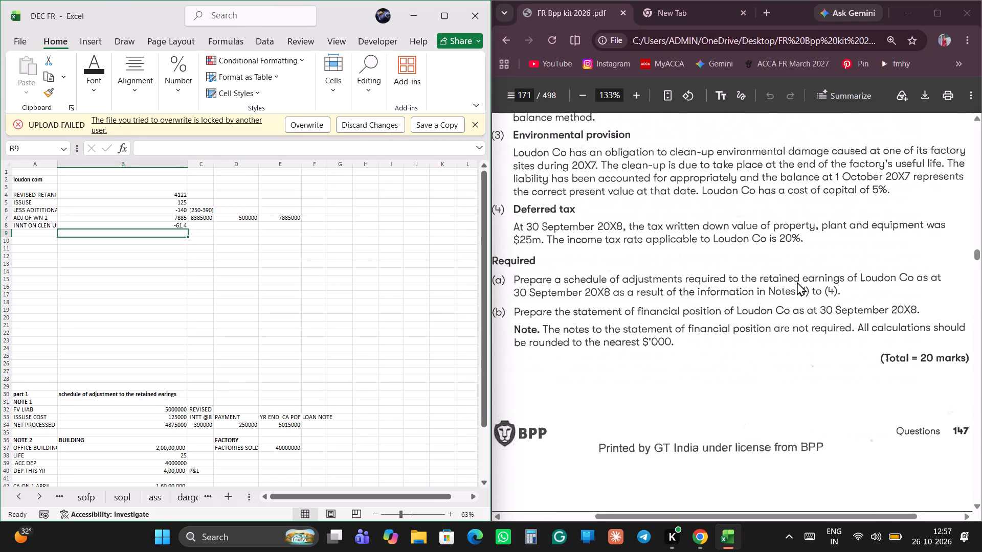
pyautogui.scroll(1, 797, 282)
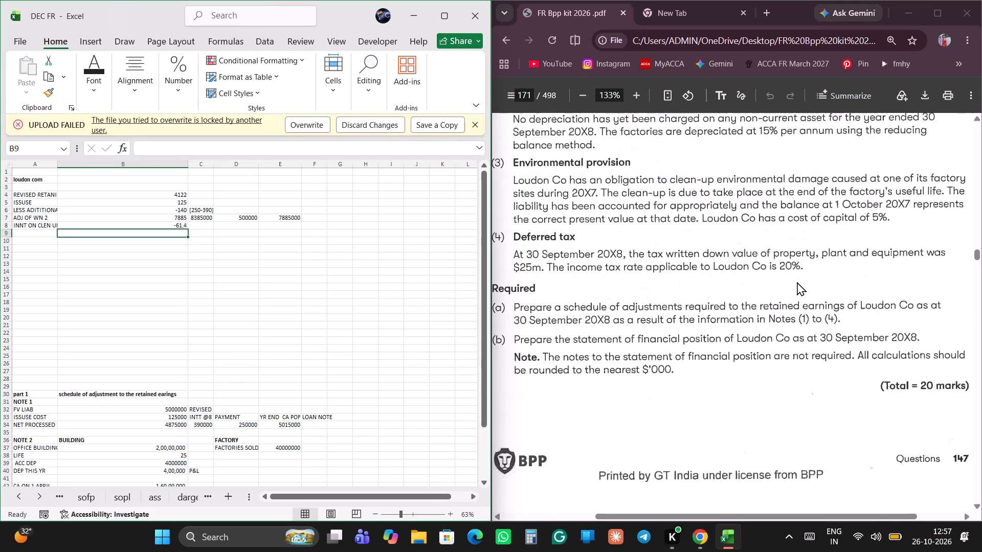
pyautogui.scroll(1, 797, 282)
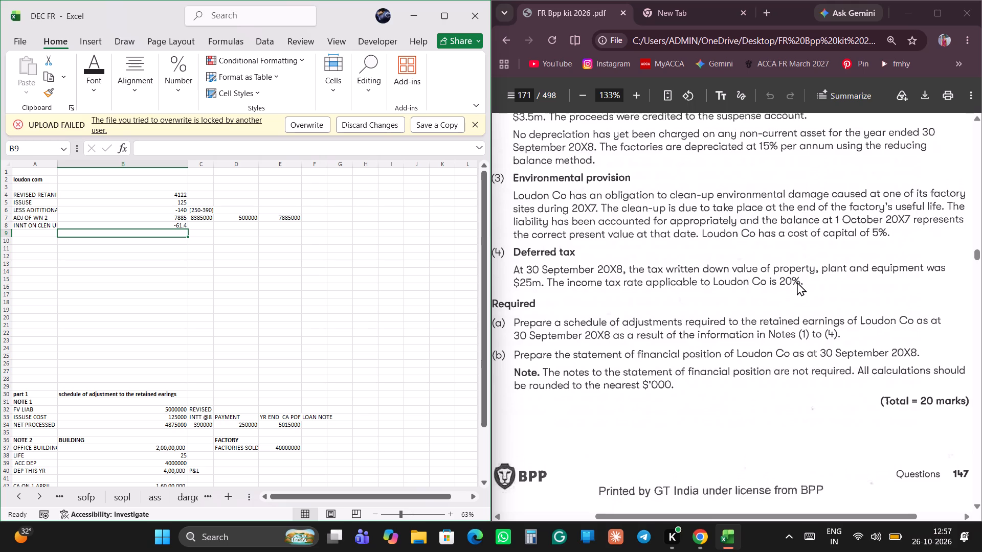
# Add the heading WN 4 in A52, below the WN3 environmental working.
pyautogui.scroll(-2, 384, 350)
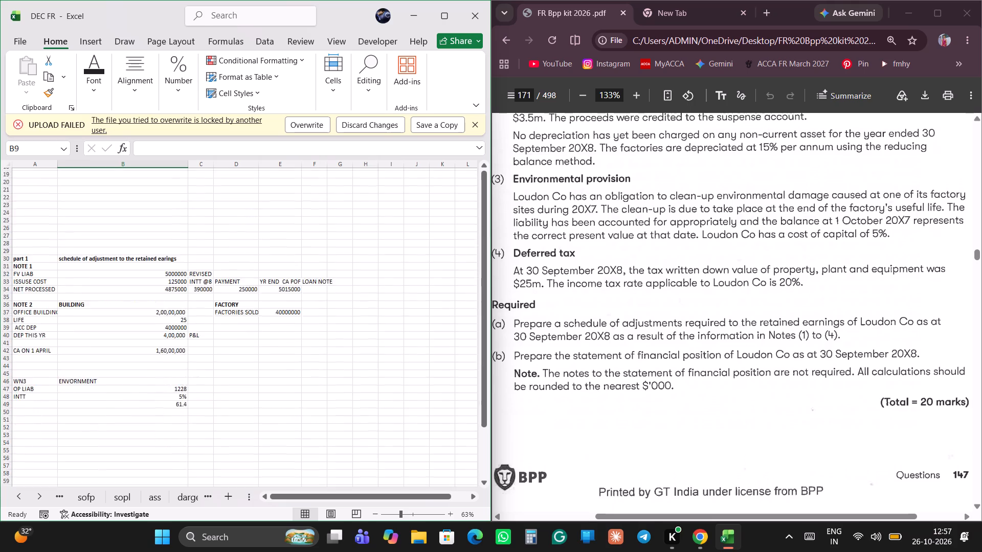
pyautogui.scroll(-1, 384, 350)
pyautogui.click(43, 366)
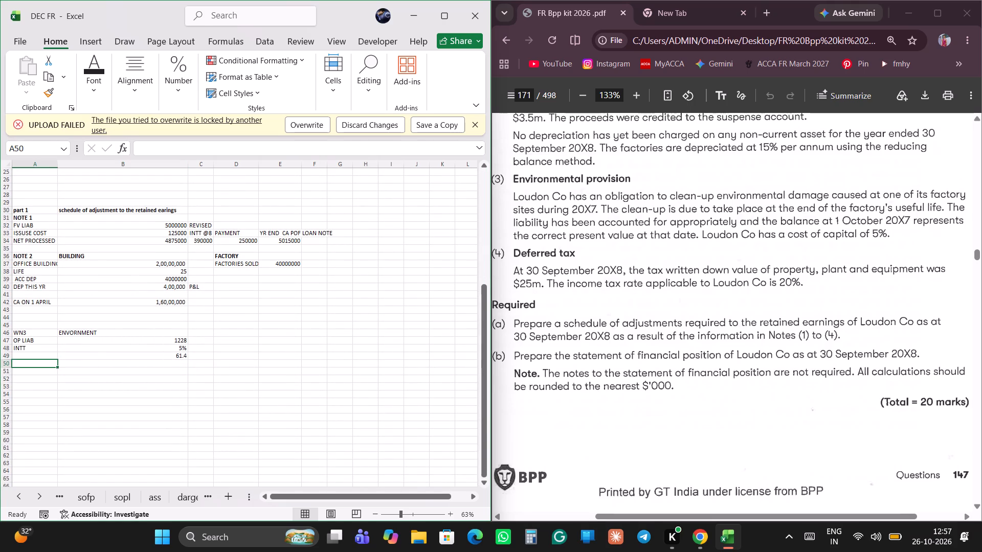
pyautogui.click(28, 376)
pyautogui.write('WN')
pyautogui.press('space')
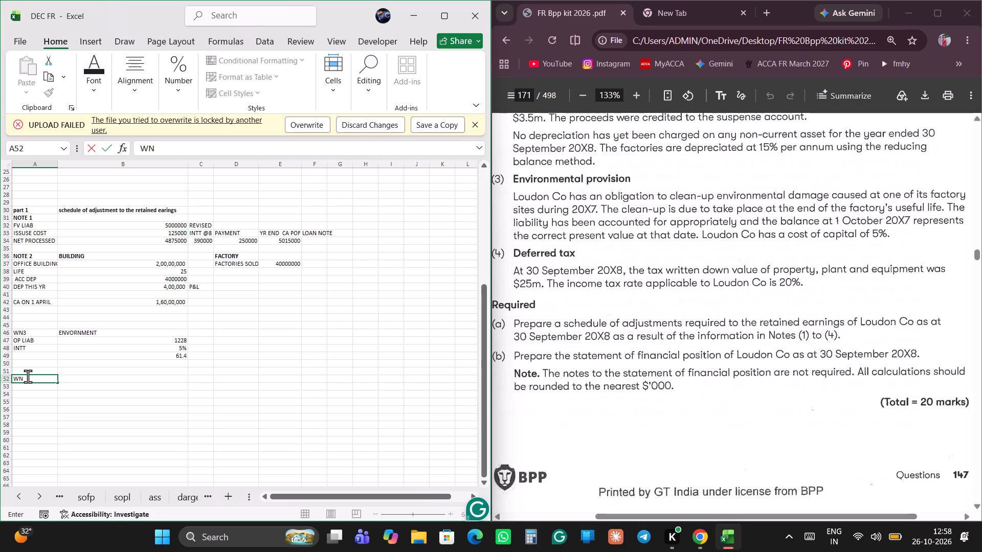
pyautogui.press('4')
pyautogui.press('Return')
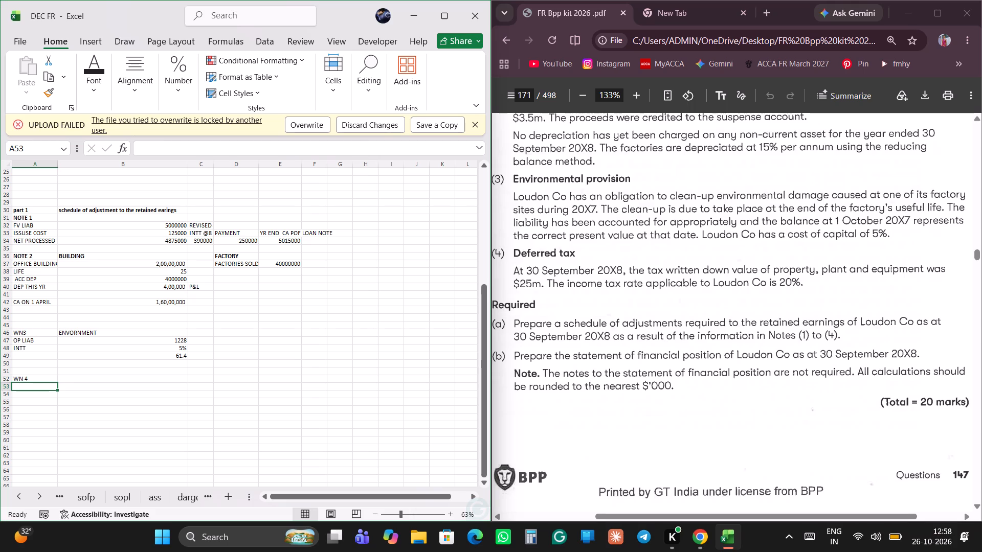
# Add the label TAX BASE in A53 of the WN 4 working with the amount 25000000 in B53.
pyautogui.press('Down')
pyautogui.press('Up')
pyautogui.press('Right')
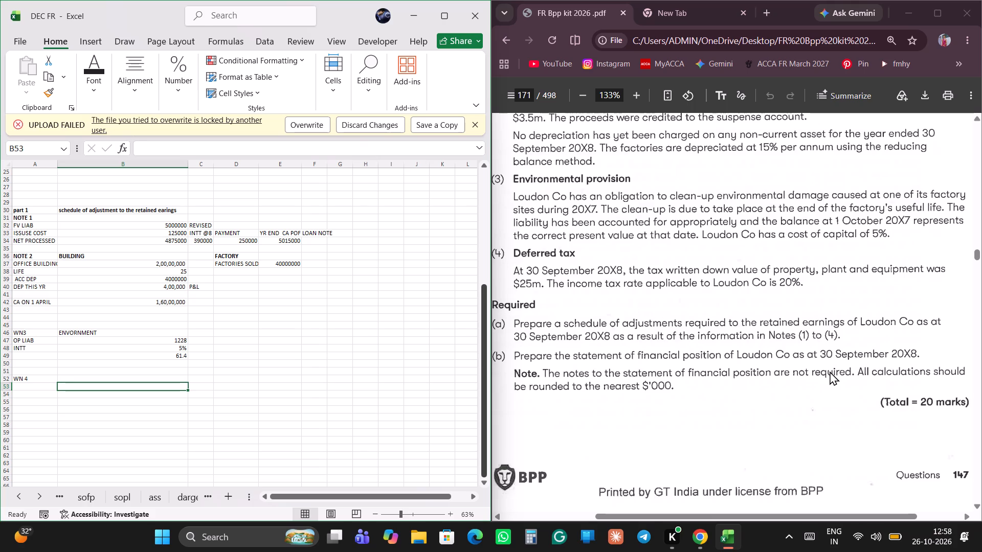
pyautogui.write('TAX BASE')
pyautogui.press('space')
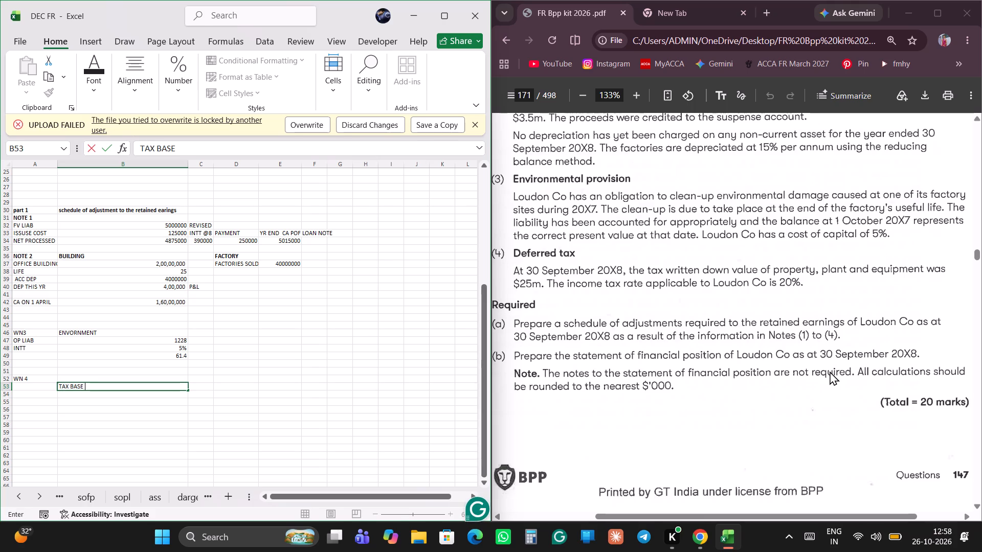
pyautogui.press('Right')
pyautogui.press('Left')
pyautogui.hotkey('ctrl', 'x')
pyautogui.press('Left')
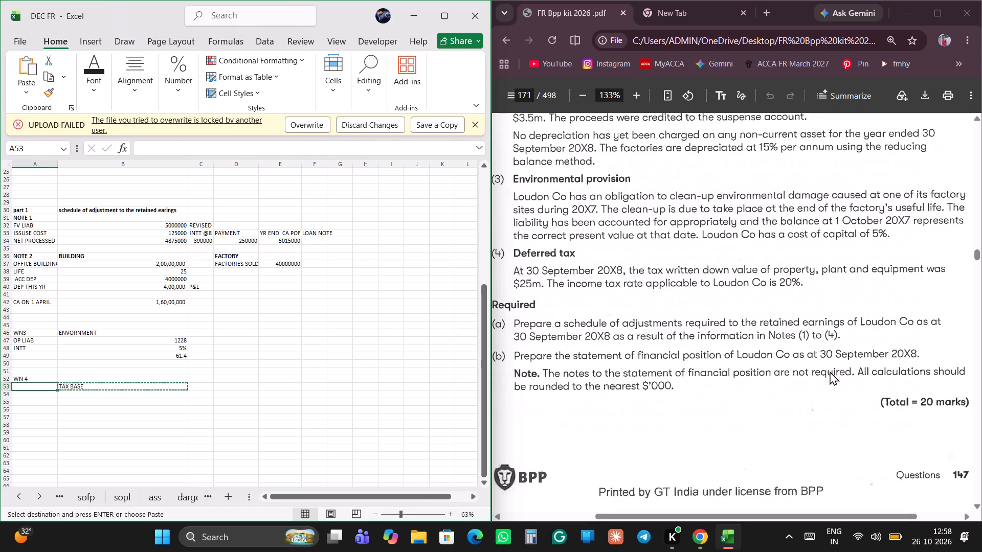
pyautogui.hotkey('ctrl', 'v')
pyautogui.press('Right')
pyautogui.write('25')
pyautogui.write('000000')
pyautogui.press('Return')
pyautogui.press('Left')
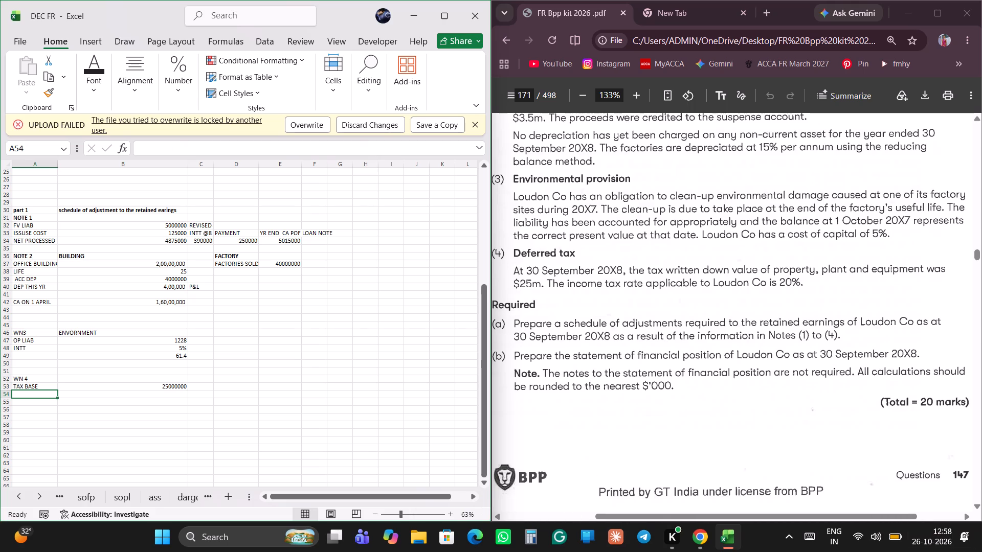
# Move the tax base amount from B53 to A54, directly under the TAX BASE label.
pyautogui.click(138, 387)
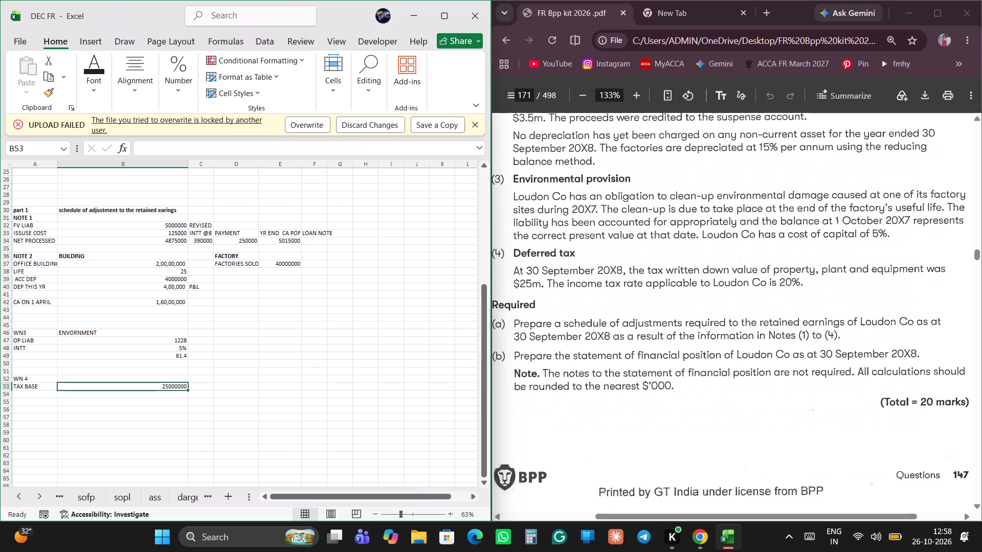
pyautogui.hotkey('ctrl', 'x')
pyautogui.press('Down')
pyautogui.press('Left')
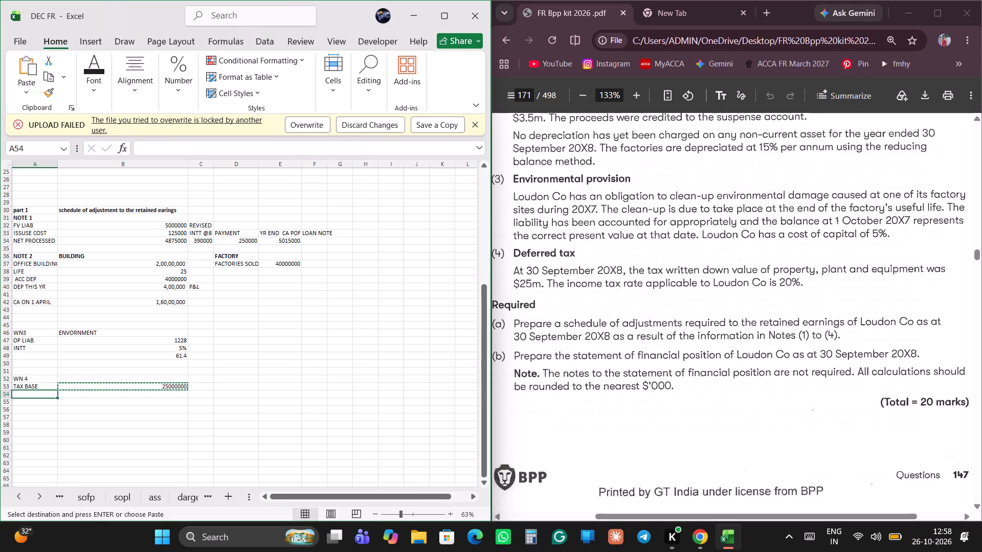
pyautogui.hotkey('ctrl', 'v')
pyautogui.press('Right')
# Add the heading CA AS PER BOOKS in B53 with the amount 33515000 below it in B54.
pyautogui.press('Up')
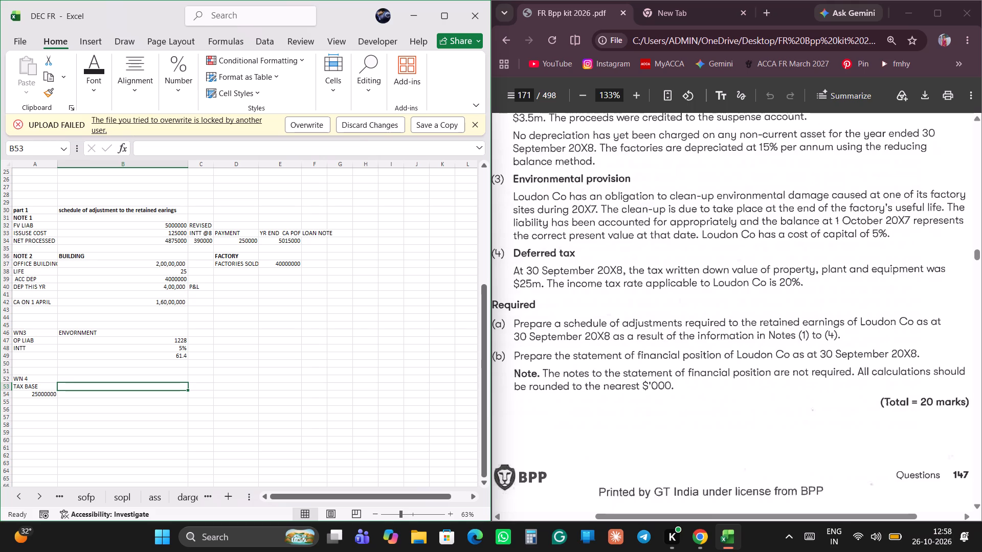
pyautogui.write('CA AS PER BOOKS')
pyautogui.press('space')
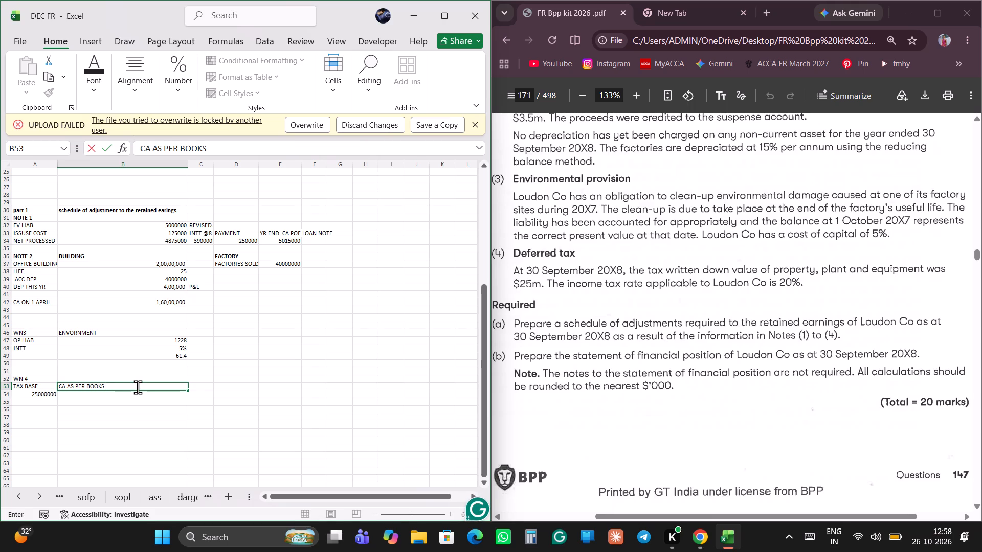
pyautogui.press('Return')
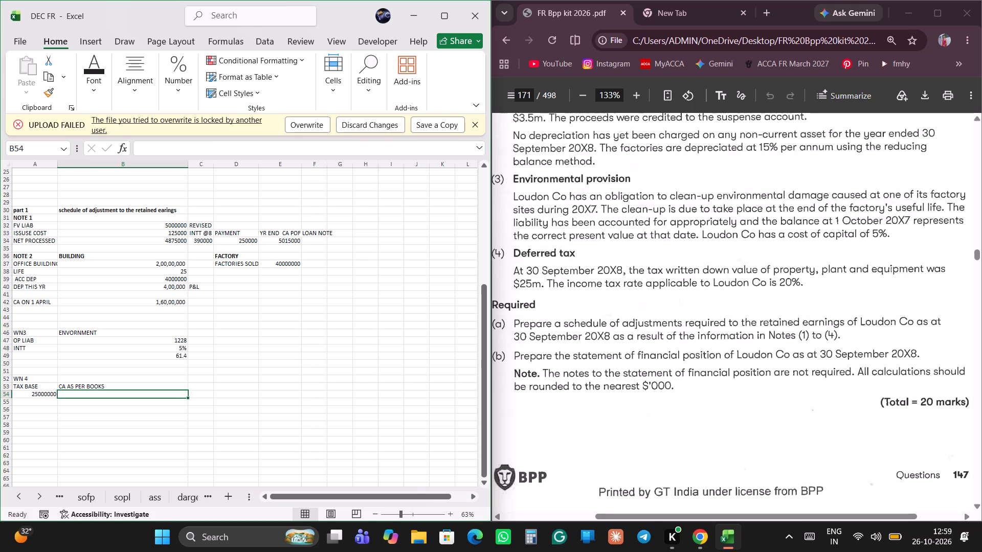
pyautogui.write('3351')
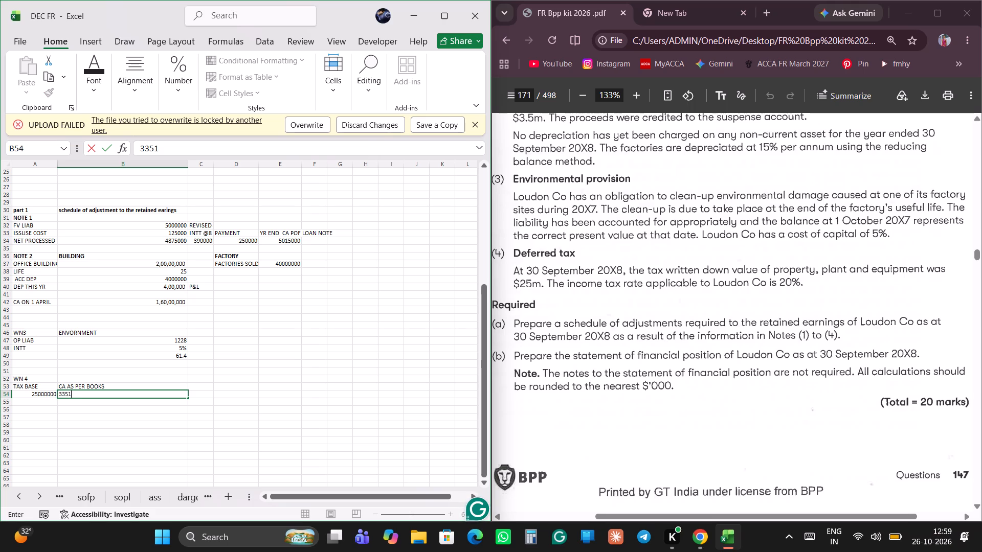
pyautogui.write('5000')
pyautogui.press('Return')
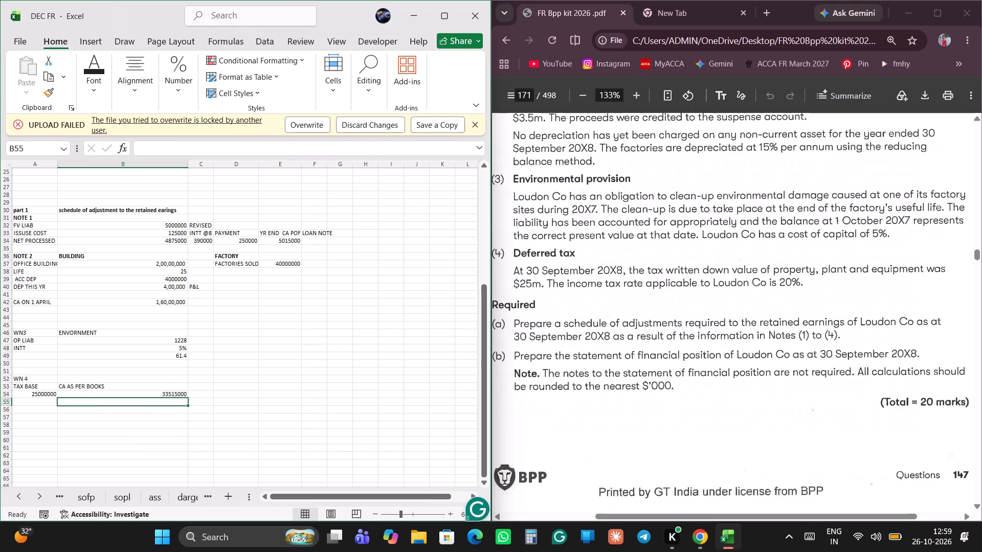
# Calculate the temporary difference in C54 by subtracting the tax base in A54 from the carrying amount in B54.
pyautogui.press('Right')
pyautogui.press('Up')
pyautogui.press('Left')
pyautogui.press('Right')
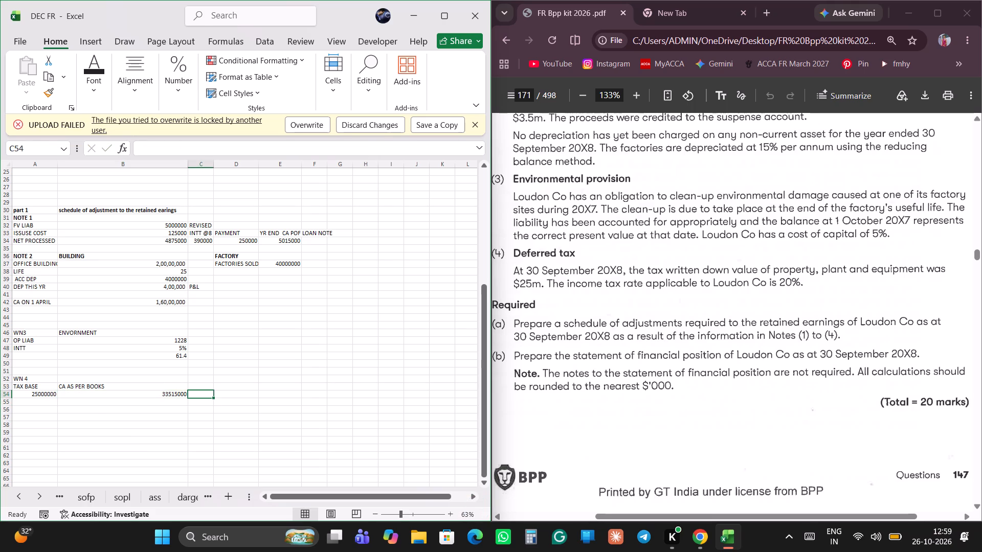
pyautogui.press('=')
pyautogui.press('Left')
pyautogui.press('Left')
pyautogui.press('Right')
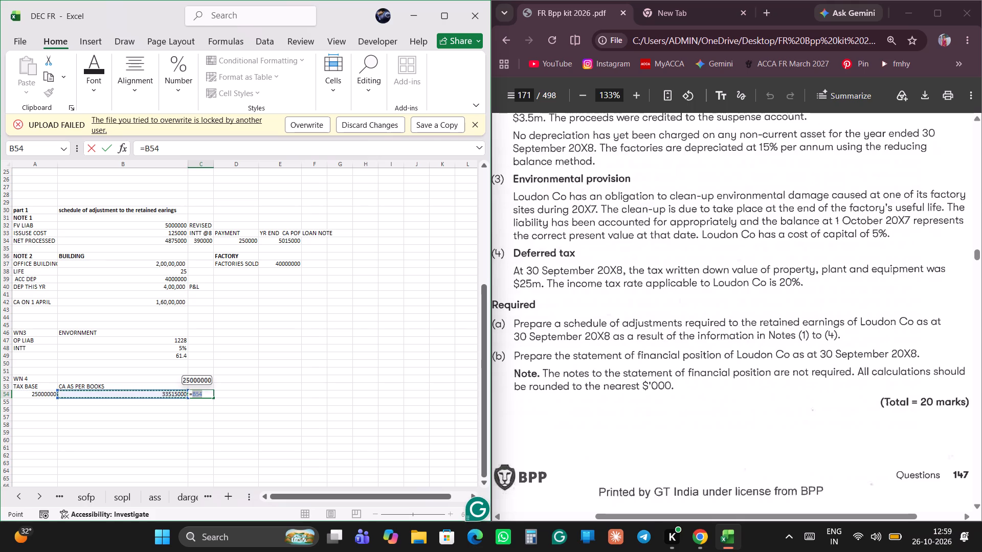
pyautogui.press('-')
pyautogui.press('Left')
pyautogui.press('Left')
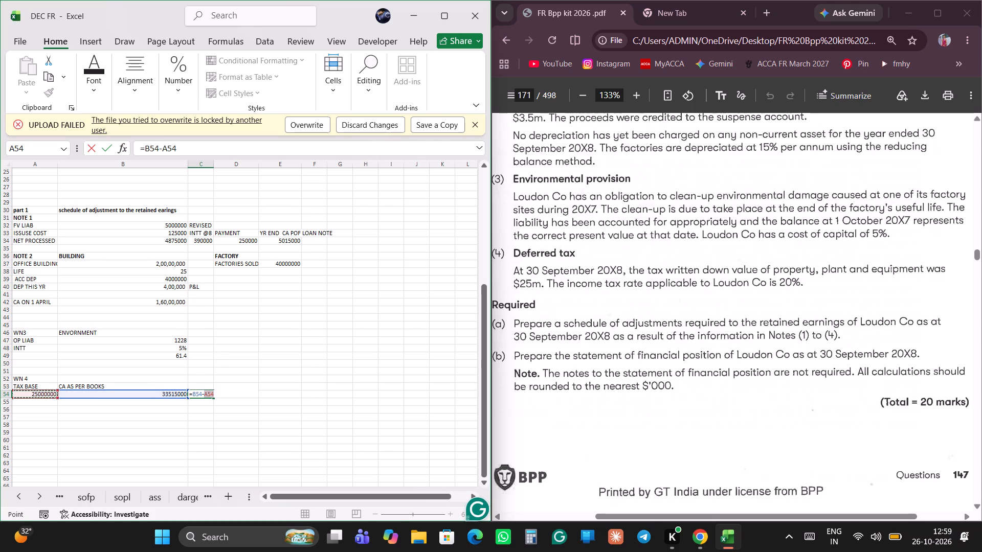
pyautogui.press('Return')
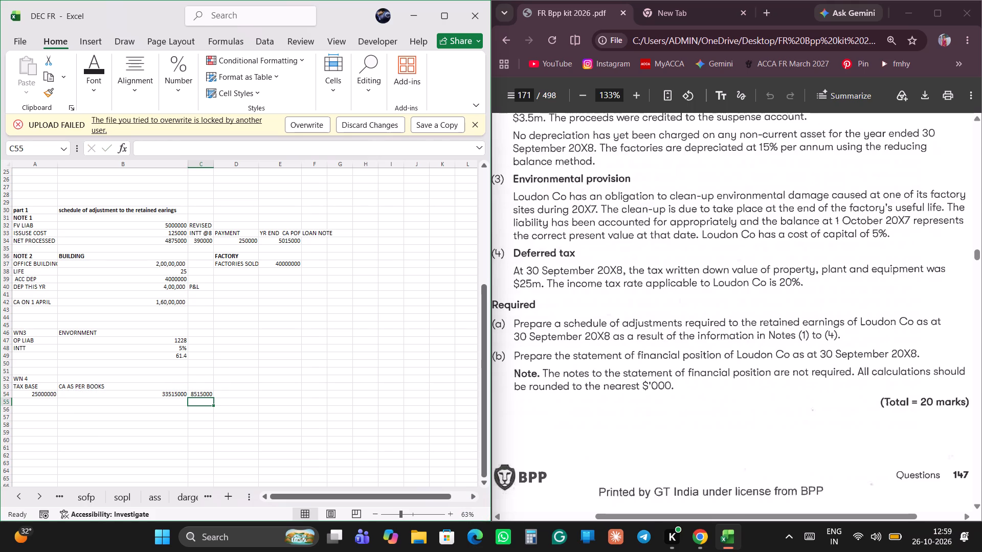
# Change the tax base amount in A54 to 250000000.
pyautogui.click(173, 397)
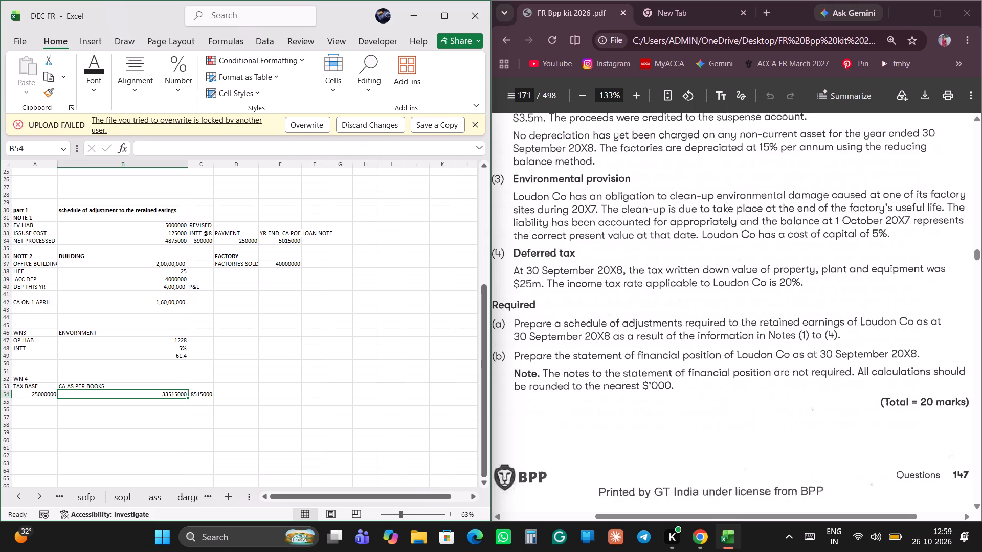
pyautogui.click(45, 396)
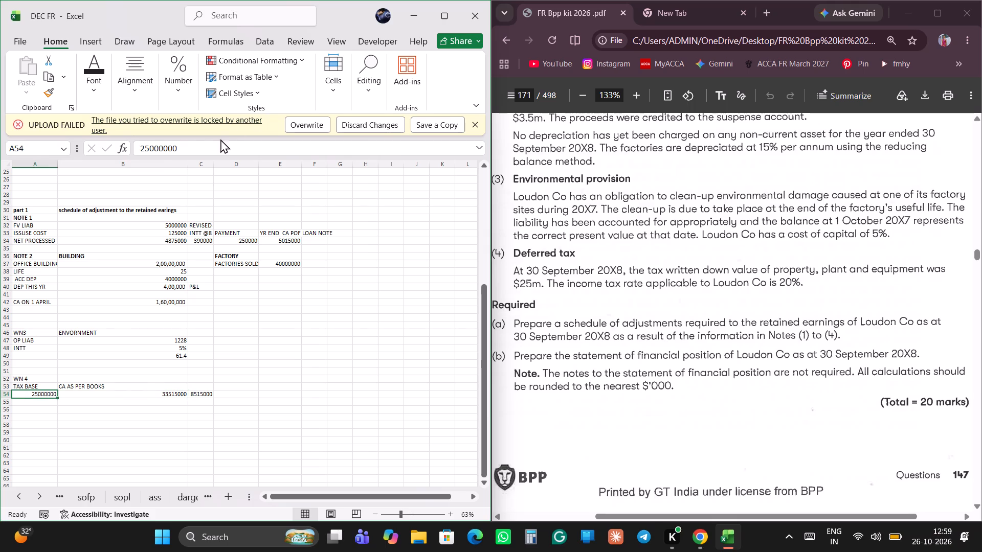
pyautogui.click(209, 150)
pyautogui.press('0')
pyautogui.press('Return')
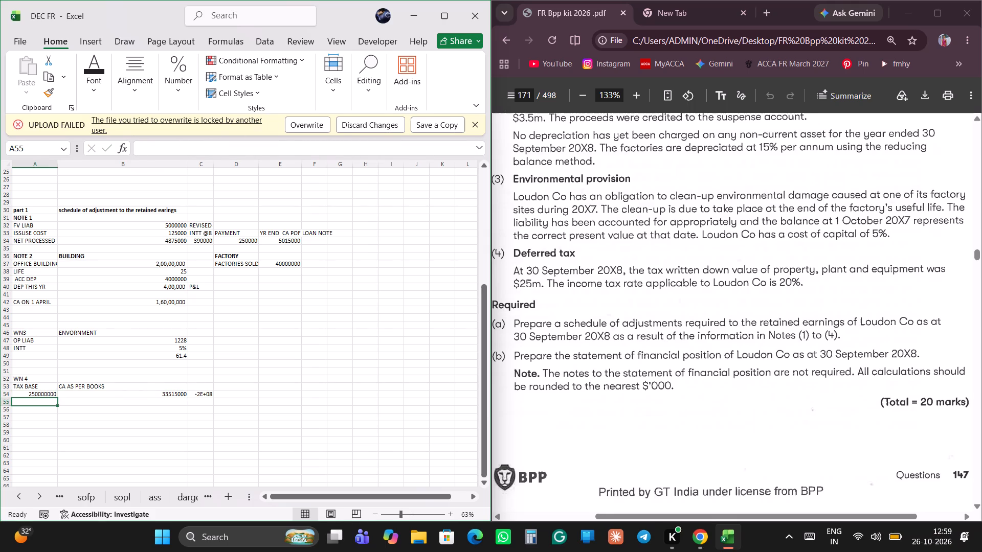
# Widen column C to fit its figures and narrow column B.
pyautogui.moveTo(213, 167); pyautogui.dragTo(237, 169)
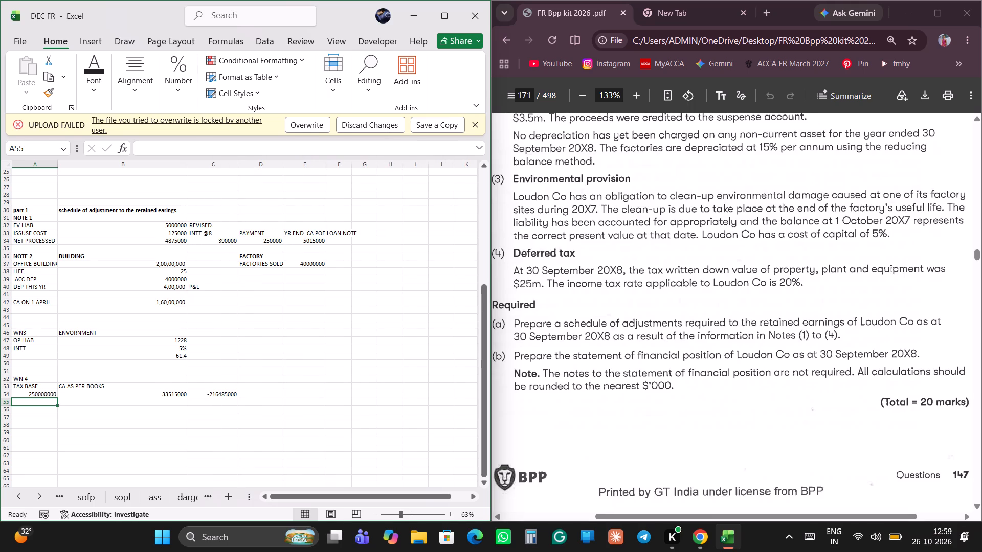
pyautogui.moveTo(186, 165); pyautogui.dragTo(127, 171)
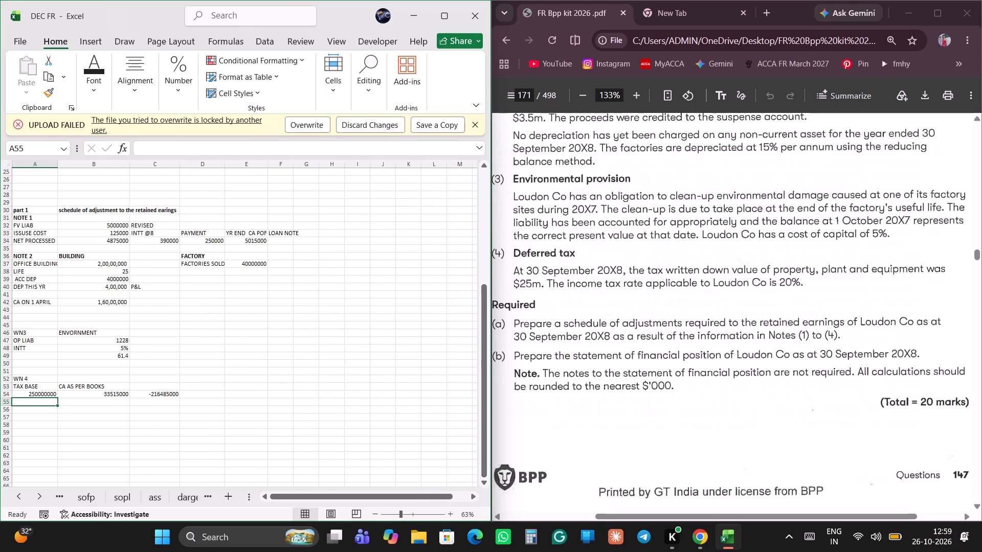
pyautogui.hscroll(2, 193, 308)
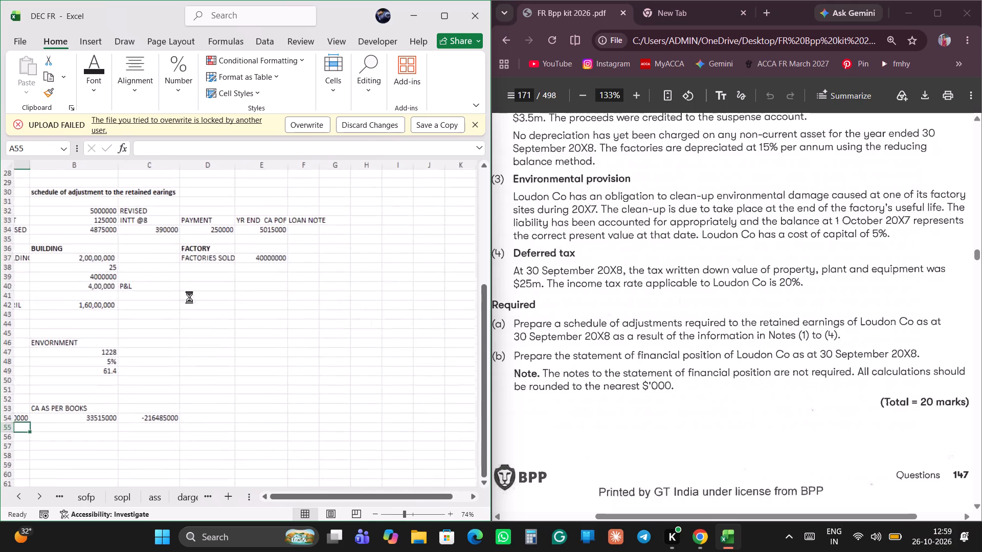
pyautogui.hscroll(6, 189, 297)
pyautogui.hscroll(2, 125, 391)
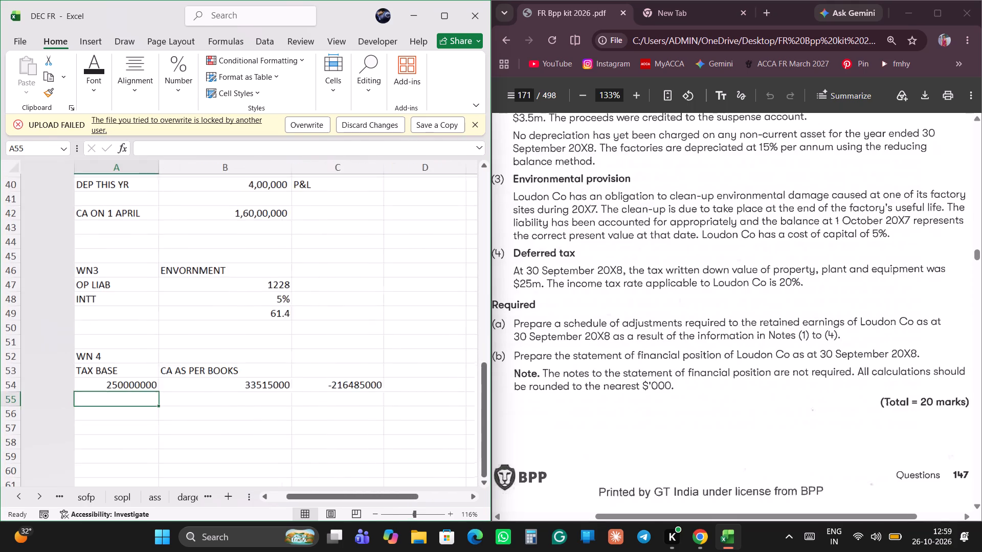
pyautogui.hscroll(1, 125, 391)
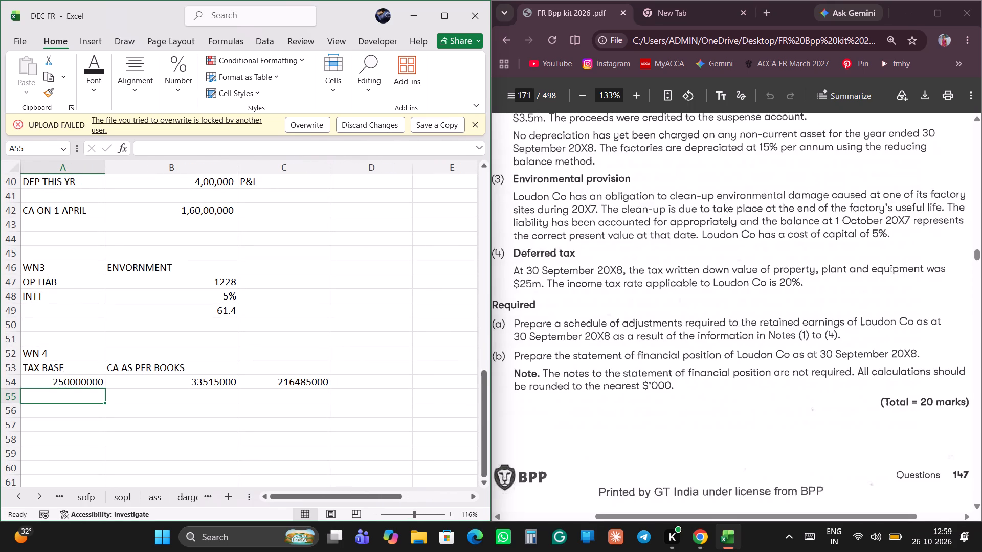
# Correct the tax base amount in A54 to 25000000.
pyautogui.click(84, 384)
pyautogui.click(194, 154)
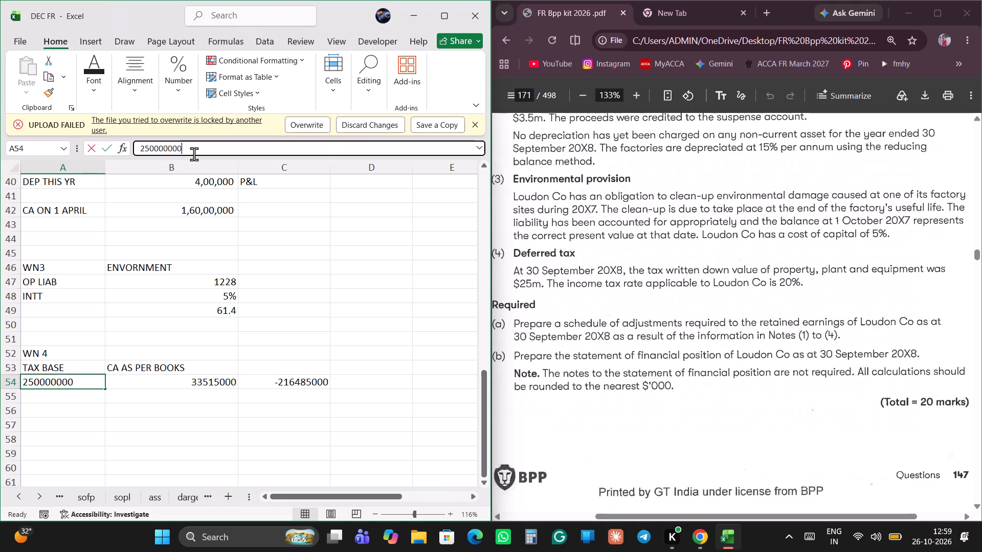
pyautogui.press('BackSpace')
pyautogui.press('Return')
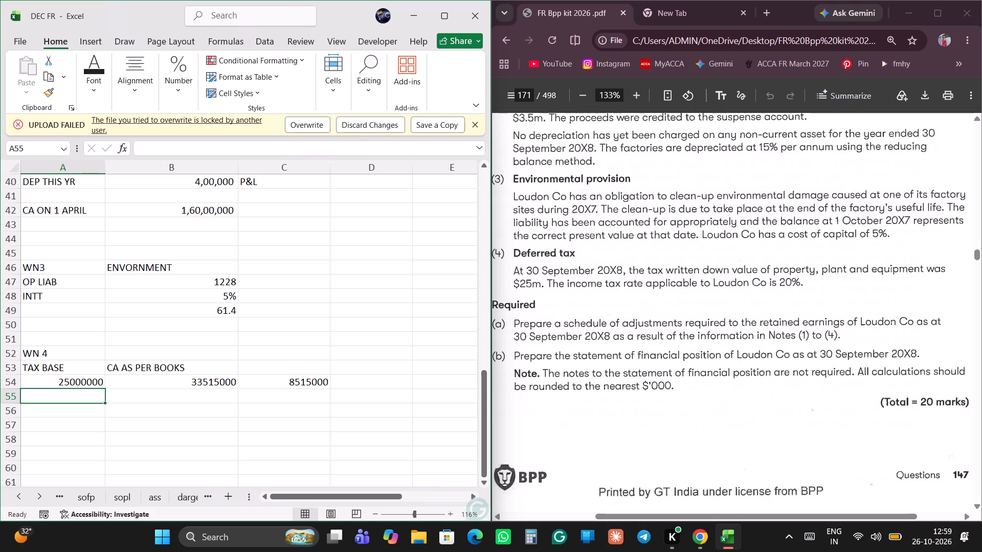
# Add the headings DIFF in C53 and RATE in D53 of the deferred tax working.
pyautogui.click(302, 371)
pyautogui.write('DIFF')
pyautogui.press('space')
pyautogui.press('Right')
pyautogui.write('RATE')
pyautogui.press('space')
pyautogui.press('Return')
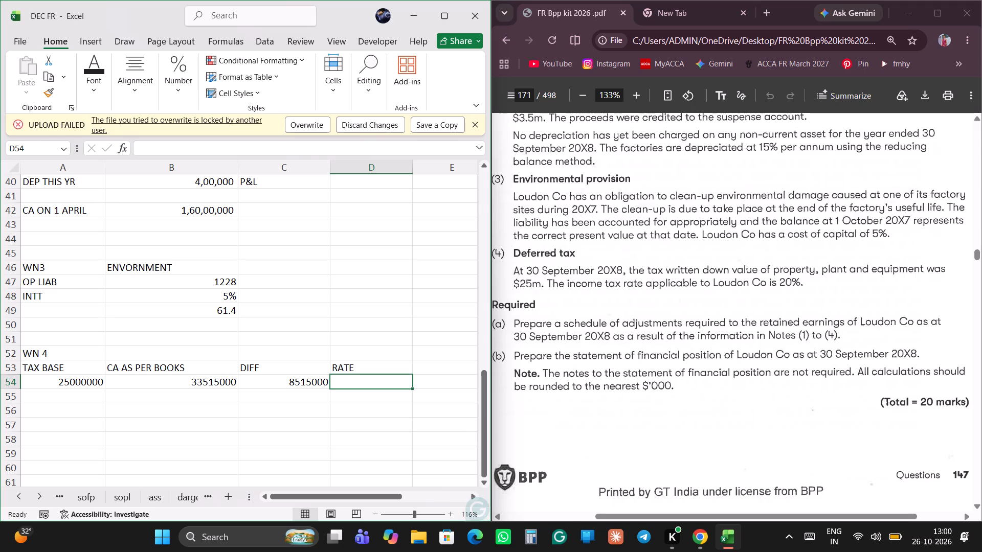
# Calculate the tax on the temporary difference in D54 as C54 multiplied by 8%.
pyautogui.press('=')
pyautogui.press('Left')
pyautogui.write('*8%')
pyautogui.press('Return')
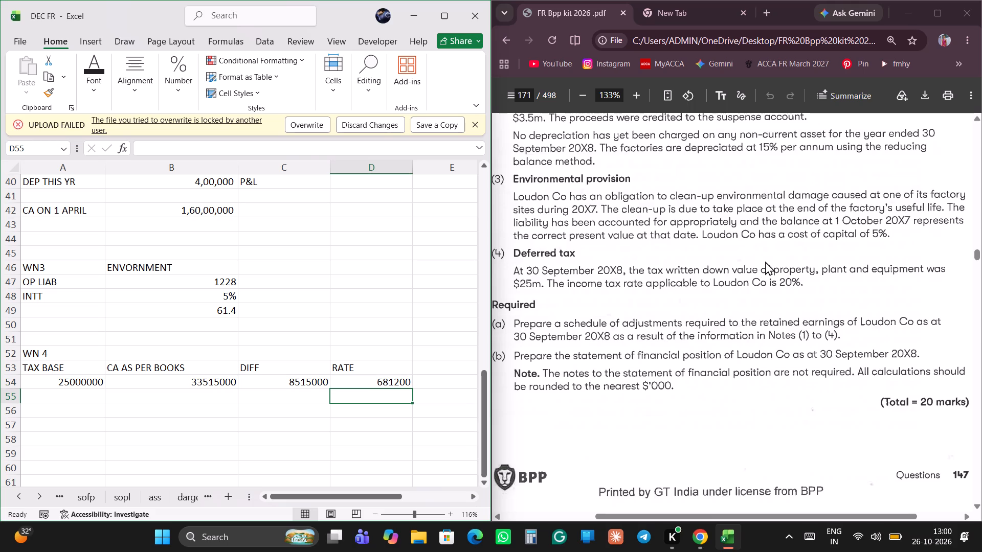
# Change the tax rate in the D54 formula to 20%.
pyautogui.click(405, 391)
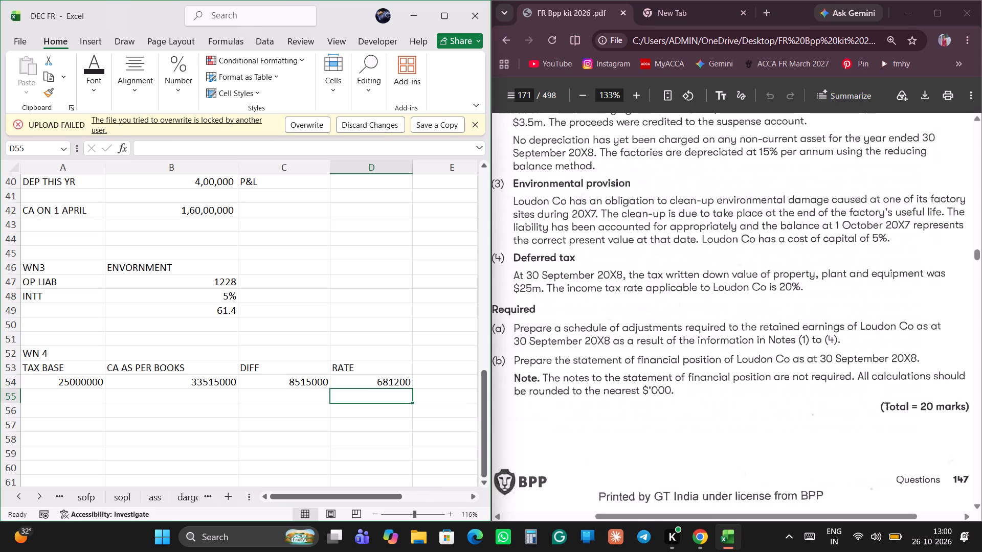
pyautogui.click(390, 385)
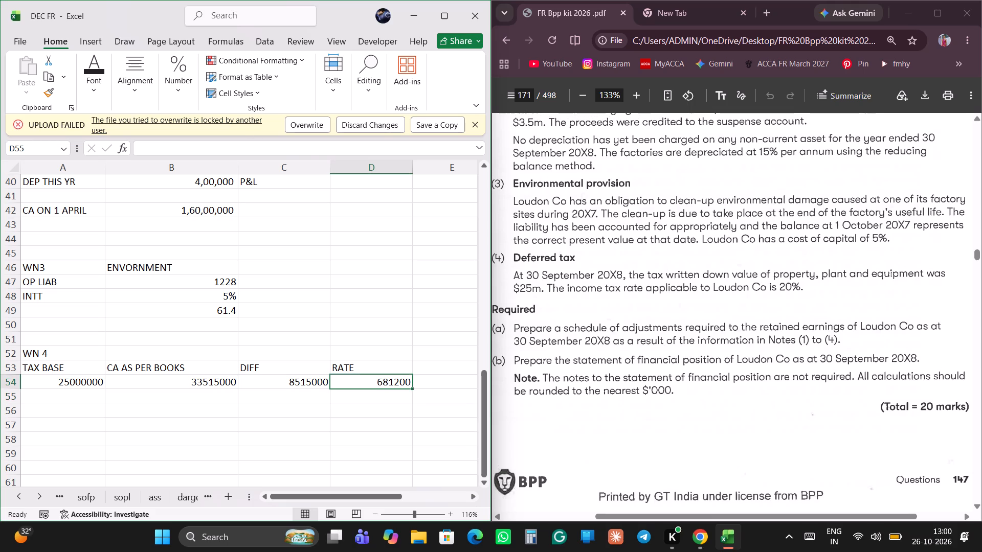
pyautogui.click(168, 144)
pyautogui.press('BackSpace')
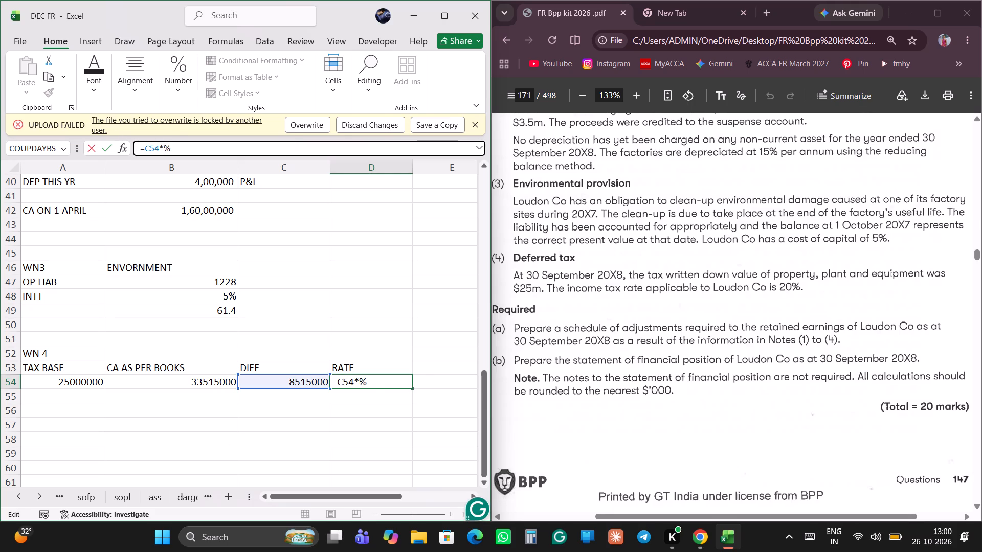
pyautogui.write('20')
pyautogui.press('Return')
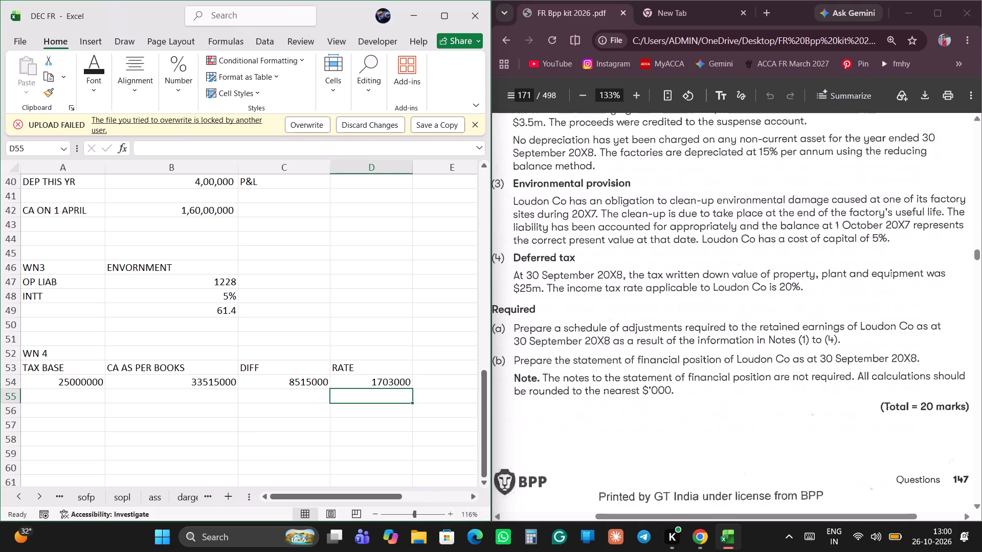
pyautogui.press('Up')
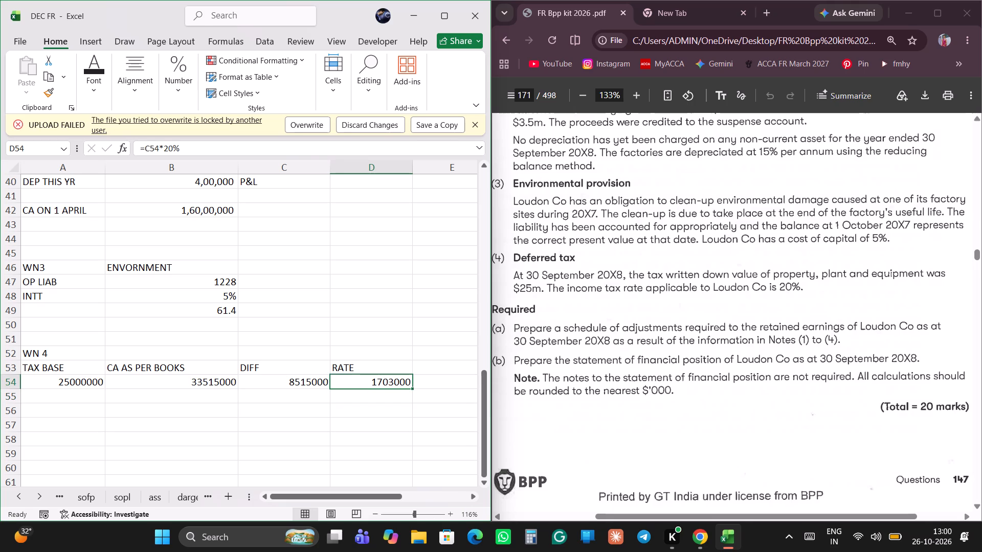
pyautogui.click(152, 147)
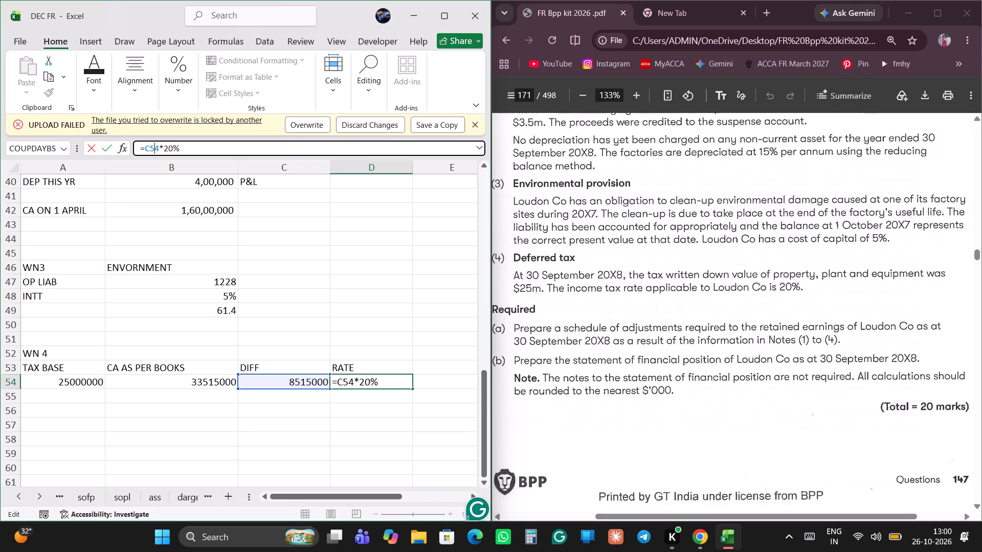
pyautogui.press('Return')
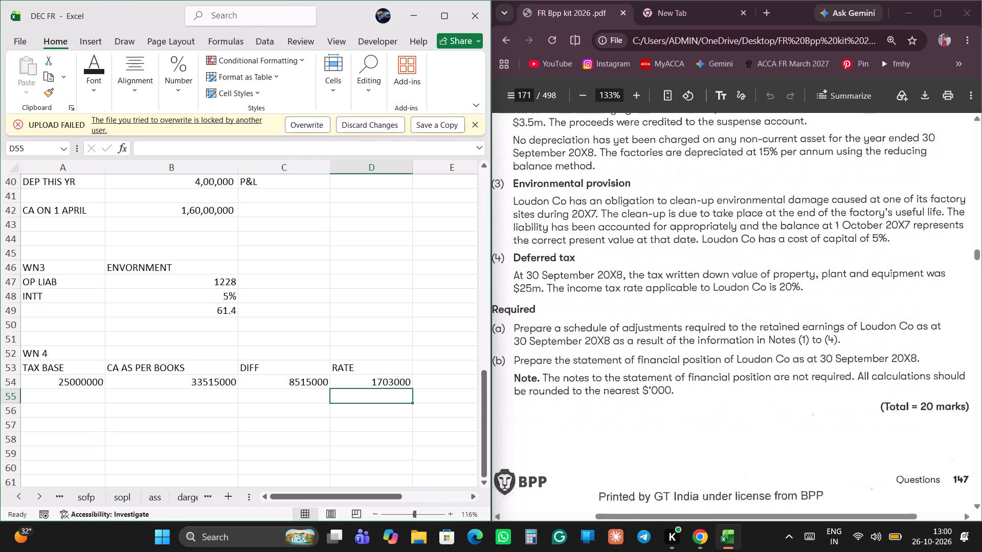
# Add the heading PRO in E53 with the amount 1500000 below it in E54.
pyautogui.press('Right')
pyautogui.press('Up')
pyautogui.press('Up')
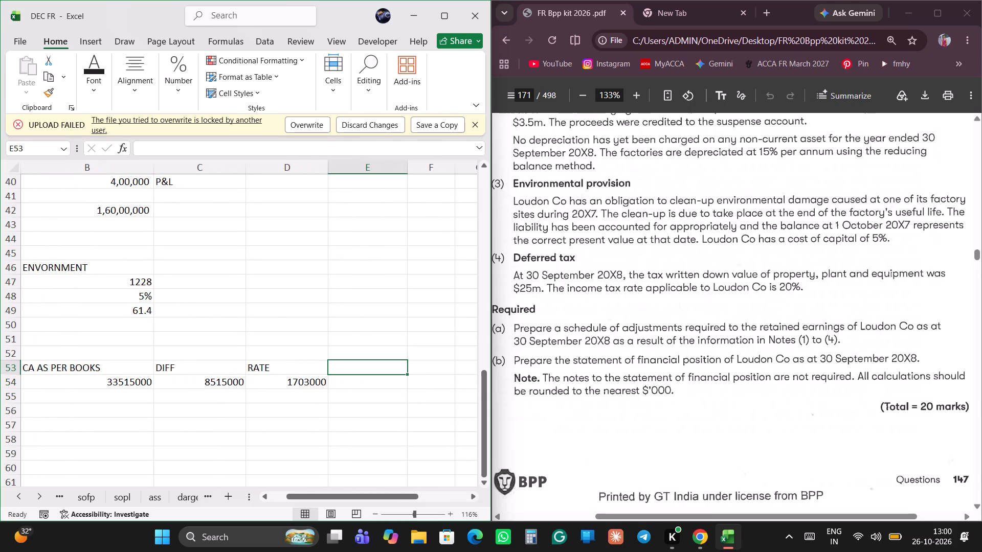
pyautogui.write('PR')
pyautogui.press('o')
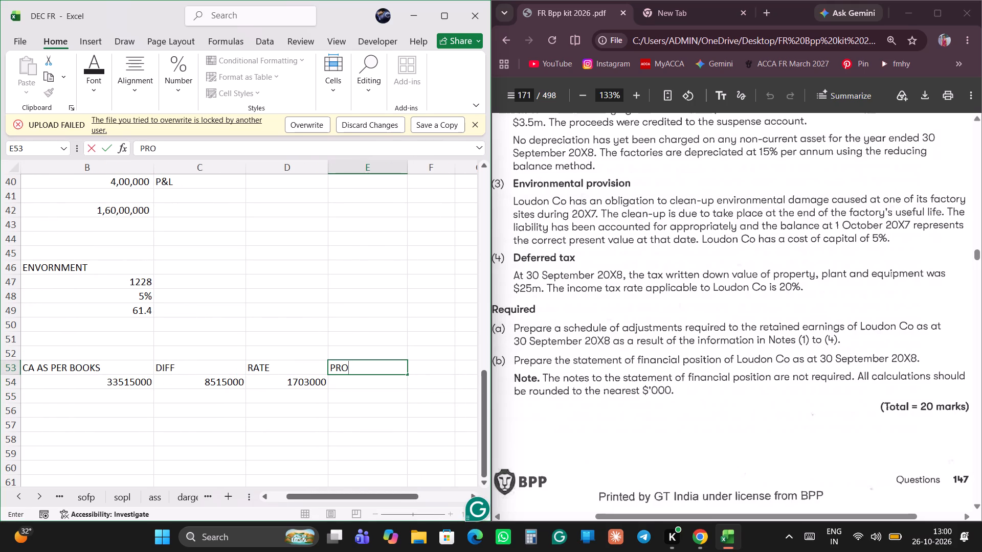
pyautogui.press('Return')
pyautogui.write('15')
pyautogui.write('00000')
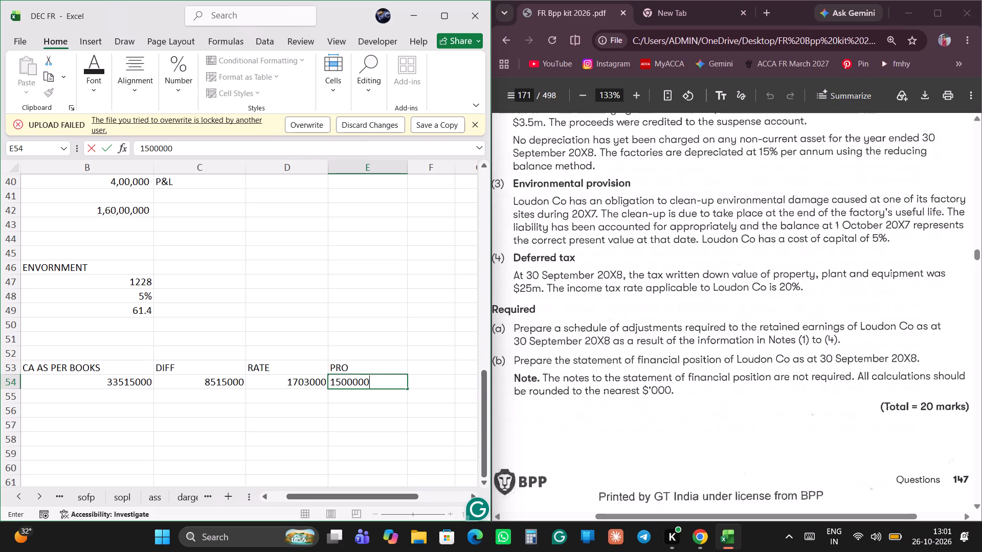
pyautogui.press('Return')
# Extend the heading in E53 to read PROVISON.
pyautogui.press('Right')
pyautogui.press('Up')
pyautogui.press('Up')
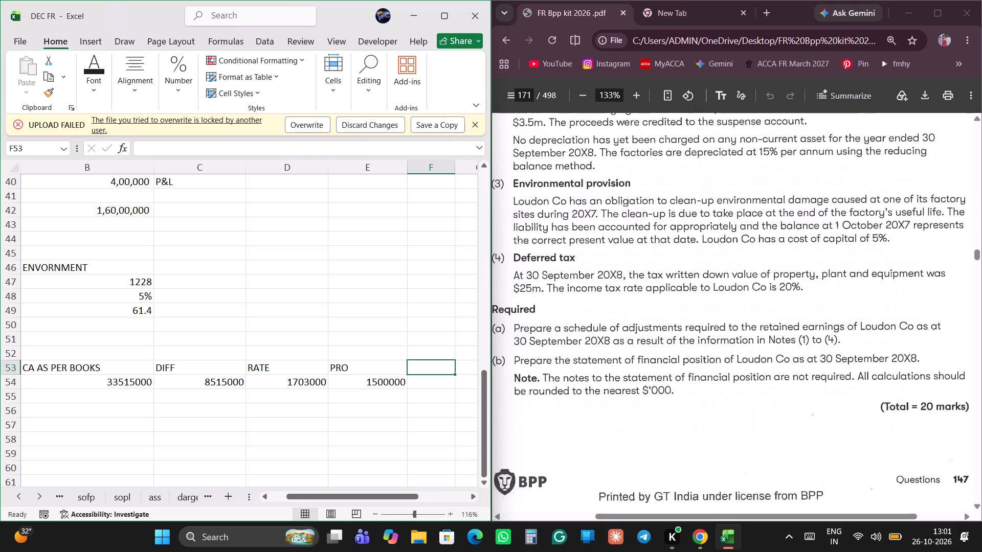
pyautogui.click(348, 369)
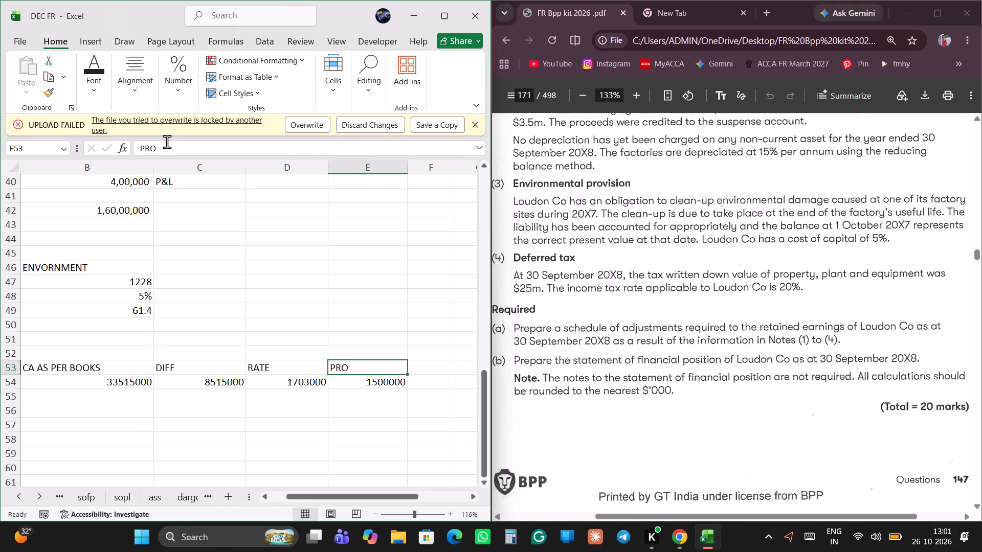
pyautogui.click(167, 142)
pyautogui.write('VISON')
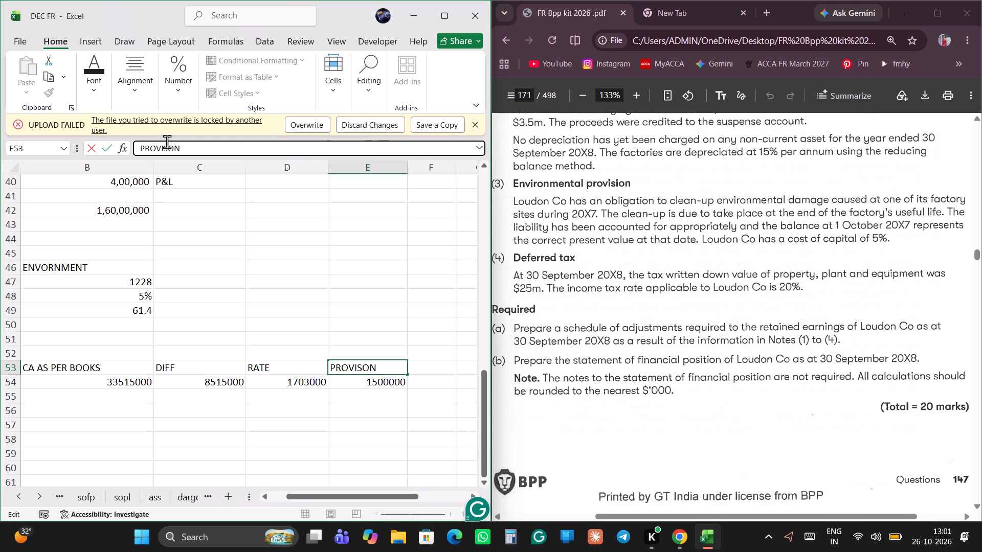
pyautogui.press('space')
pyautogui.press('Return')
# Enter the journal debit line P$ L DR in E52, above the provision heading.
pyautogui.press('Up')
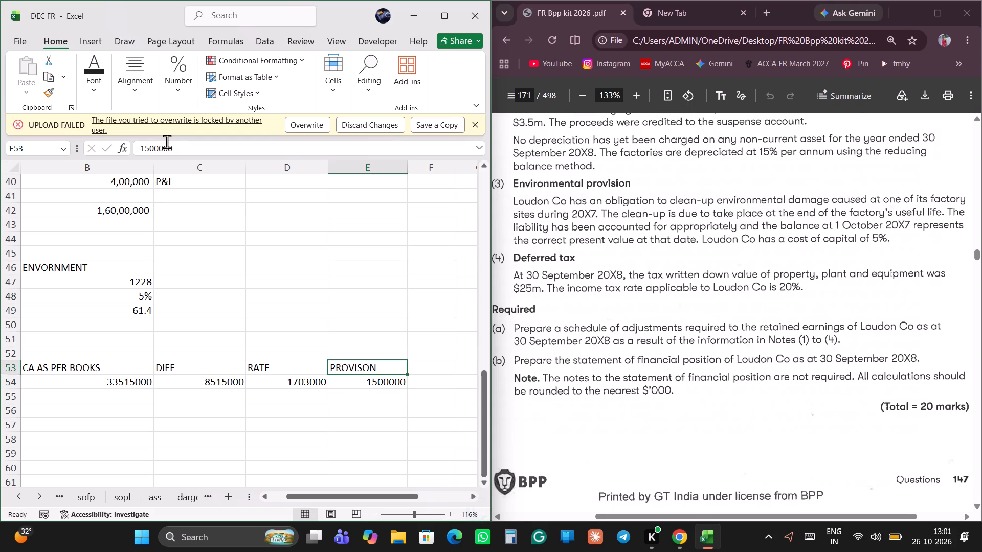
pyautogui.press('Up')
pyautogui.press('p')
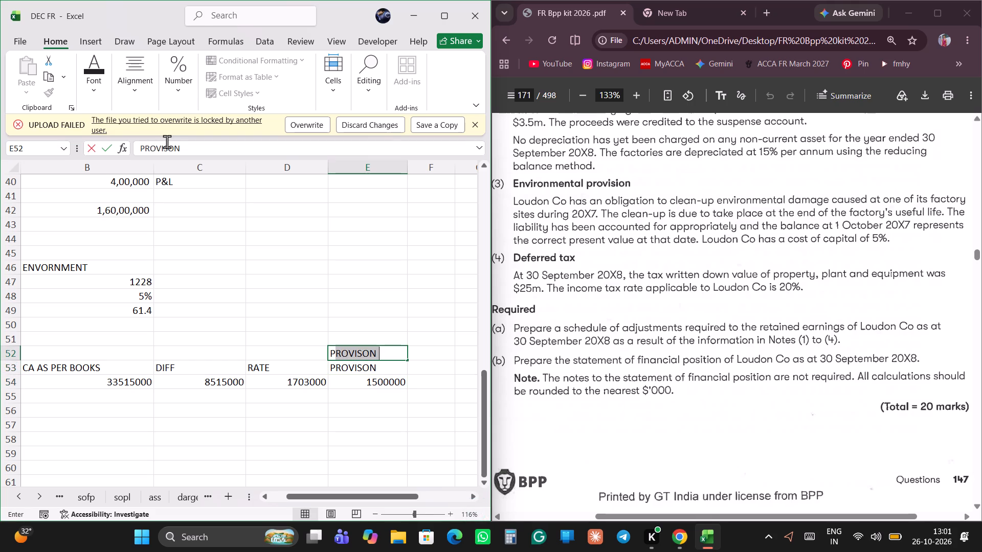
pyautogui.write('$ L')
pyautogui.press('space')
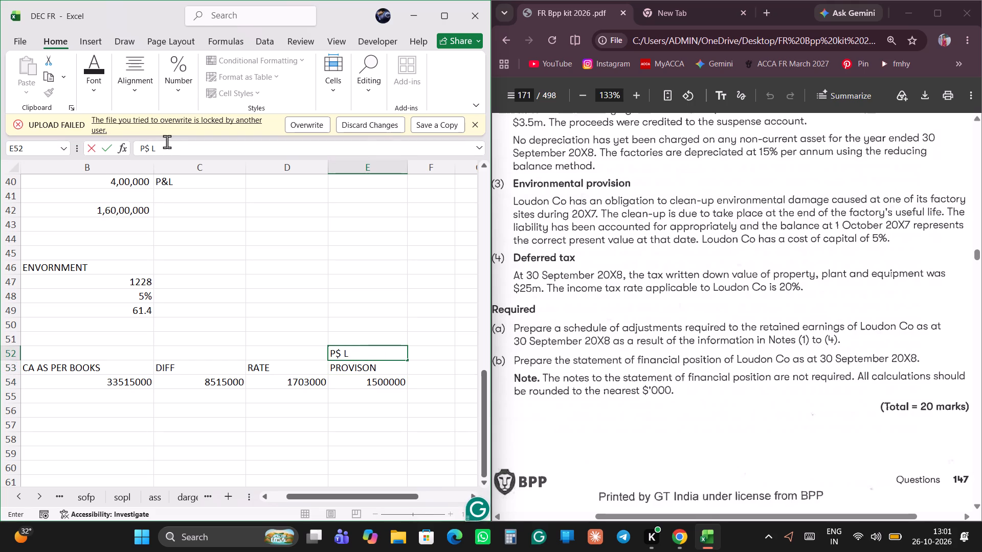
pyautogui.write('DR')
pyautogui.press('space')
pyautogui.press('Down')
pyautogui.press('Left')
pyautogui.press('Up')
pyautogui.press('Right')
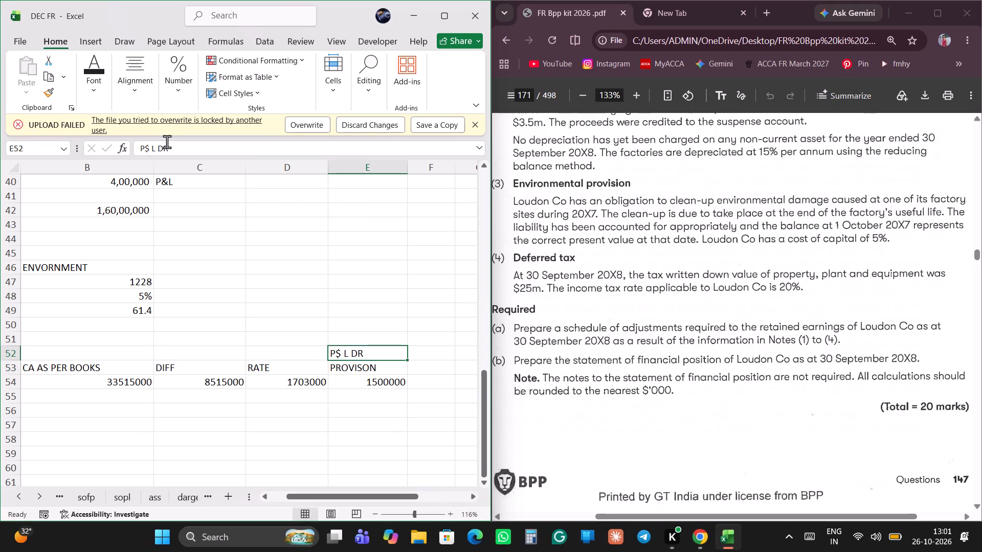
# Move the P$ L DR entry from E52 up to E49.
pyautogui.hotkey('ctrl', 'c')
pyautogui.hotkey('ctrl', 'x')
pyautogui.hotkey('ctrl', 'Up')
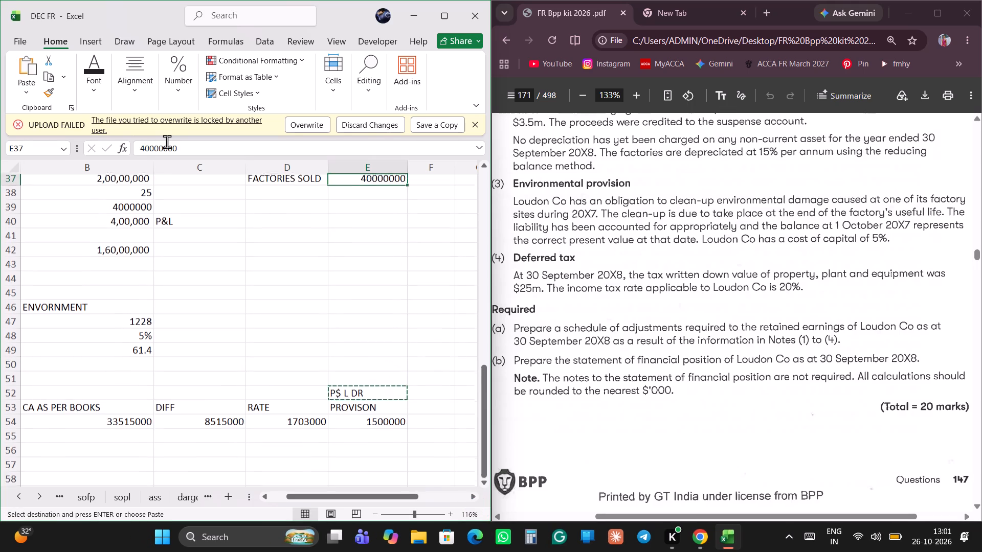
pyautogui.press('Up')
pyautogui.press('Down')
pyautogui.press('Down')
pyautogui.press('Down')
pyautogui.press('Down')
pyautogui.press('Down')
pyautogui.press('Down')
pyautogui.press('Down')
pyautogui.press('Down')
pyautogui.press('Down')
pyautogui.press('Down')
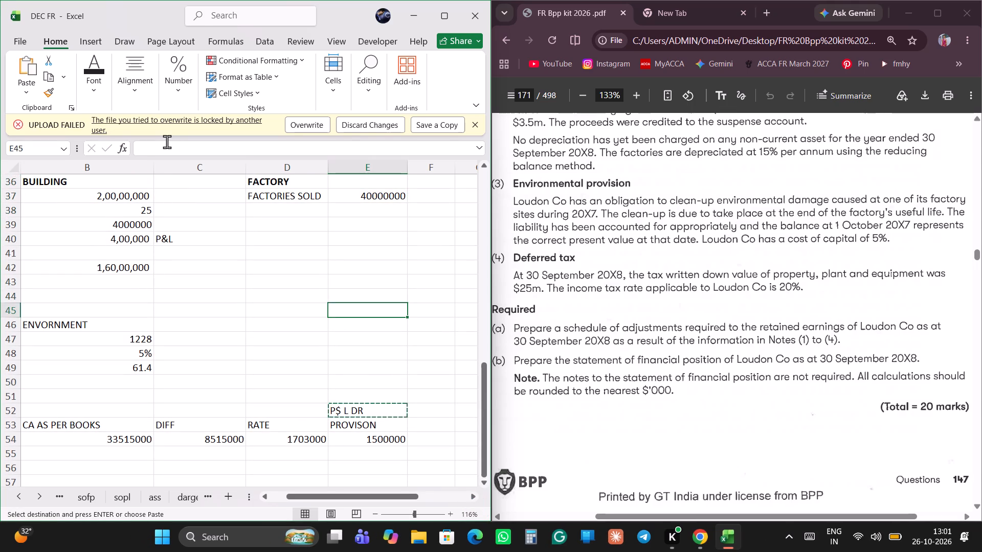
pyautogui.press('Down')
pyautogui.press('Down')
pyautogui.press('Down')
pyautogui.press('Down')
pyautogui.hotkey('ctrl', 'v')
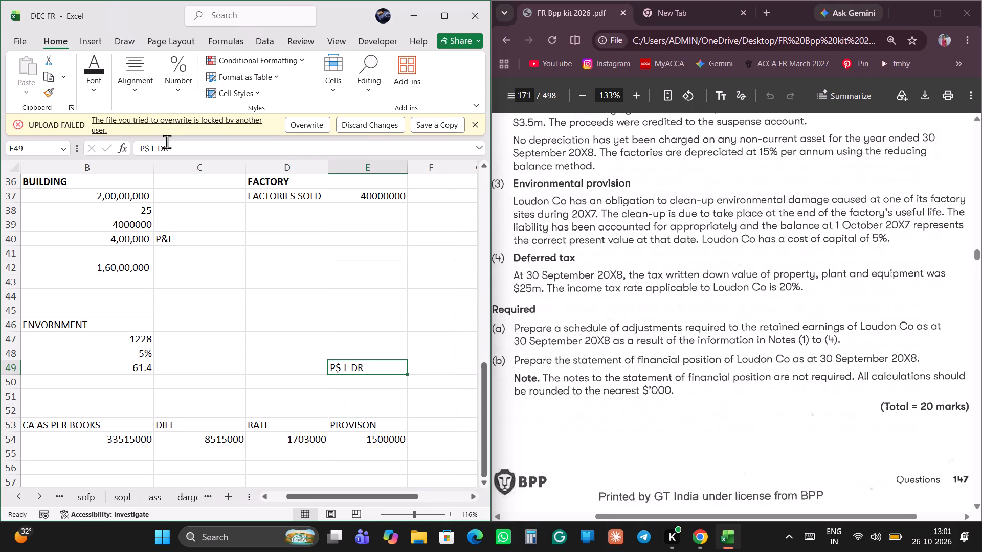
# Enter the journal credit line TO PRVISION in E50, below the debit line.
pyautogui.press('Down')
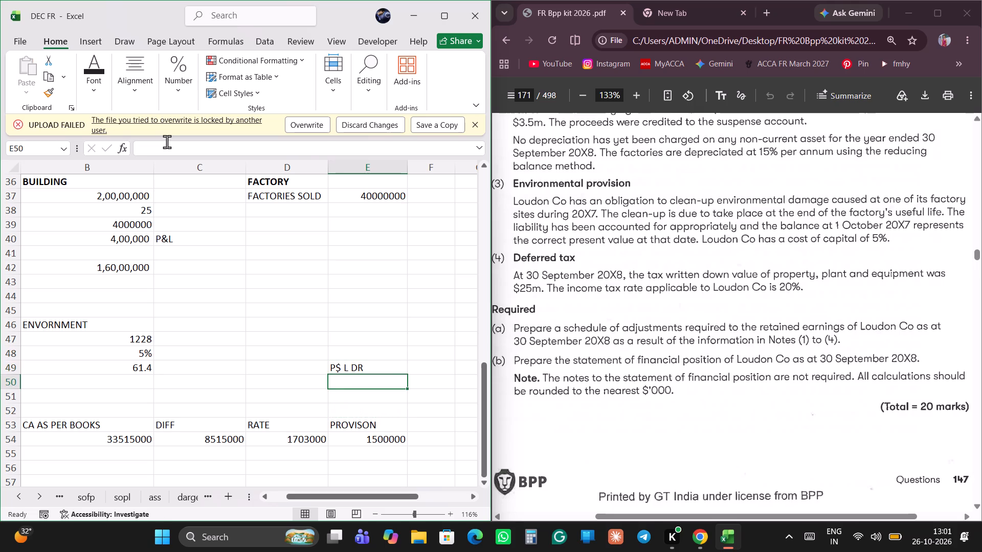
pyautogui.write('CR')
pyautogui.press('BackSpace')
pyautogui.press('BackSpace')
pyautogui.write('TO PRO')
pyautogui.press('BackSpace')
pyautogui.write('VISION')
pyautogui.press('space')
pyautogui.press('Return')
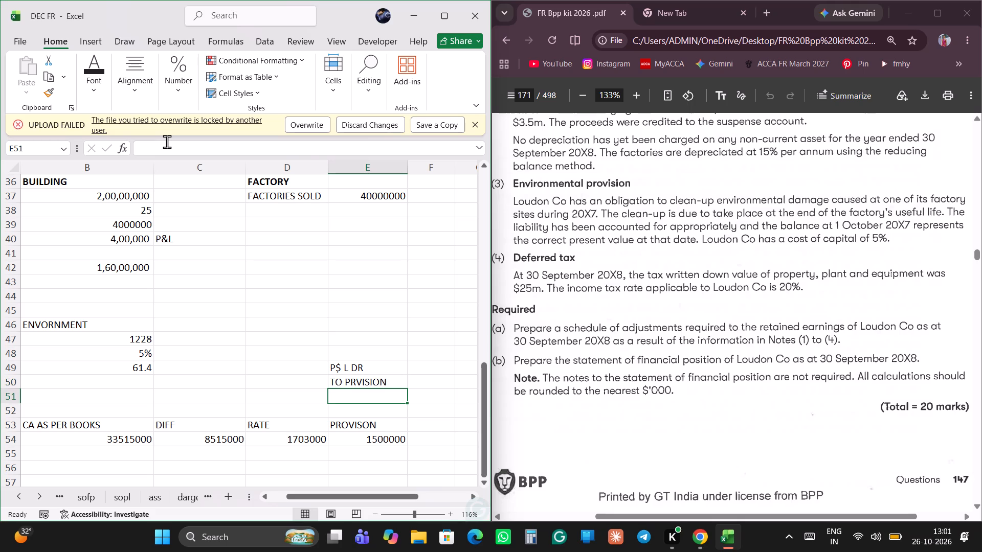
# Calculate the deferred tax movement in F54 by subtracting the provision in E54 from the tax amount in D54.
pyautogui.press('Down')
pyautogui.press('Right')
pyautogui.press('Down')
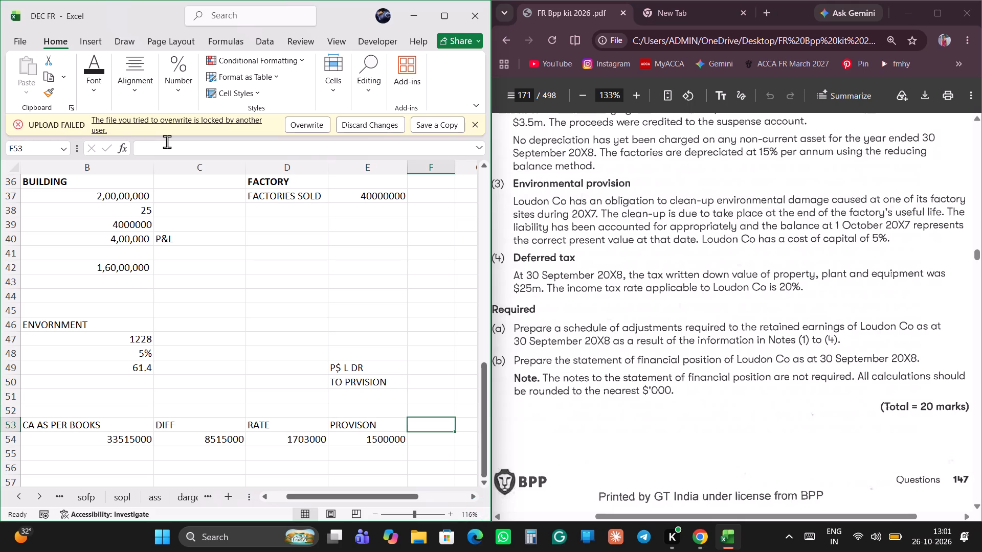
pyautogui.press('0')
pyautogui.press('BackSpace')
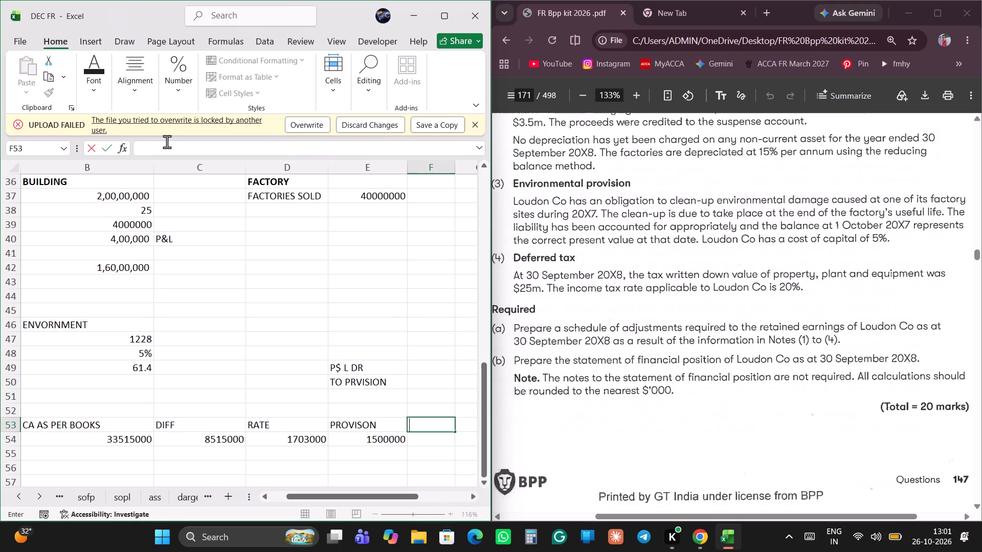
pyautogui.press('Down')
pyautogui.press('=')
pyautogui.press('Left')
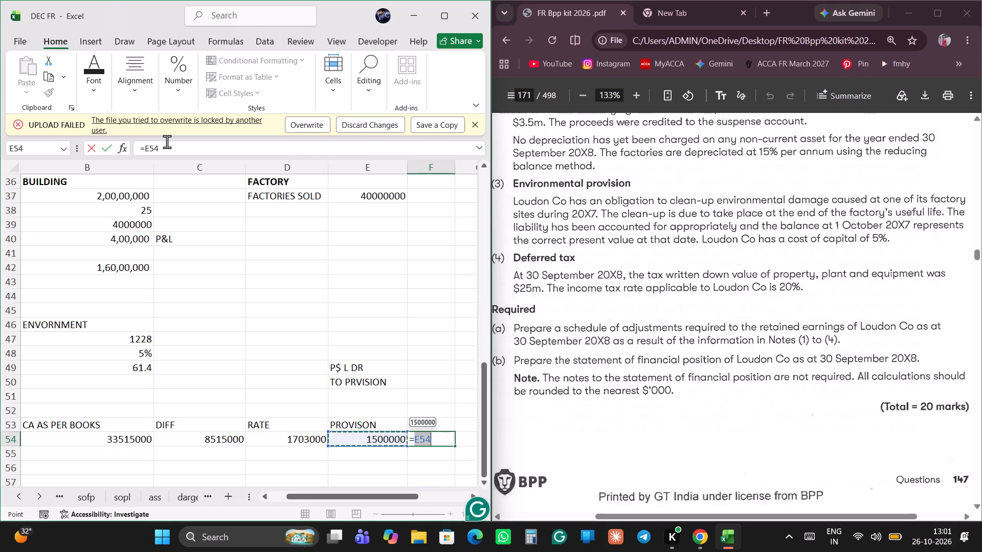
pyautogui.press('Left')
pyautogui.press('-')
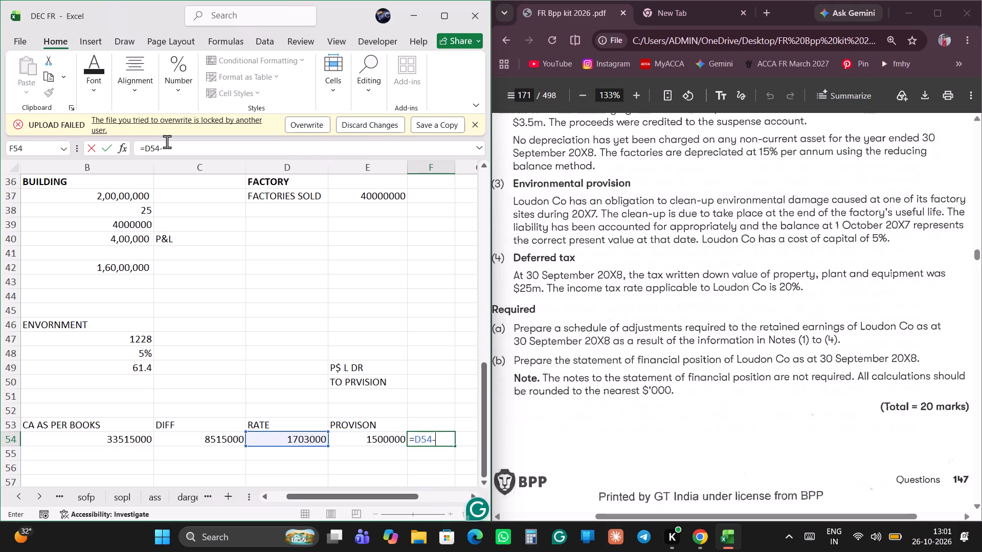
pyautogui.press('Left')
pyautogui.press('Return')
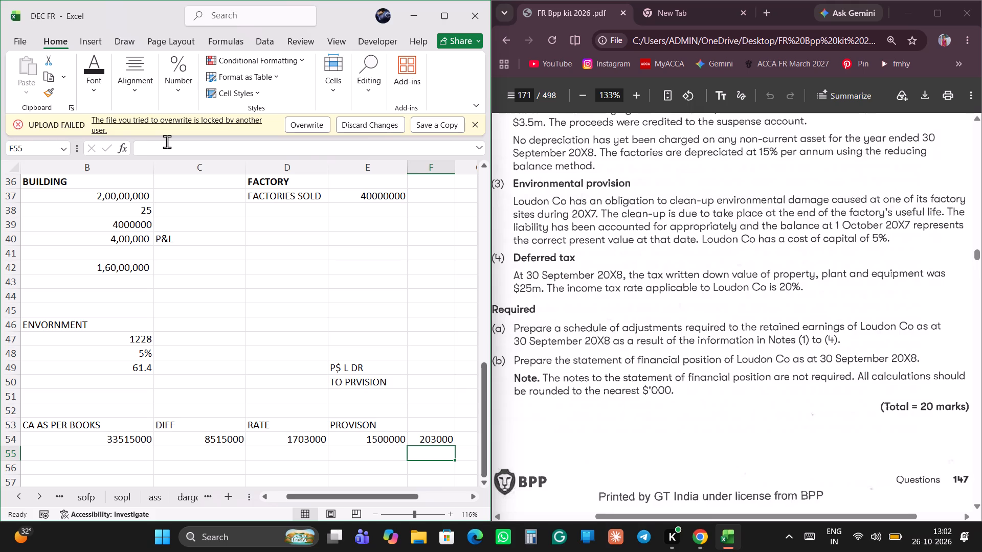
# Enter the deferred tax movement as -203 in B9, below the clean-up interest line of the retained earnings schedule.
pyautogui.scroll(3, 202, 267)
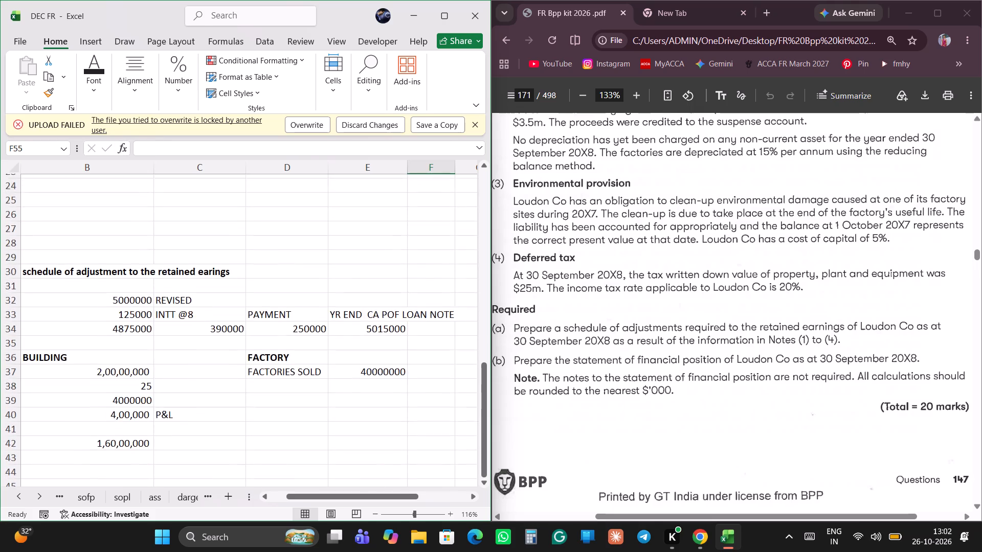
pyautogui.scroll(-2, 202, 267)
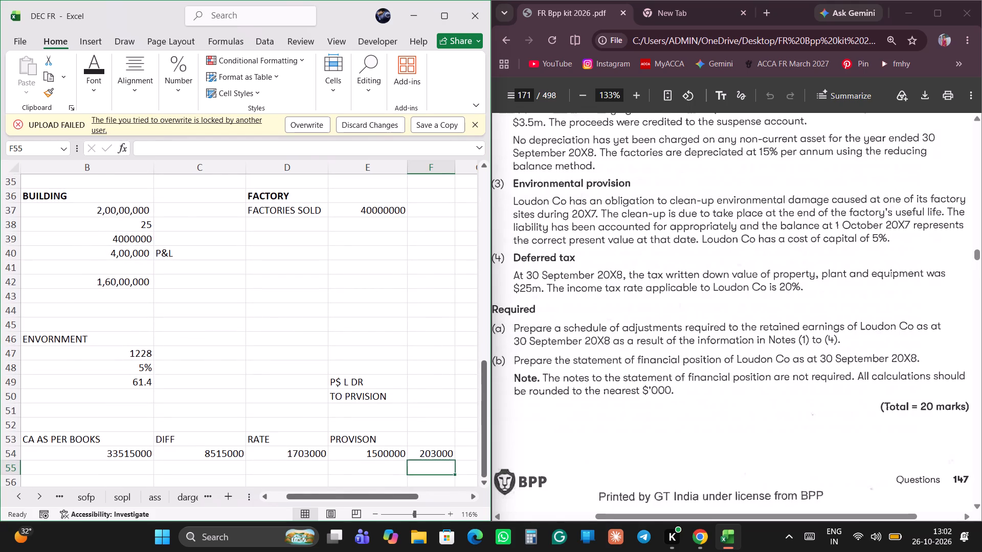
pyautogui.scroll(2, 409, 404)
pyautogui.scroll(5, 314, 335)
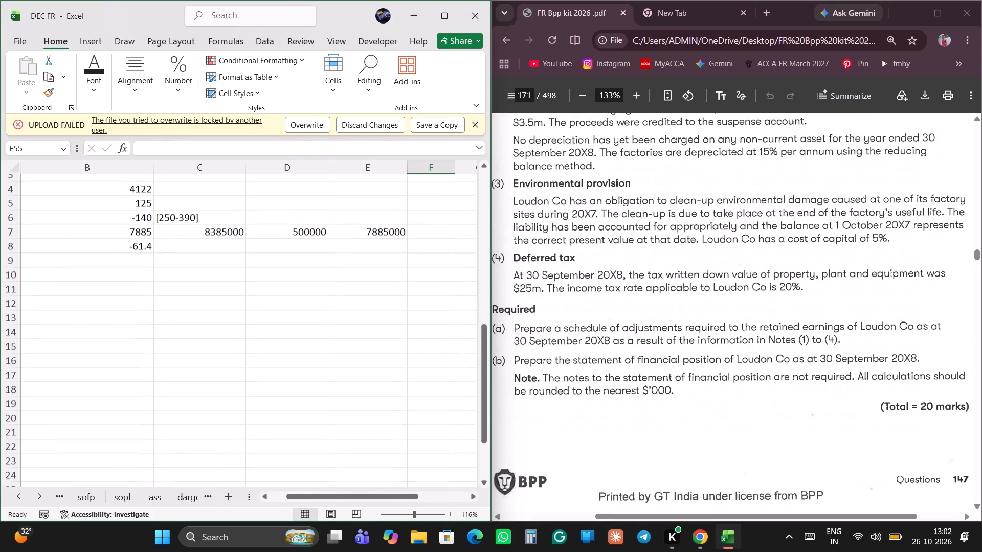
pyautogui.click(126, 265)
pyautogui.write('203')
pyautogui.press('Left')
pyautogui.press('Left')
pyautogui.press('Right')
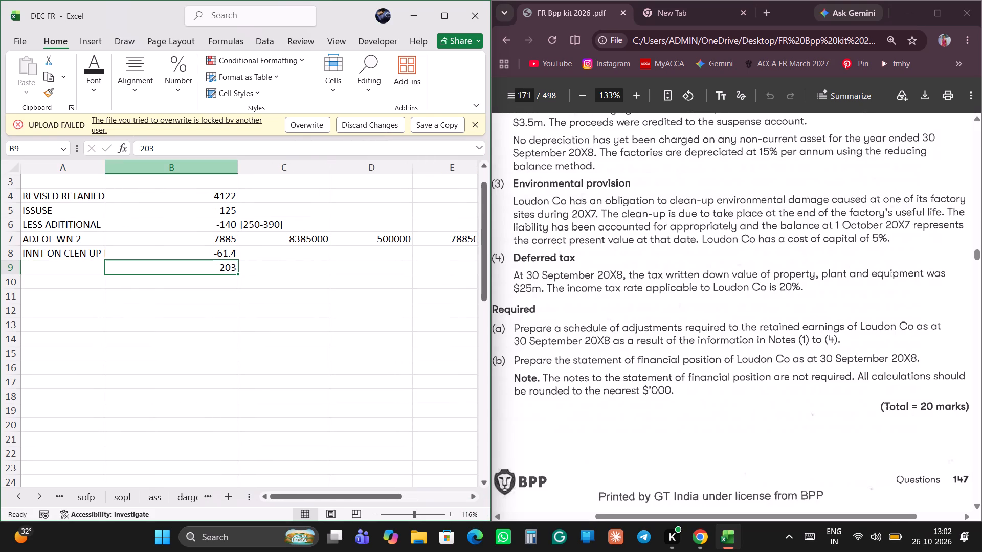
pyautogui.press('F2')
pyautogui.press('Left')
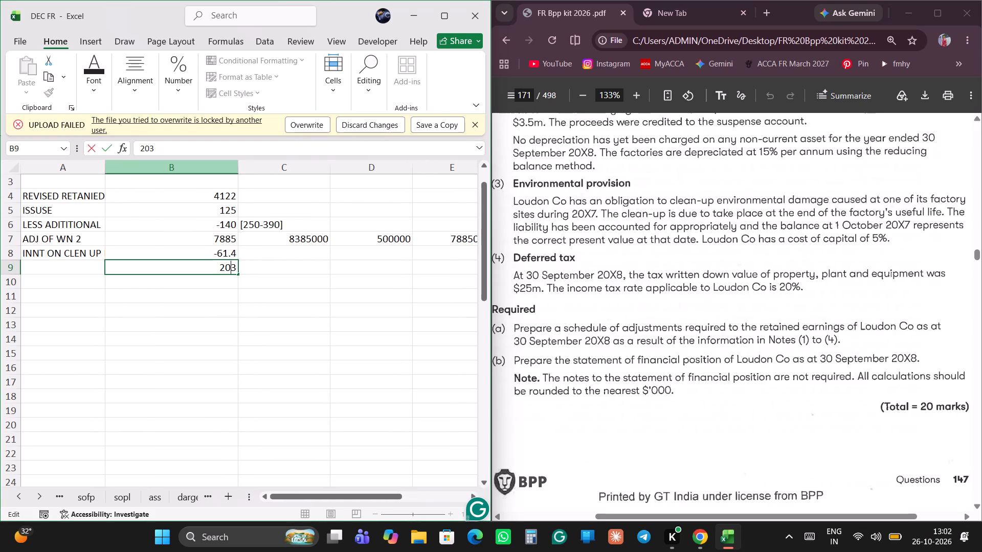
pyautogui.press('Left')
pyautogui.press('Left')
pyautogui.press('-')
pyautogui.press('Return')
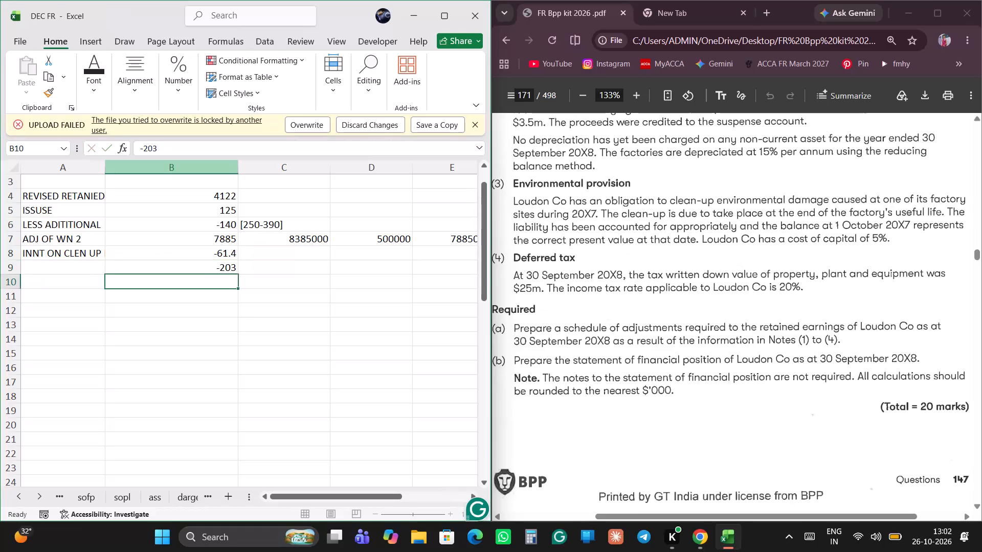
# Change the ADJ OF WN 2 amount in B7 to a negative, -7885.
pyautogui.press('=')
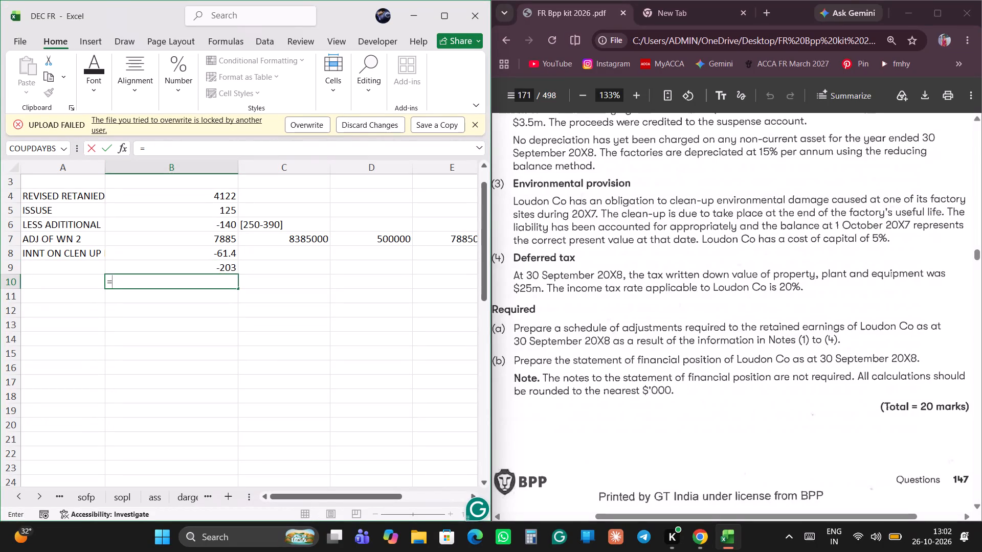
pyautogui.press('Escape')
pyautogui.click(219, 240)
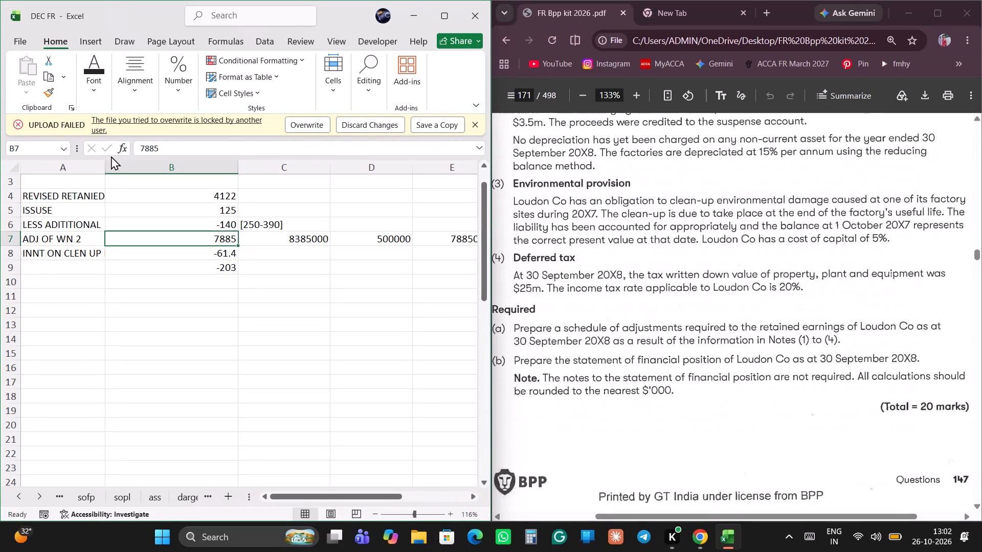
pyautogui.click(141, 150)
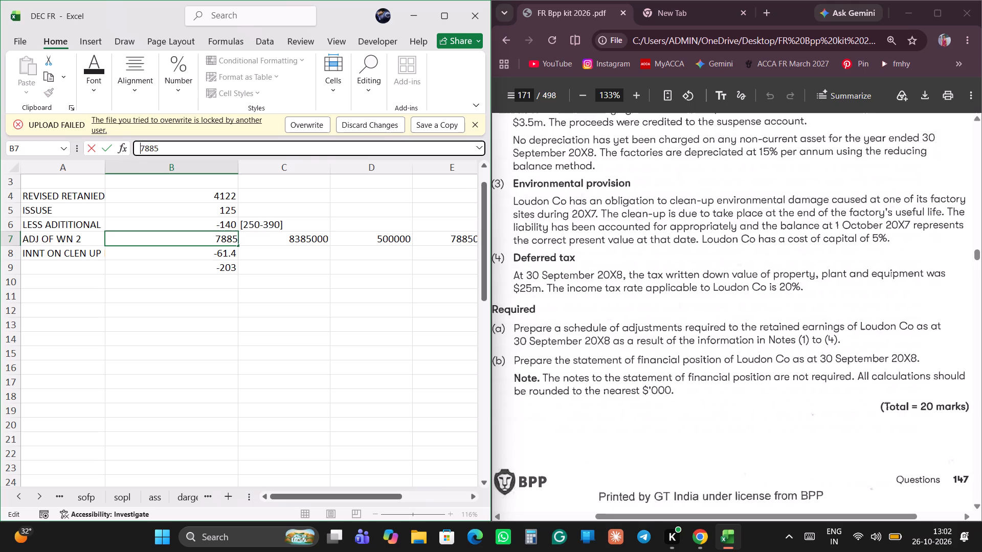
pyautogui.press('-')
pyautogui.press('Return')
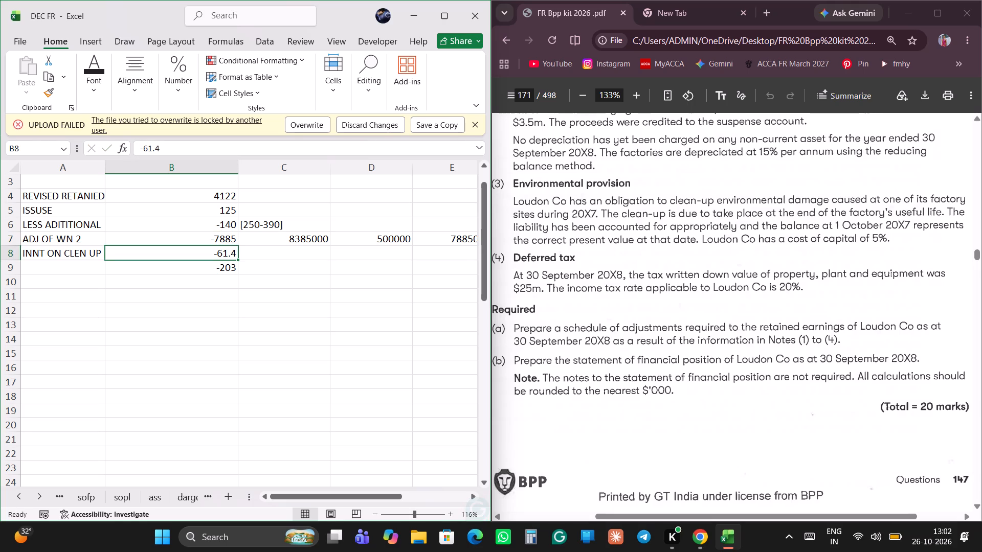
# Total the retained earnings adjustments in B10 with a SUM of B4:B9.
pyautogui.press('Down')
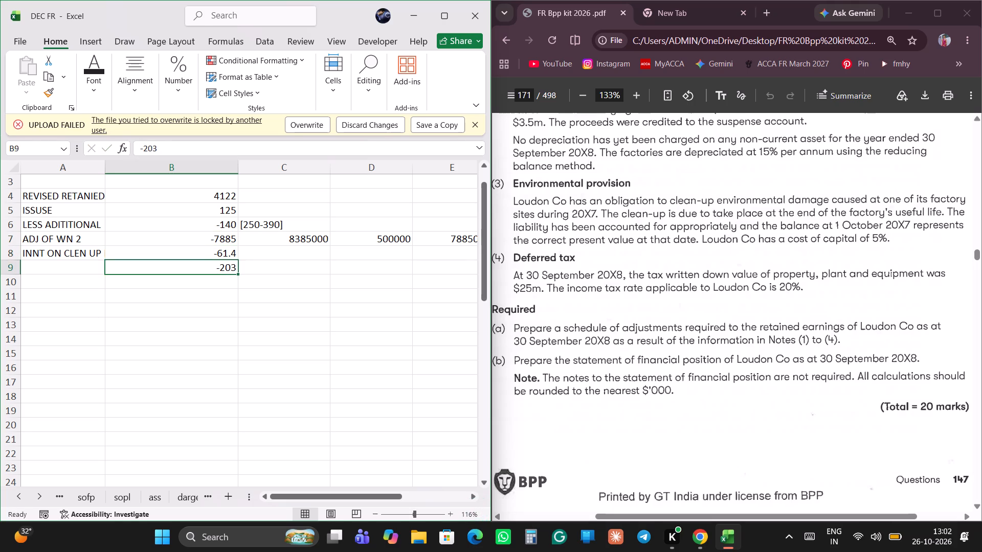
pyautogui.press('Down')
pyautogui.press('=')
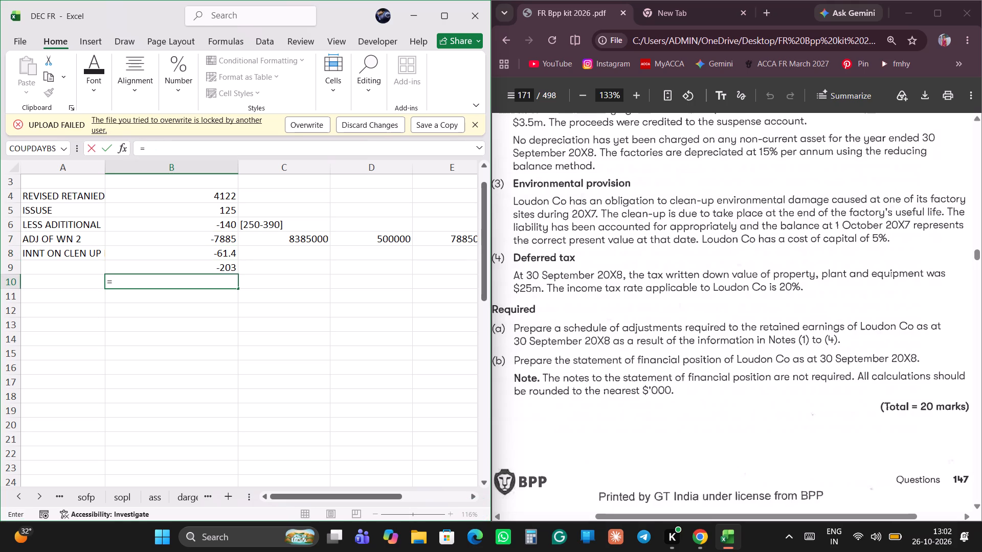
pyautogui.write('SUM')
pyautogui.press('Tab')
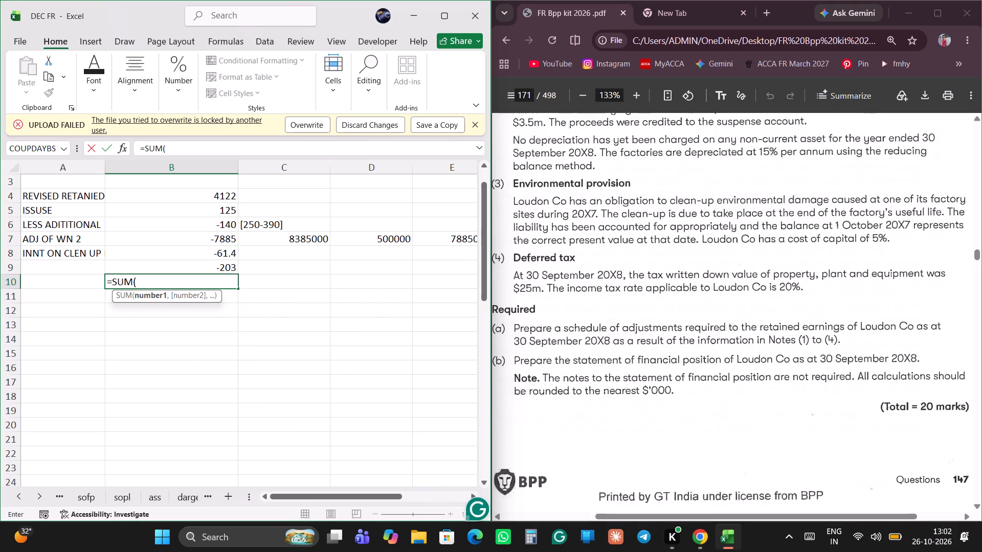
pyautogui.click(219, 195)
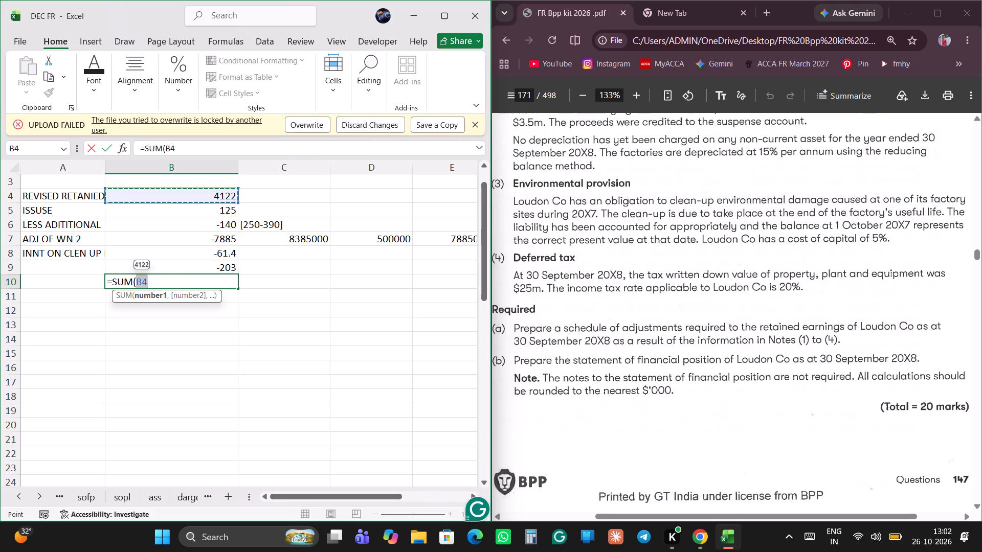
pyautogui.moveTo(237, 201); pyautogui.dragTo(235, 266)
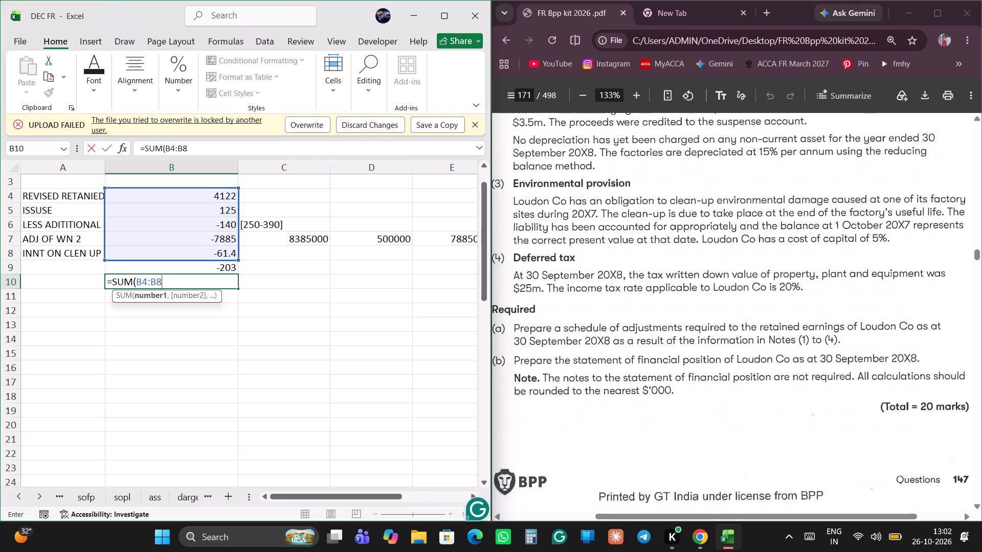
pyautogui.moveTo(235, 266); pyautogui.dragTo(232, 270)
pyautogui.hotkey('shift', ')')
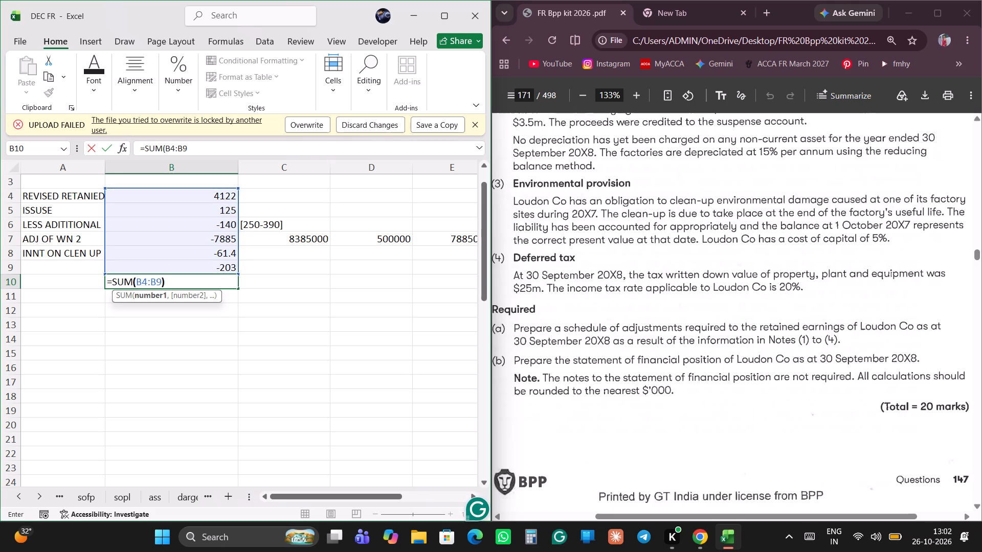
pyautogui.press('Return')
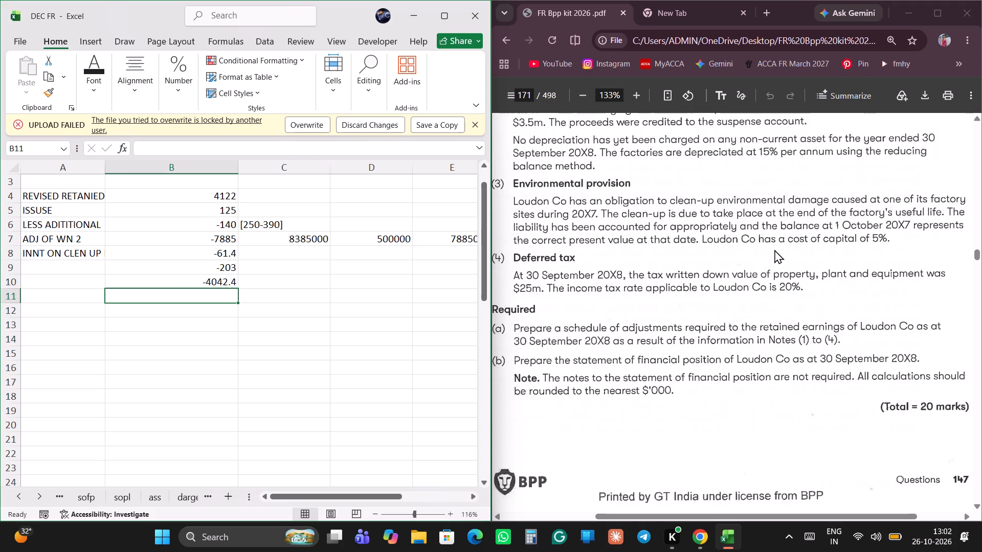
# Maximise the BPP kit PDF and go back over the Loudon Co question's trial balance to its beginning.
pyautogui.click(934, 12)
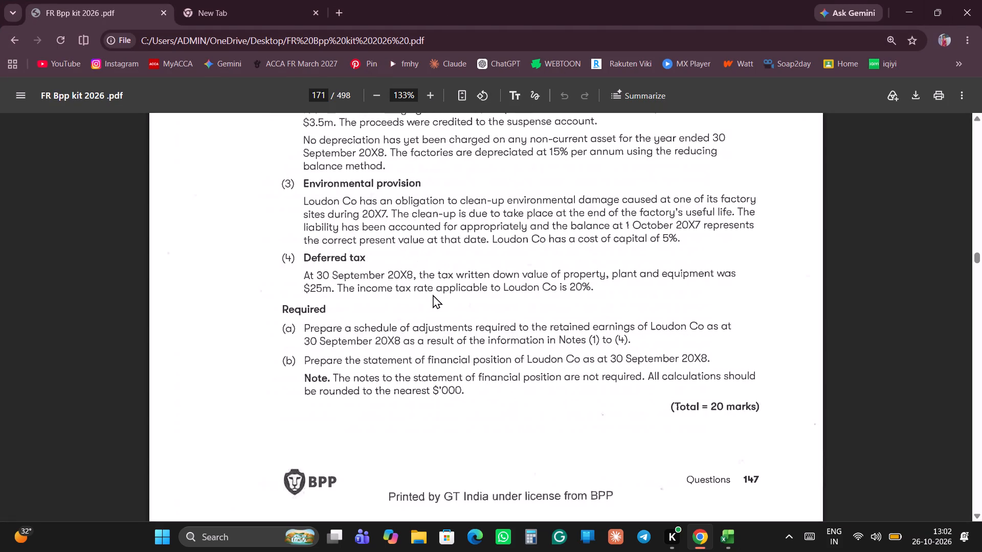
pyautogui.scroll(5, 433, 294)
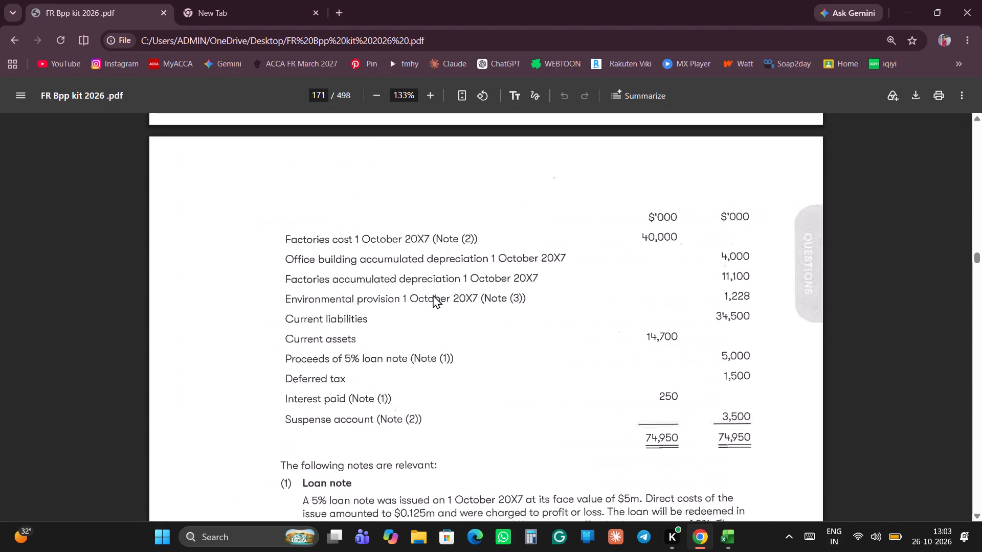
pyautogui.scroll(5, 433, 294)
# Look through the kit's answers section from the first answers onward for the model answer to question 320 Loudon Co.
pyautogui.scroll(-6, 433, 294)
pyautogui.scroll(-20, 433, 294)
pyautogui.scroll(-20, 433, 294)
pyautogui.scroll(-8, 433, 294)
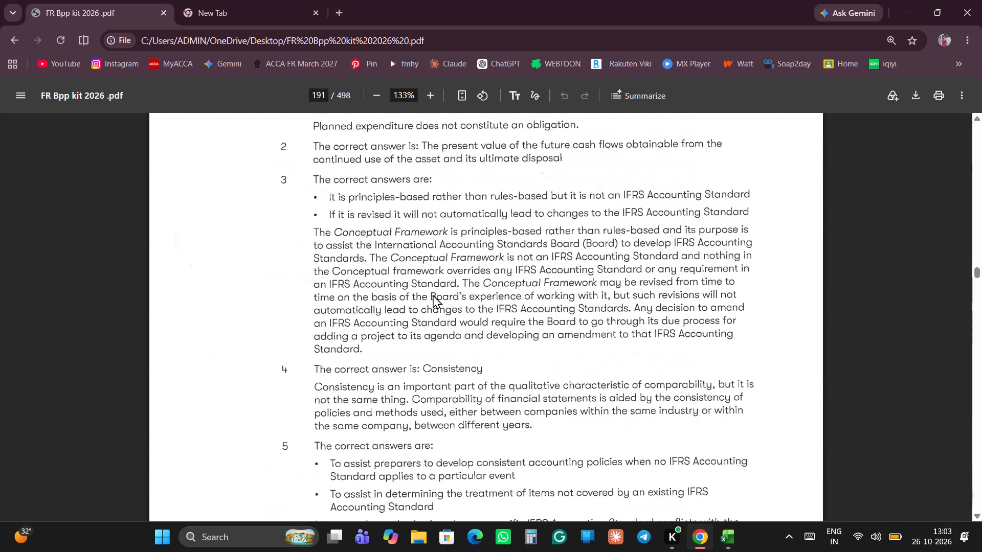
pyautogui.scroll(-20, 433, 294)
pyautogui.scroll(-6, 433, 294)
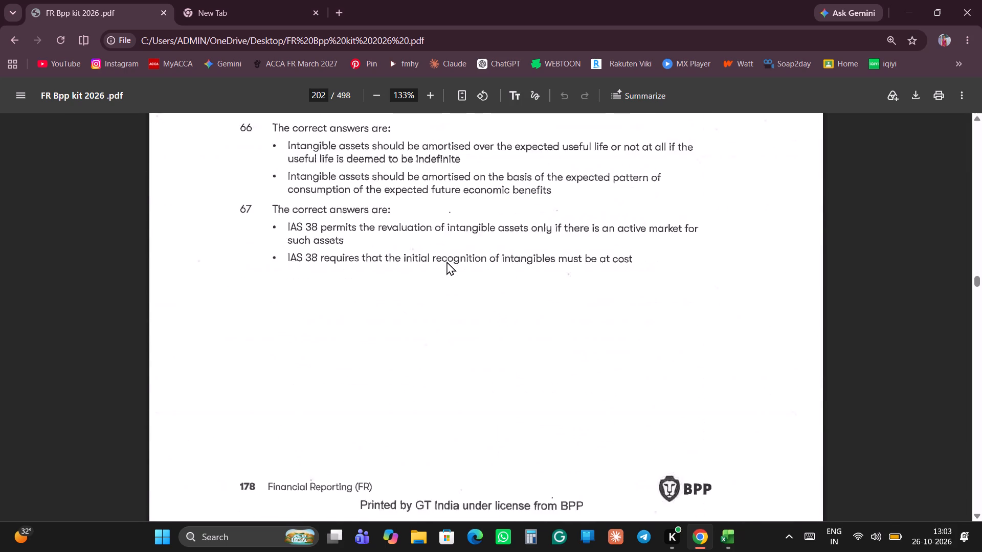
pyautogui.scroll(-17, 447, 261)
pyautogui.scroll(4, 447, 261)
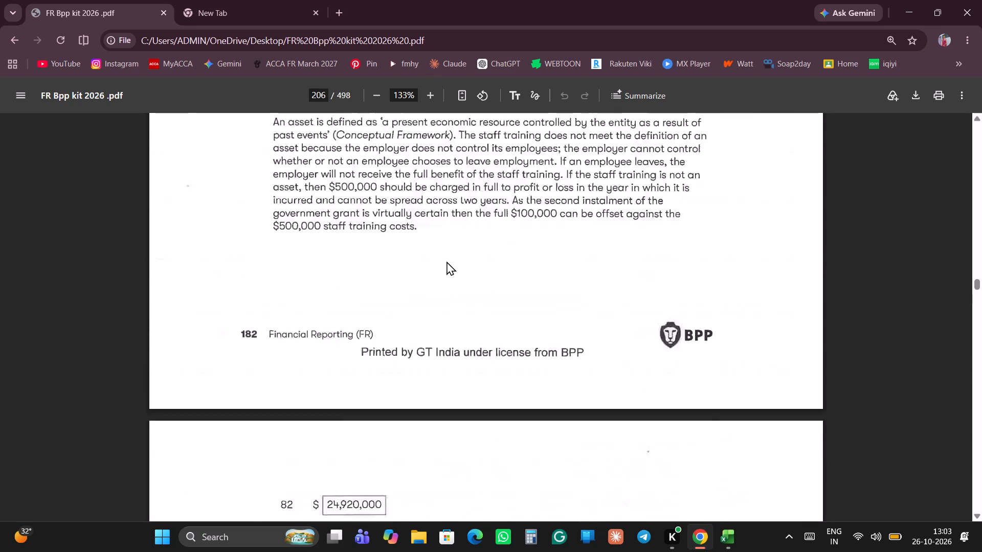
pyautogui.scroll(2, 447, 261)
pyautogui.scroll(-20, 447, 261)
pyautogui.scroll(-18, 447, 261)
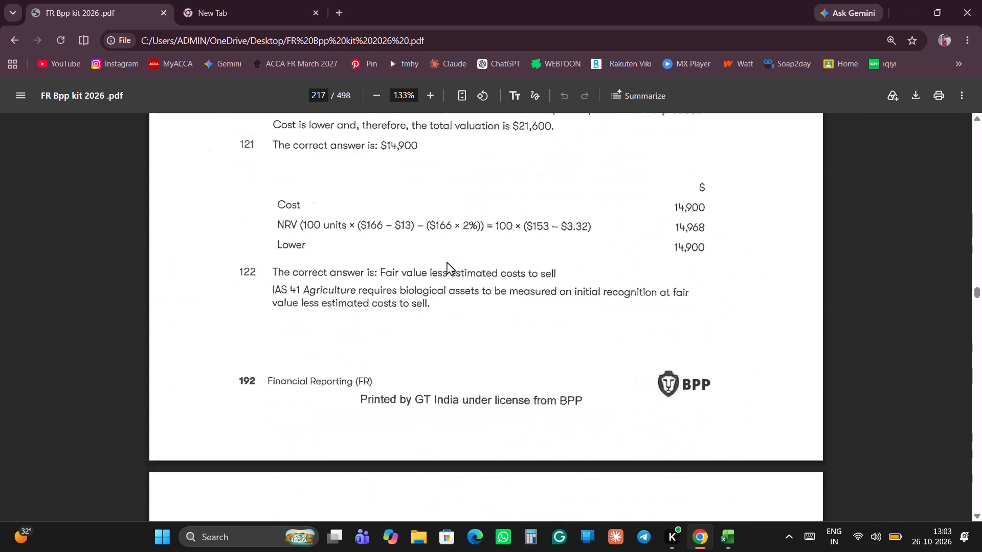
pyautogui.scroll(-12, 447, 261)
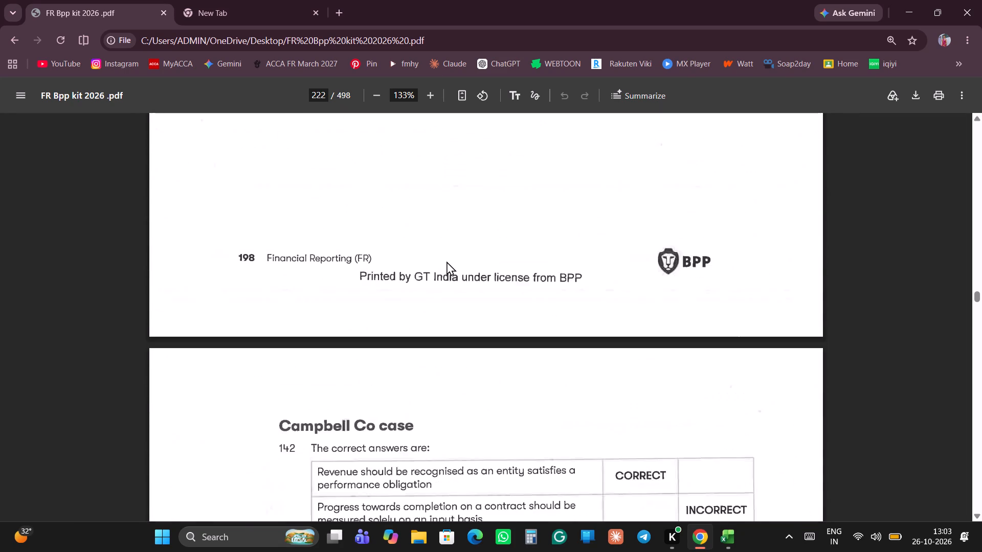
pyautogui.scroll(4, 447, 261)
pyautogui.scroll(-6, 452, 247)
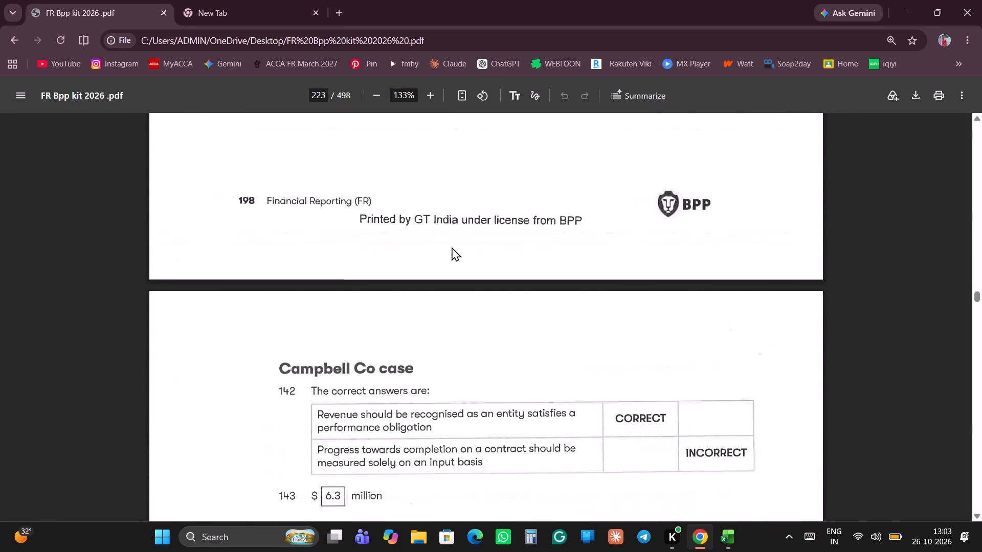
pyautogui.scroll(-6, 452, 247)
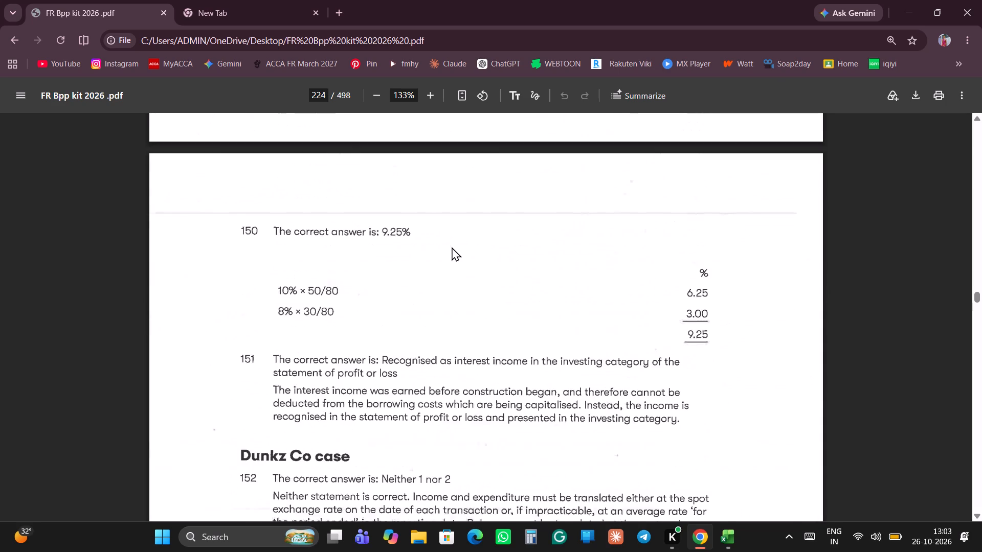
pyautogui.scroll(-6, 452, 247)
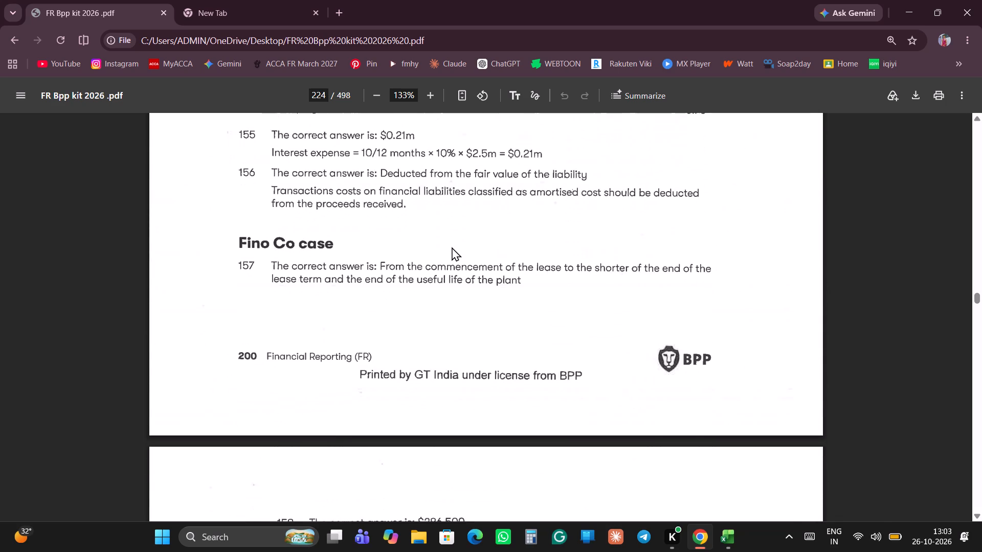
pyautogui.scroll(-16, 452, 247)
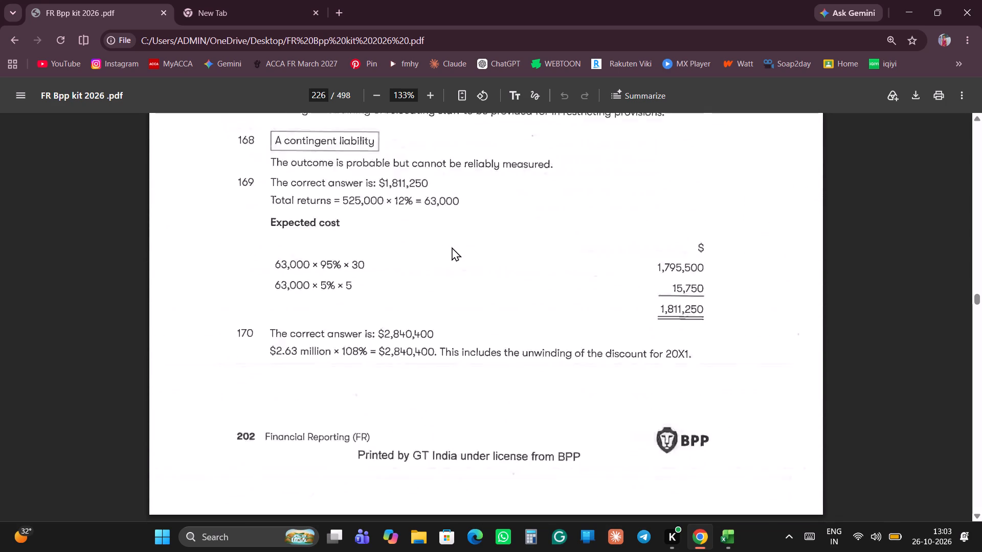
pyautogui.scroll(5, 452, 247)
pyautogui.scroll(-1, 452, 247)
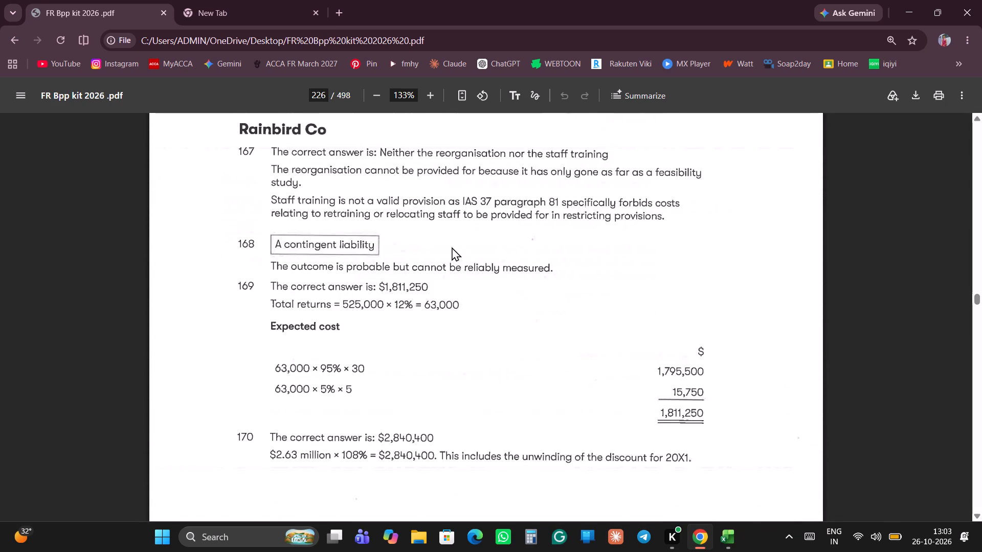
pyautogui.scroll(-9, 452, 247)
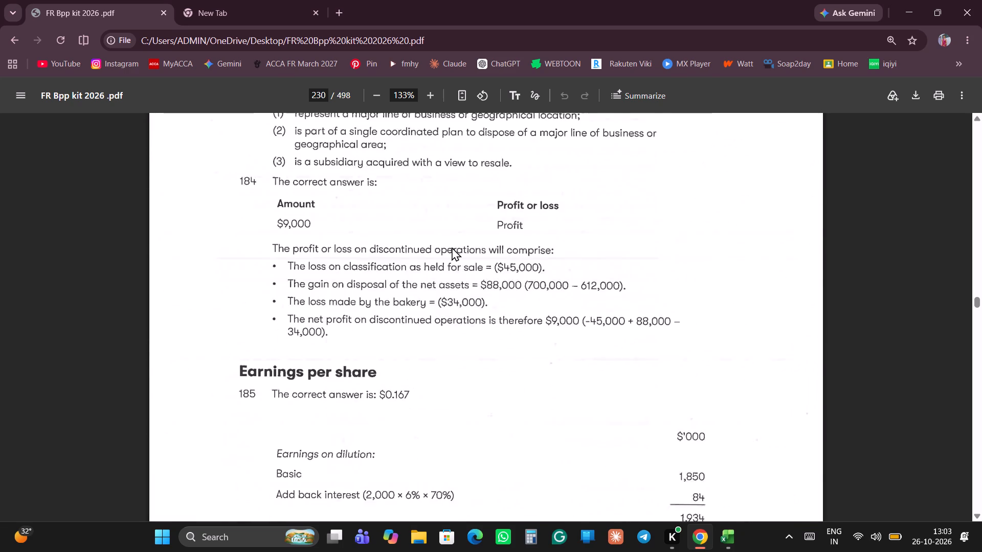
pyautogui.scroll(-9, 452, 247)
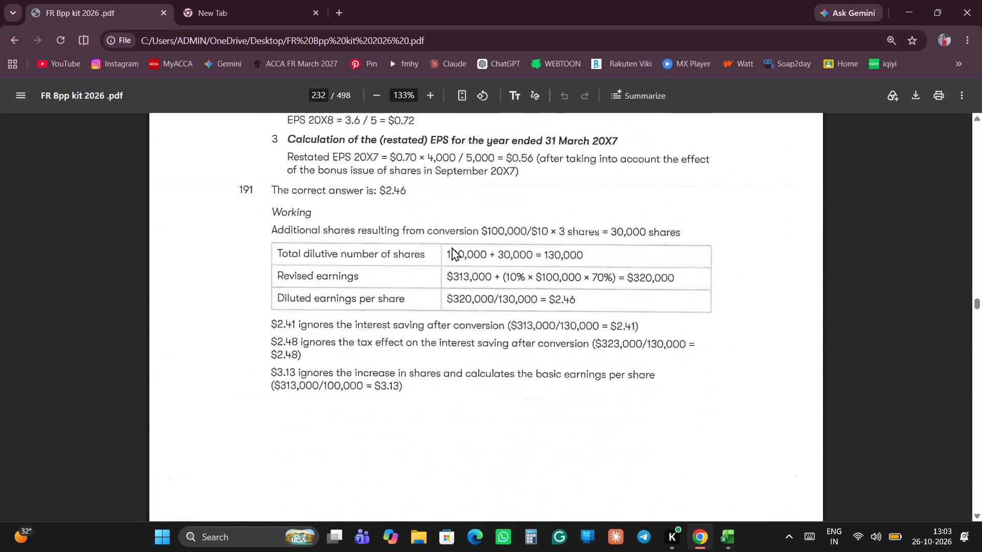
pyautogui.scroll(-4, 452, 247)
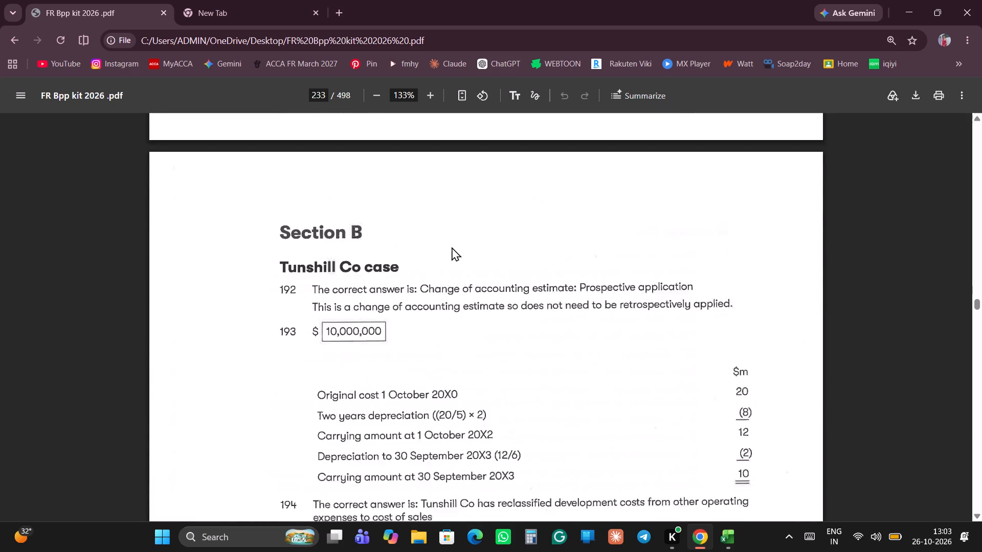
pyautogui.scroll(-19, 452, 247)
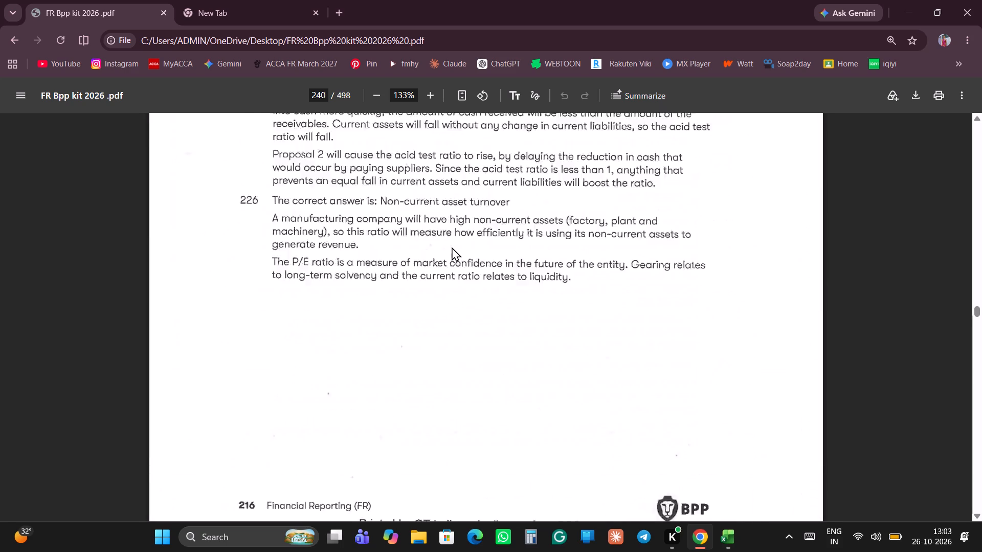
pyautogui.scroll(-5, 452, 247)
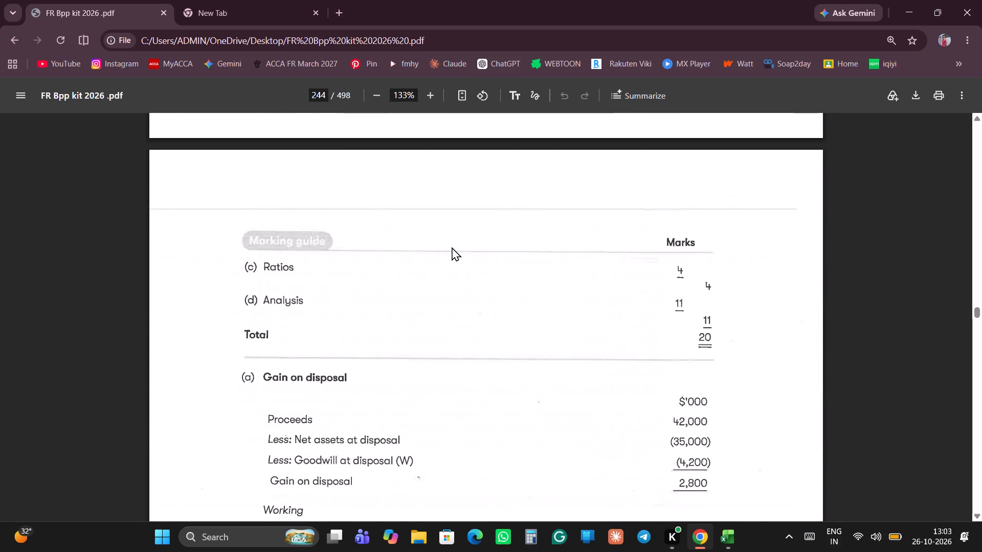
# Scan the long-form answers around Vroom Co, Pastry Co and Treats Co for the Loudon Co model answer.
pyautogui.scroll(-12, 452, 247)
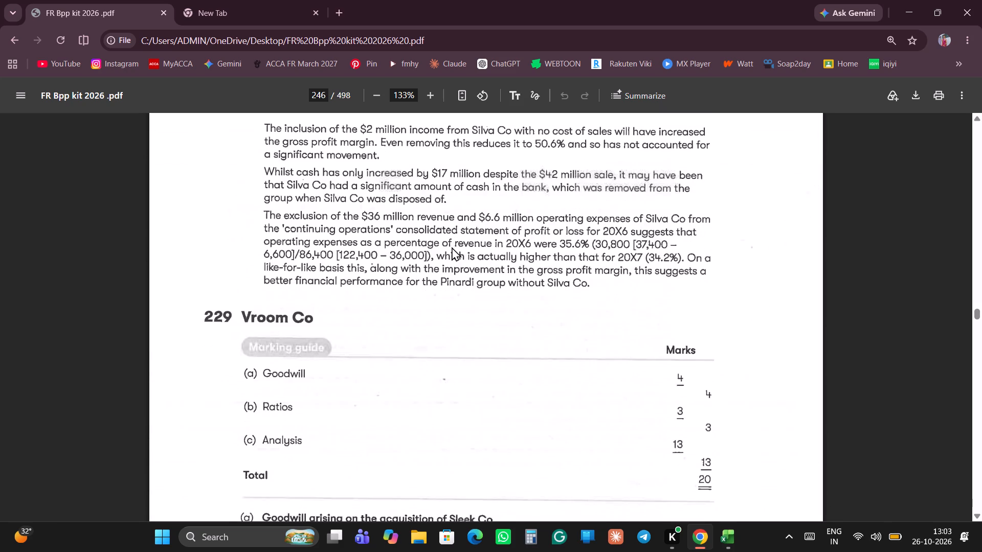
pyautogui.scroll(-10, 452, 247)
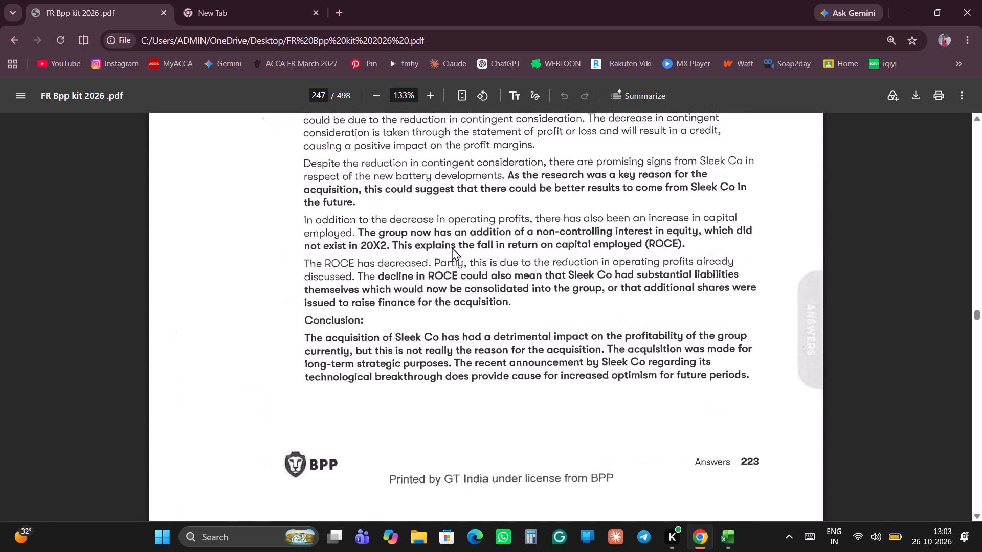
pyautogui.scroll(-2, 452, 247)
pyautogui.scroll(5, 452, 247)
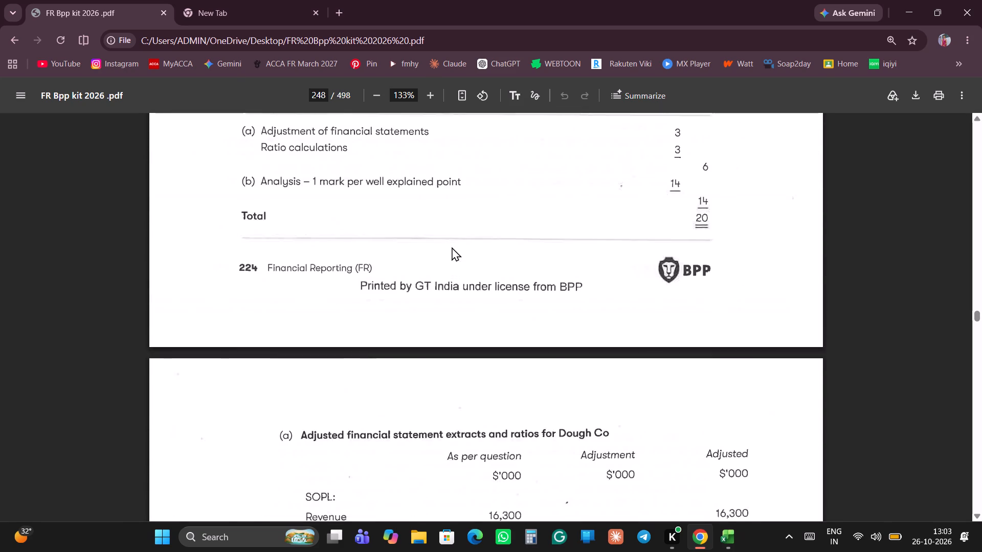
pyautogui.scroll(4, 452, 247)
pyautogui.scroll(-2, 452, 248)
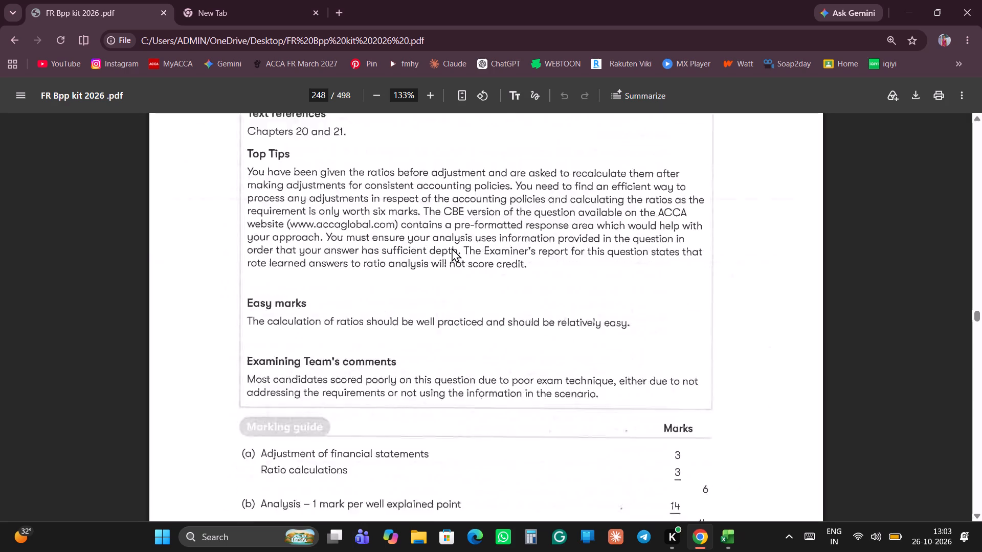
pyautogui.scroll(-1, 452, 248)
pyautogui.scroll(2, 452, 248)
pyautogui.scroll(-1, 452, 248)
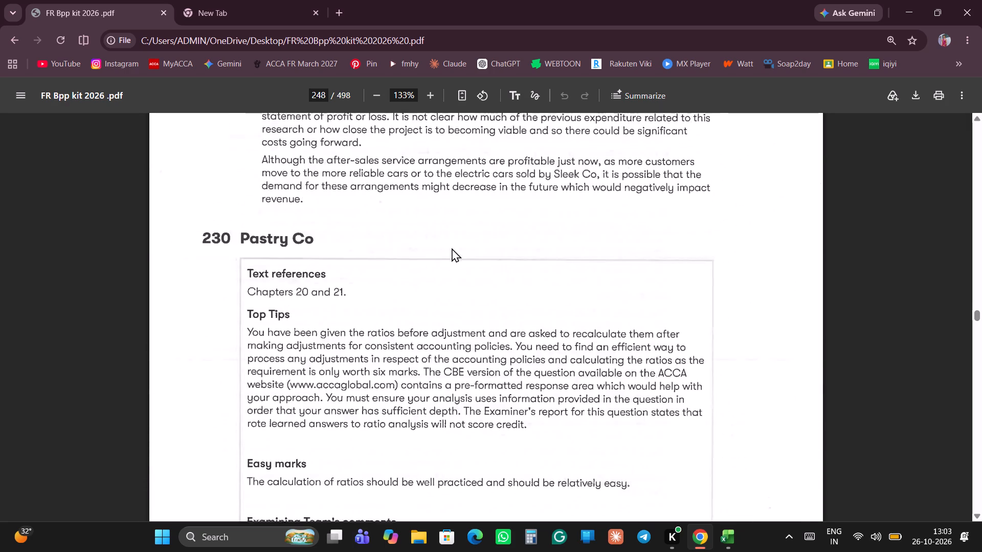
pyautogui.scroll(-5, 452, 248)
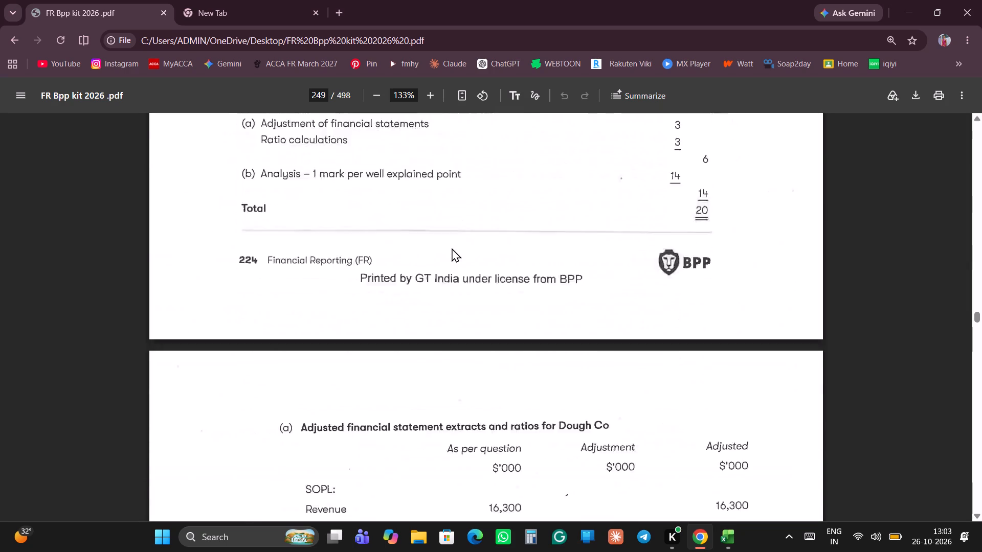
pyautogui.scroll(-3, 452, 248)
pyautogui.scroll(11, 452, 248)
pyautogui.scroll(-7, 452, 248)
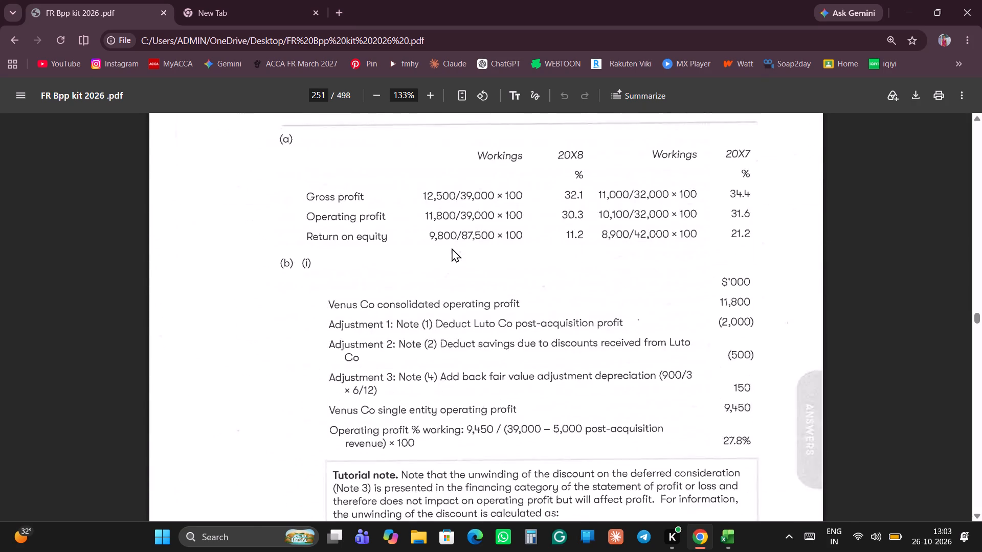
pyautogui.scroll(-7, 452, 248)
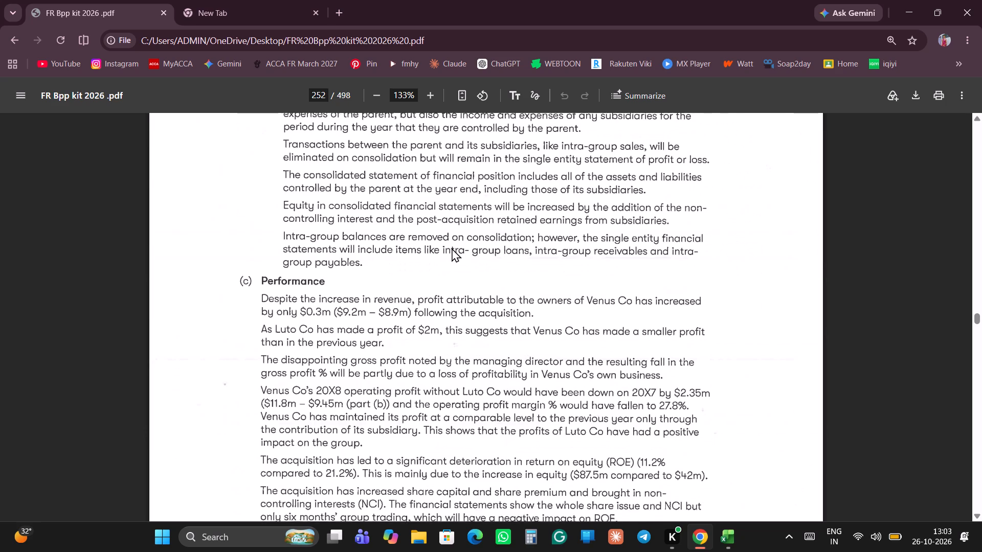
pyautogui.scroll(-9, 452, 248)
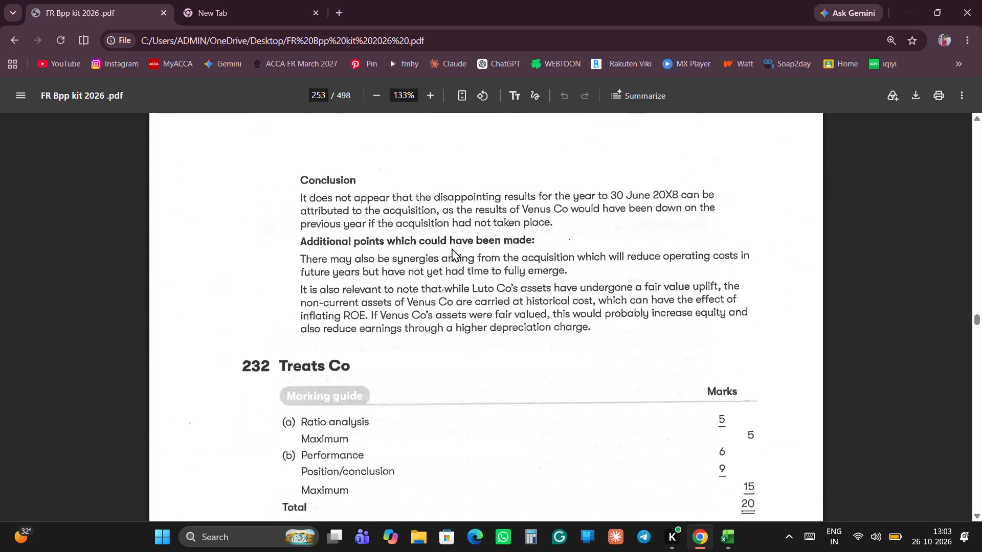
pyautogui.scroll(-10, 452, 248)
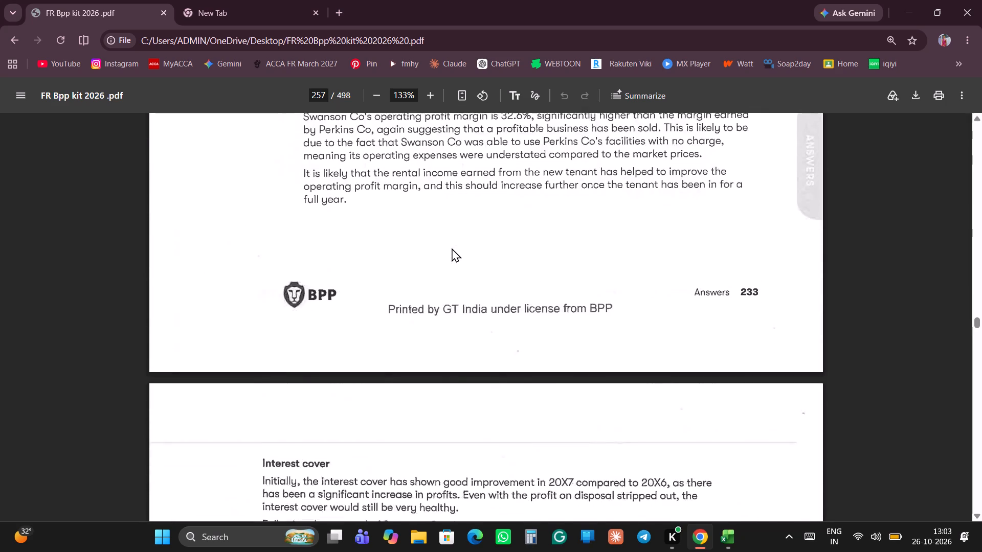
pyautogui.scroll(-3, 452, 248)
pyautogui.scroll(7, 452, 248)
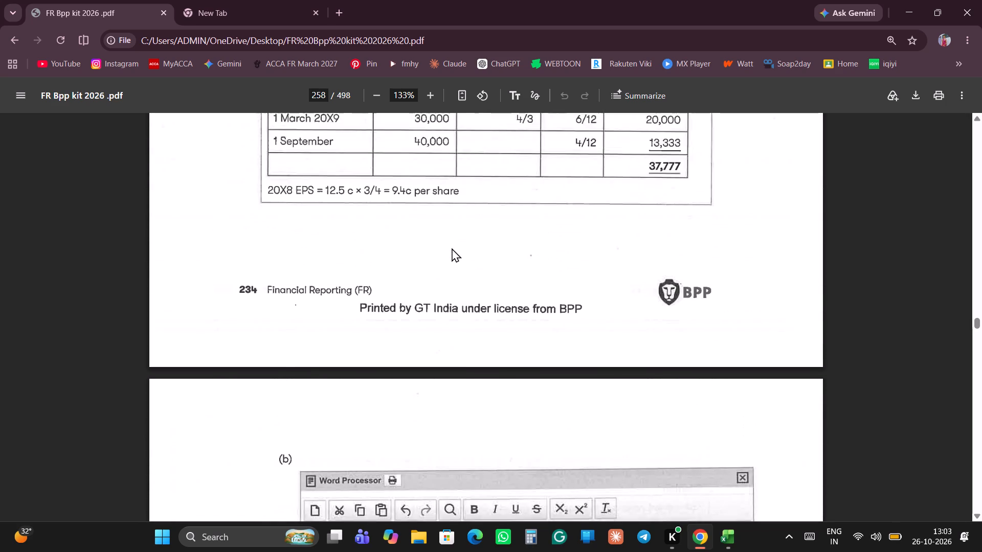
pyautogui.scroll(11, 452, 248)
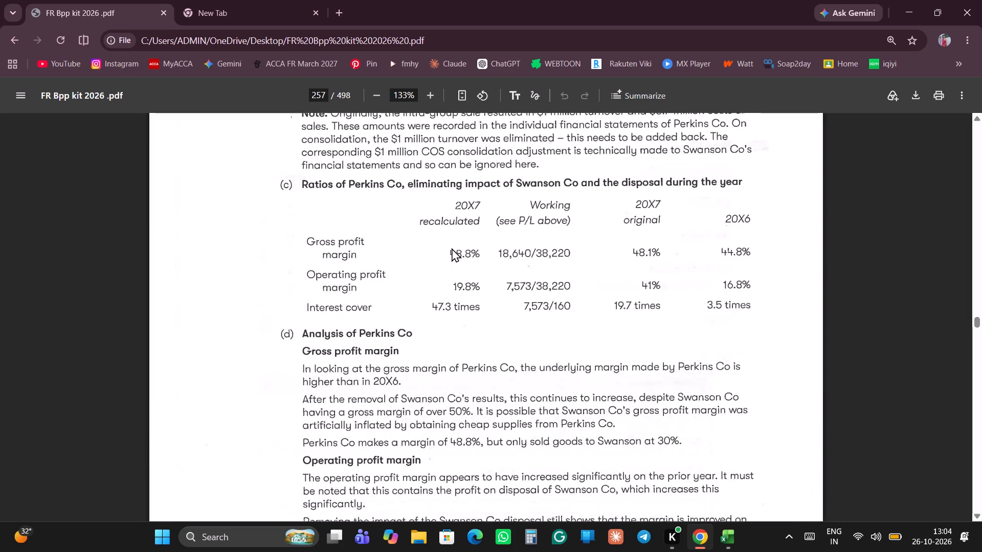
pyautogui.scroll(17, 452, 248)
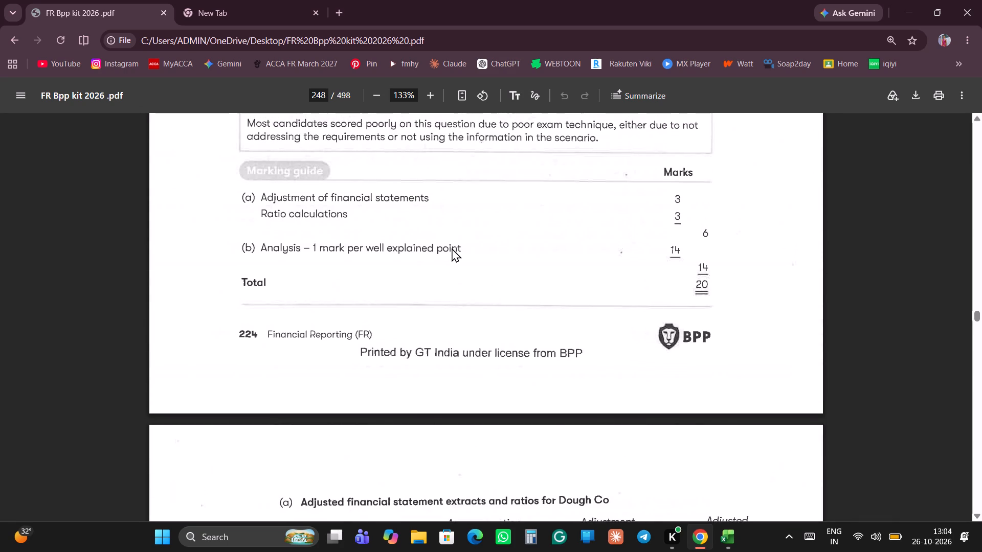
pyautogui.scroll(13, 452, 248)
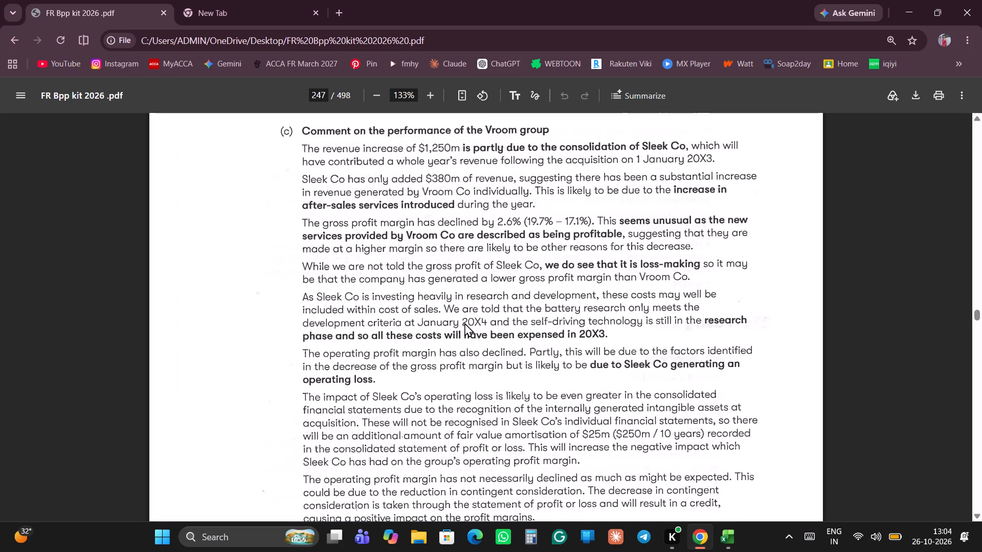
pyautogui.scroll(5, 319, 307)
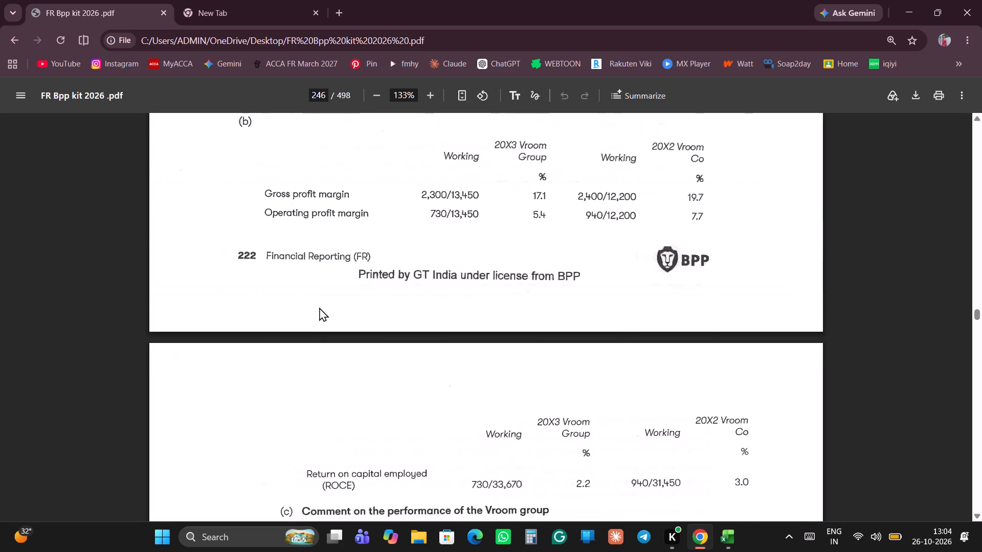
pyautogui.scroll(15, 319, 307)
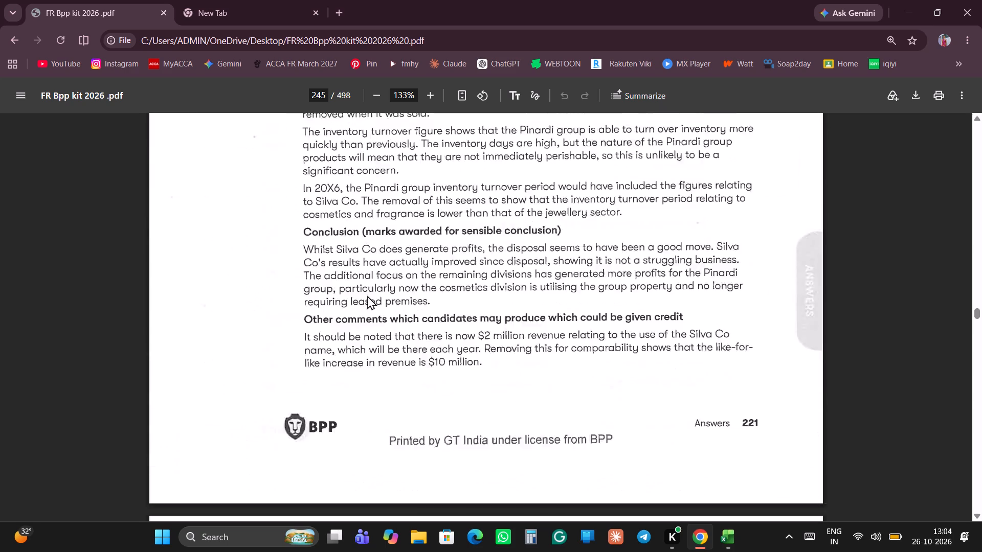
# Return to the start of the kit PDF and go to page 320 to find the Loudon Co model answer.
pyautogui.moveTo(974, 312); pyautogui.dragTo(972, 303)
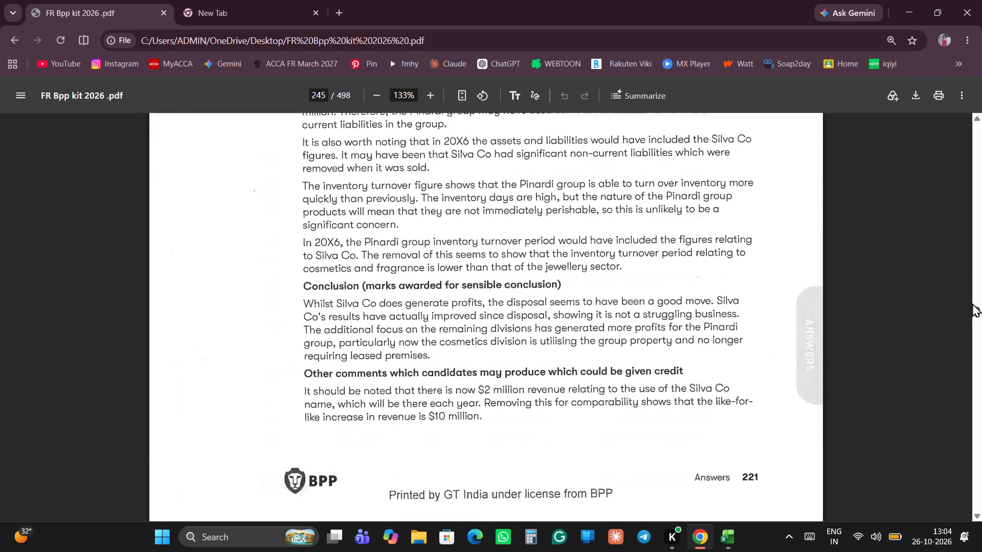
pyautogui.moveTo(972, 303); pyautogui.dragTo(961, 163)
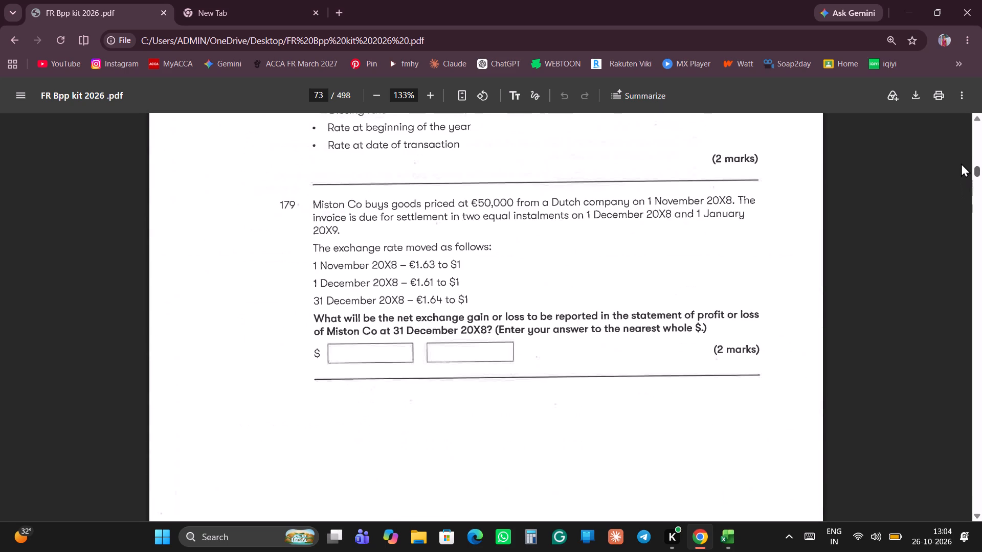
pyautogui.moveTo(961, 163); pyautogui.dragTo(961, 121)
pyautogui.scroll(-11, 659, 483)
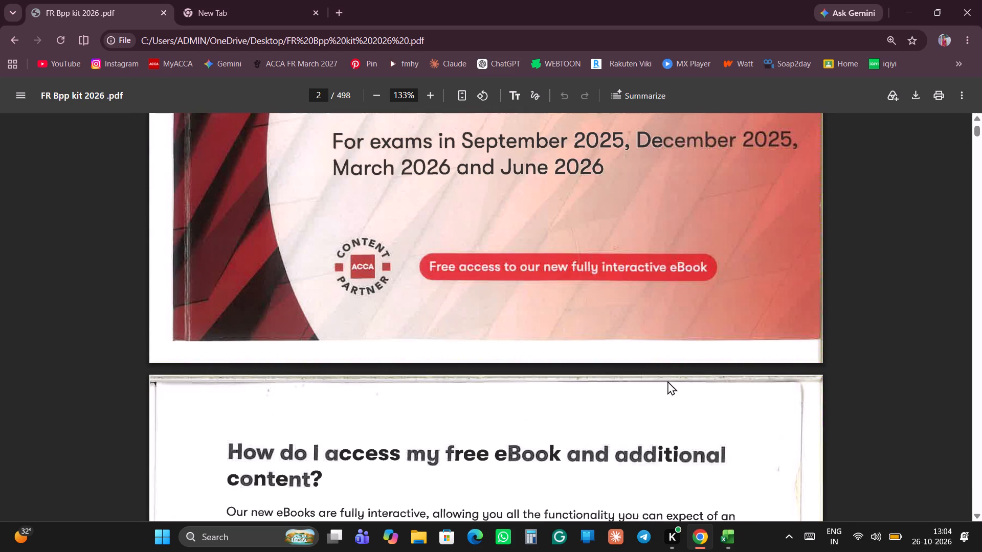
pyautogui.scroll(-2, 663, 353)
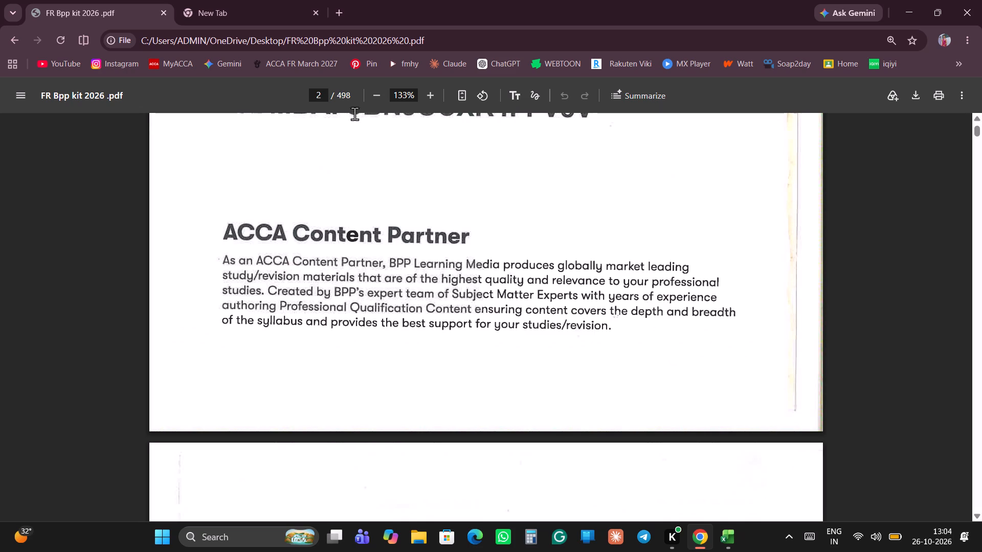
pyautogui.click(325, 95)
pyautogui.press('BackSpace')
pyautogui.write('320')
pyautogui.press('Return')
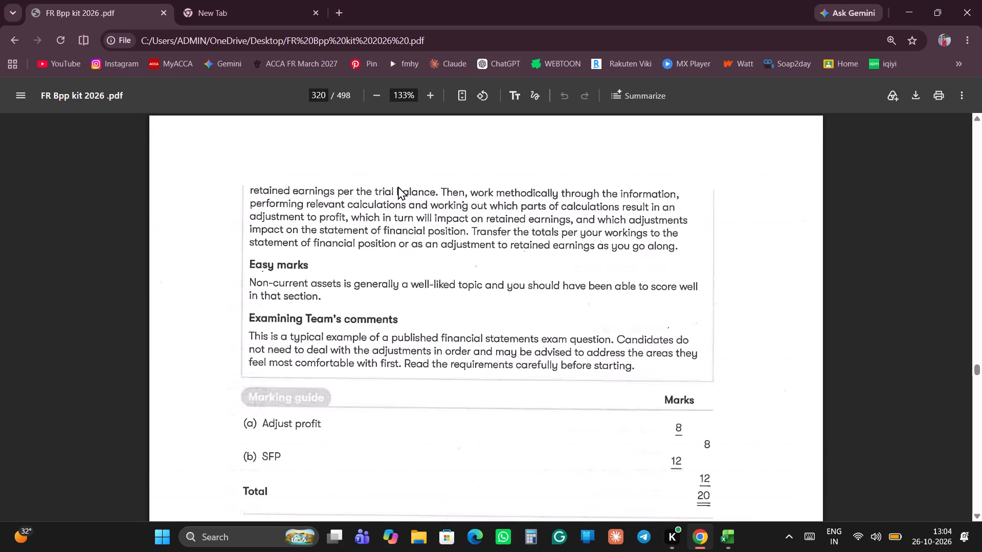
# Examine the Loudon Co model answer's part (a) adjusted retained earnings schedule and the start of part (b)'s statement of financial position.
pyautogui.scroll(6, 398, 186)
pyautogui.hscroll(1, 398, 186)
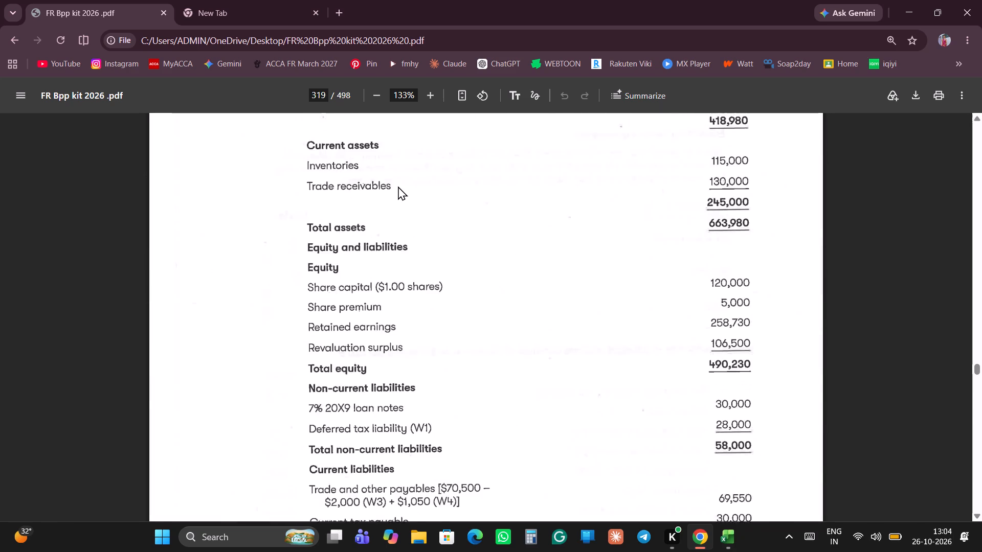
pyautogui.hscroll(1, 398, 186)
pyautogui.scroll(-3, 398, 186)
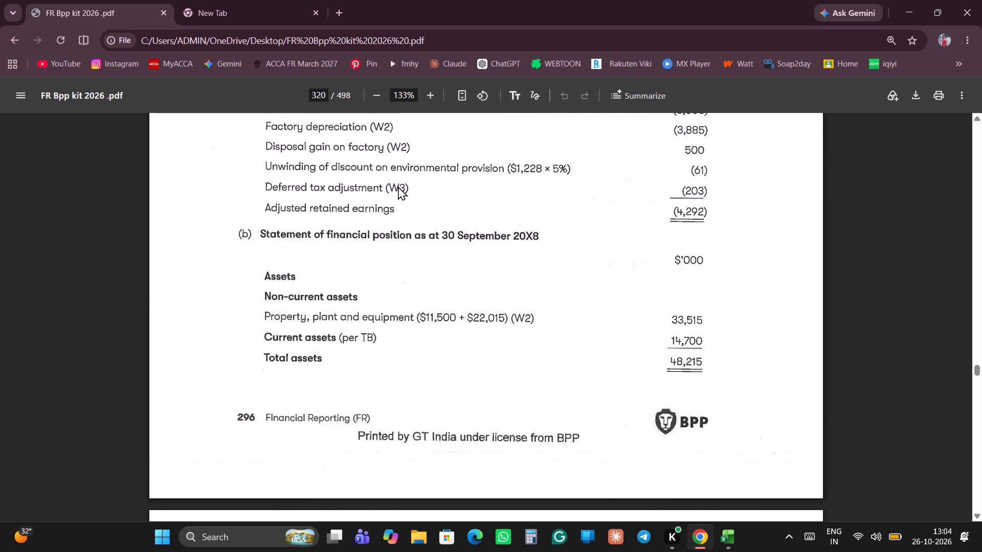
pyautogui.scroll(1, 434, 304)
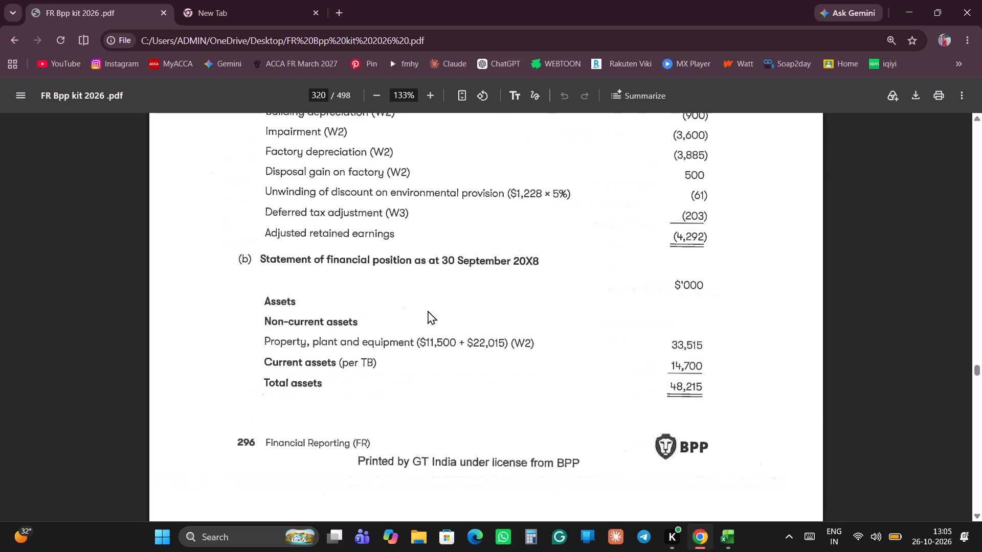
pyautogui.scroll(3, 428, 339)
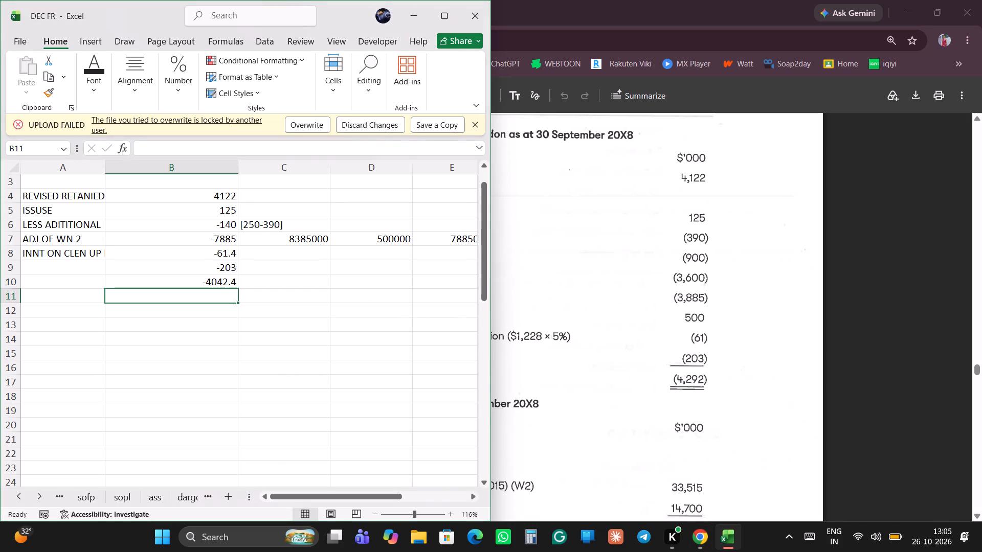
# In the Excel worksheet, change the LESS ADITITIONAL adjustment in B6 to -390.
pyautogui.scroll(2, 322, 284)
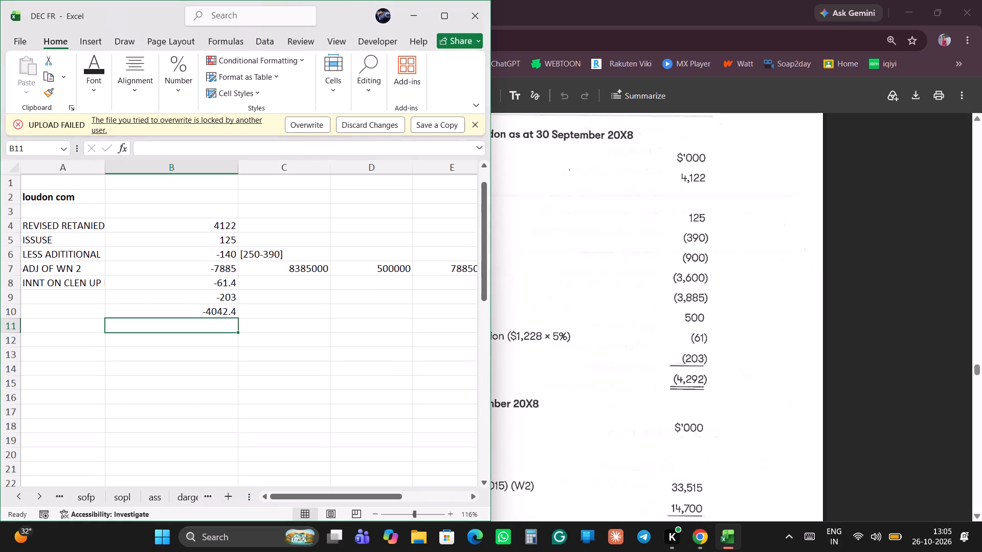
pyautogui.scroll(1, 322, 284)
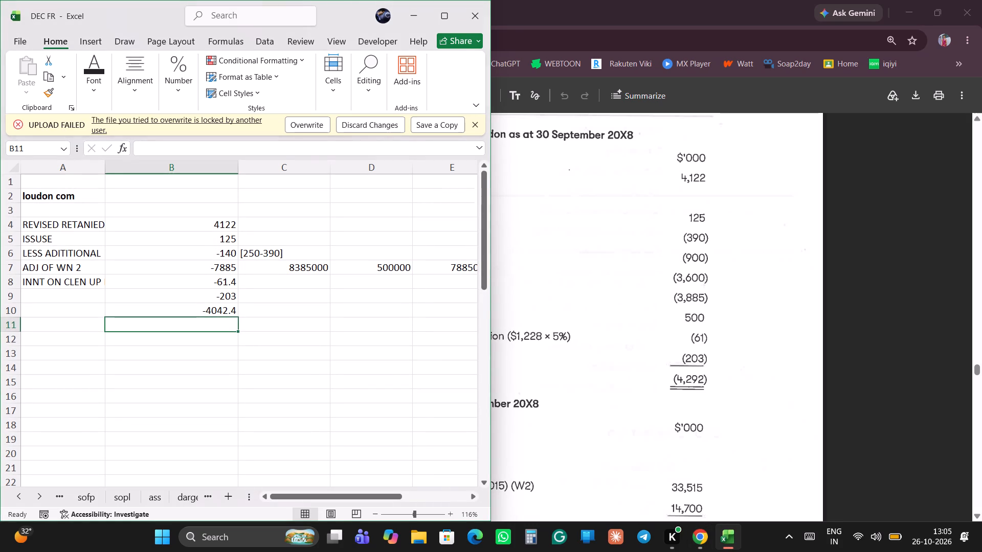
pyautogui.click(203, 257)
pyautogui.click(187, 144)
pyautogui.press('BackSpace')
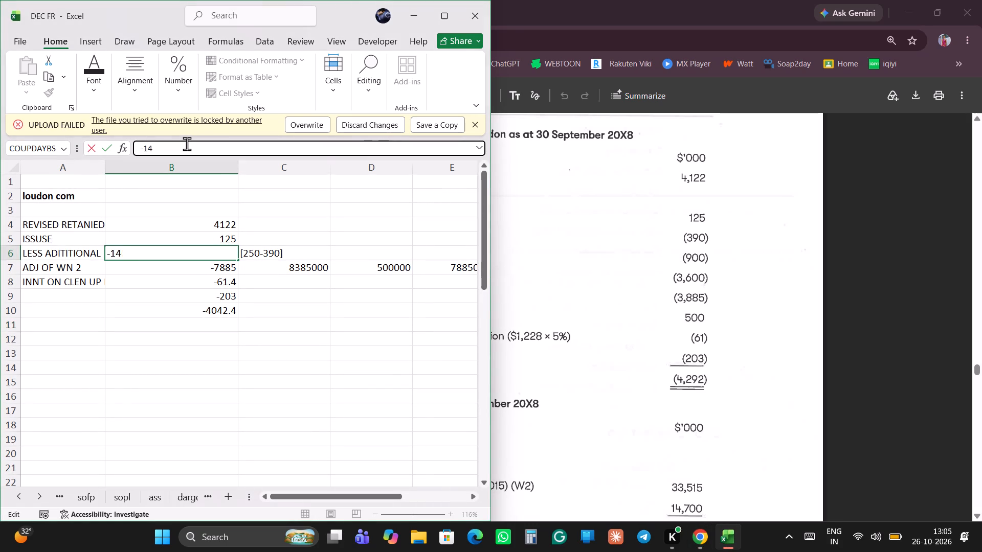
pyautogui.press('BackSpace')
pyautogui.press('BackSpace')
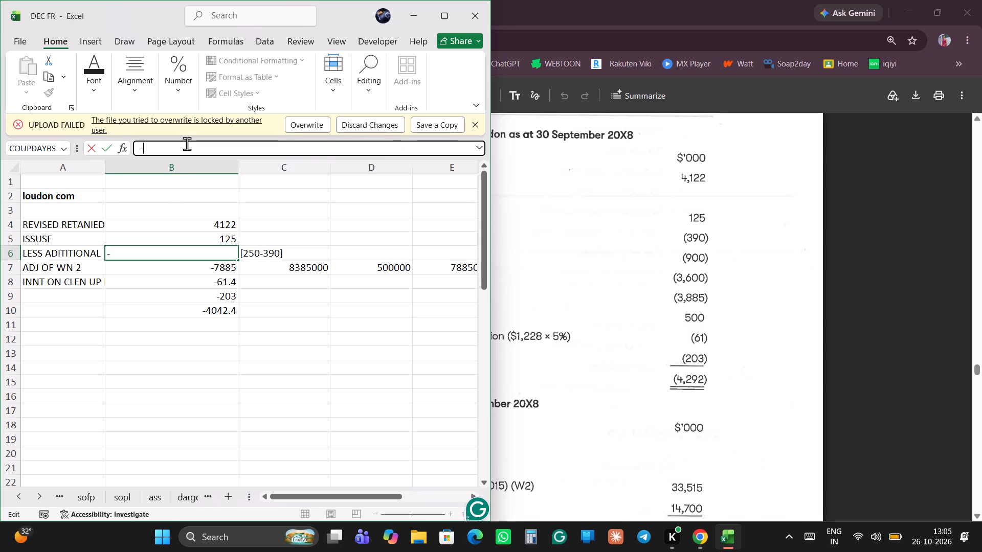
pyautogui.write('390')
pyautogui.press('Return')
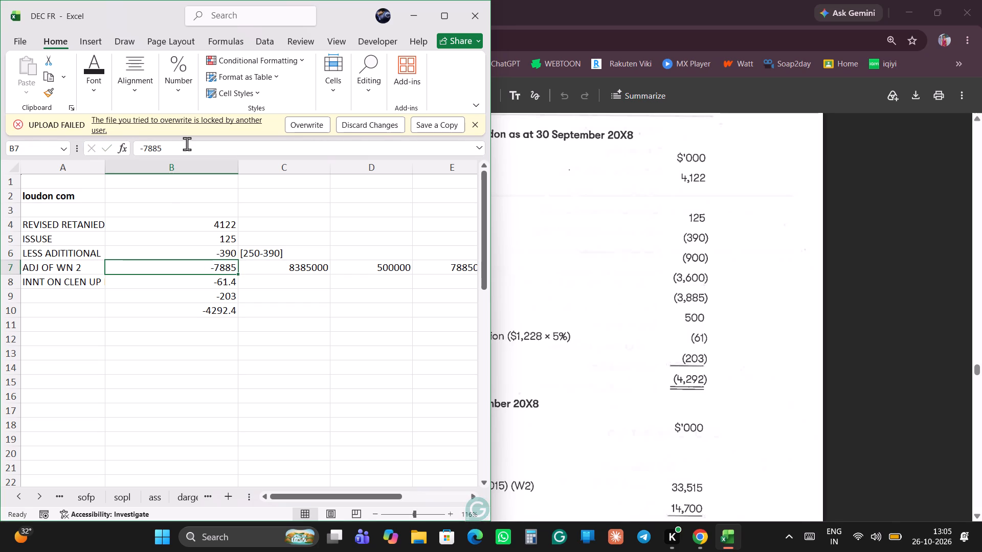
# Clear the bracketed working note in C6 beside the LESS ADITITIONAL adjustment.
pyautogui.click(260, 252)
pyautogui.press('BackSpace')
pyautogui.press('BackSpace')
pyautogui.press('Return')
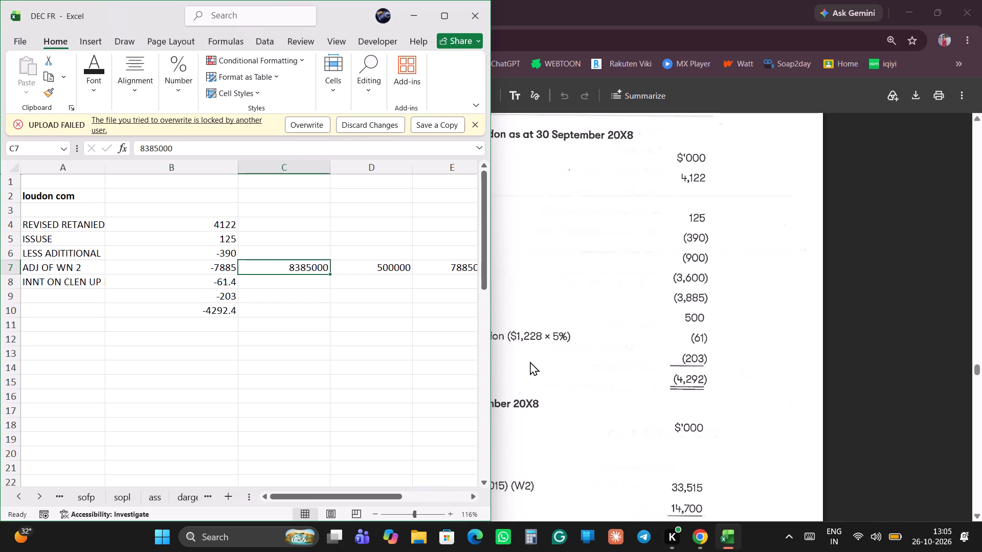
# Compare the worksheet's retained earnings schedule with the kit's part (a) model answer for Loudon Co, line by line.
pyautogui.hscroll(1, 671, 379)
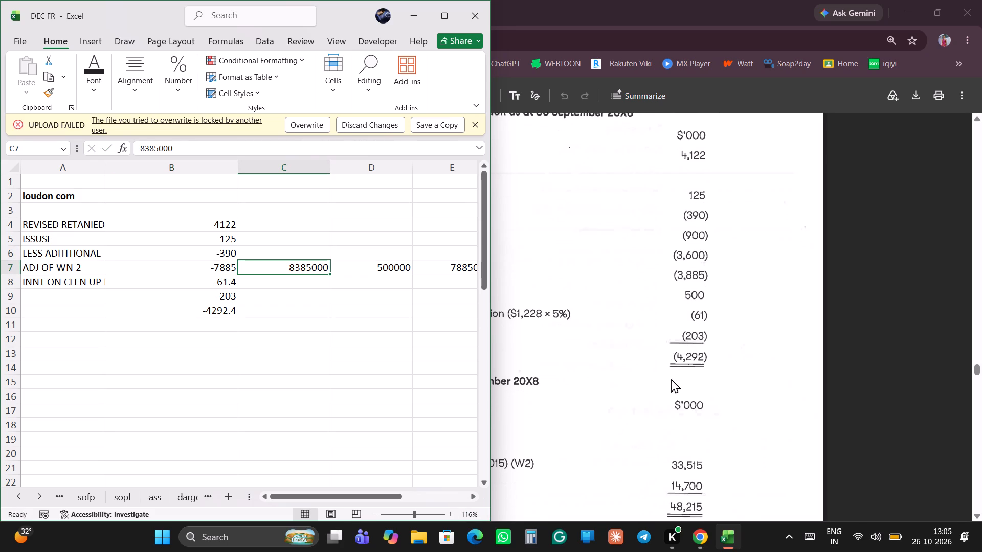
pyautogui.hscroll(1, 671, 379)
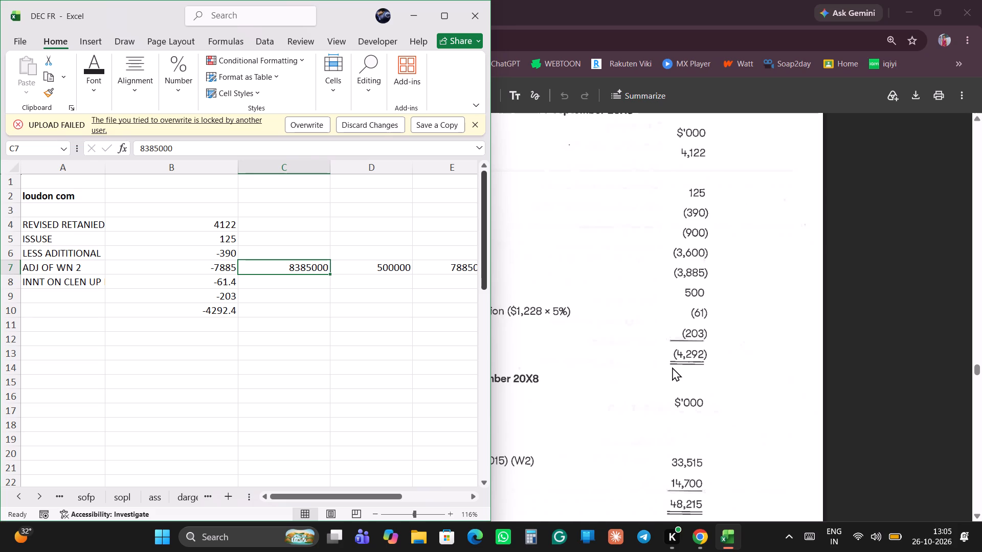
pyautogui.hscroll(1, 672, 367)
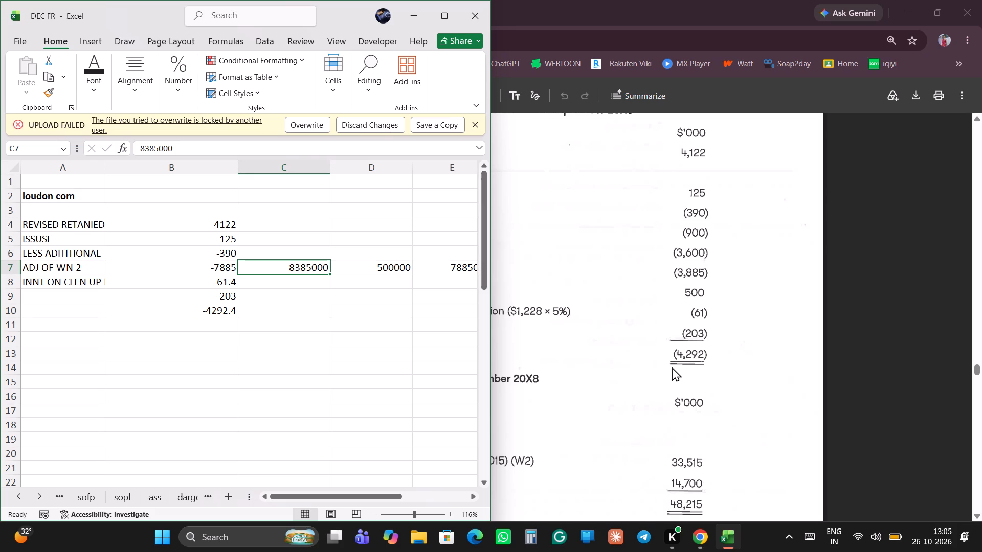
pyautogui.hscroll(3, 672, 367)
pyautogui.click(552, 290)
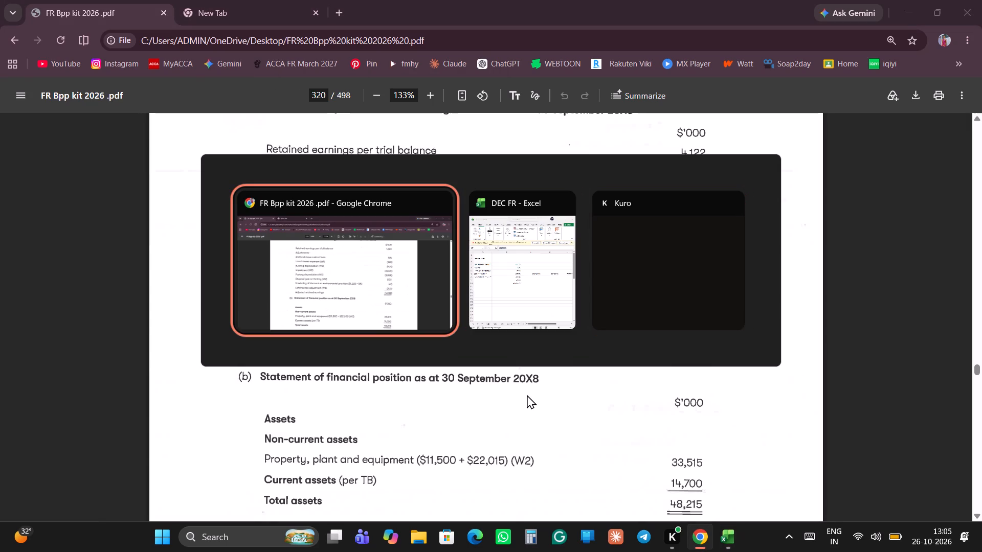
pyautogui.scroll(1, 611, 360)
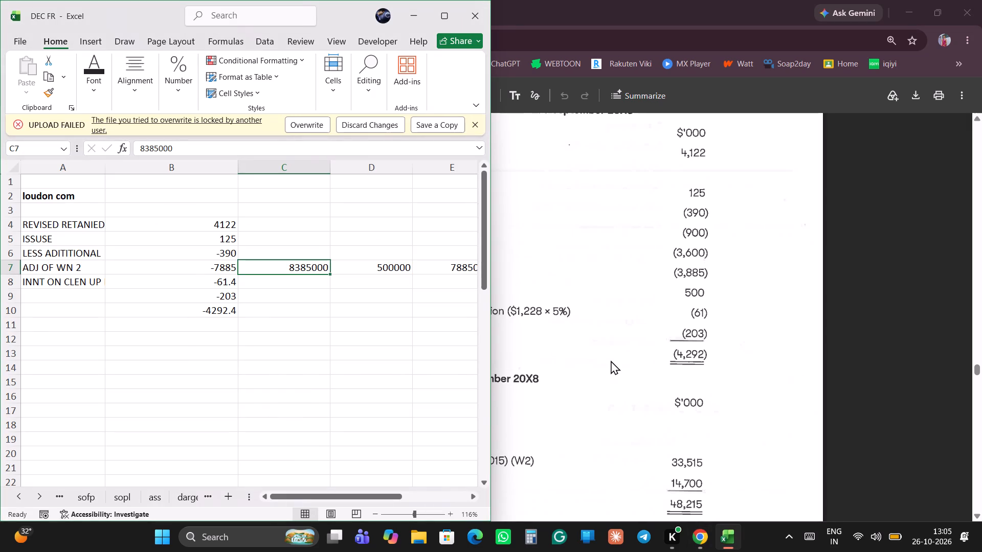
pyautogui.scroll(1, 611, 360)
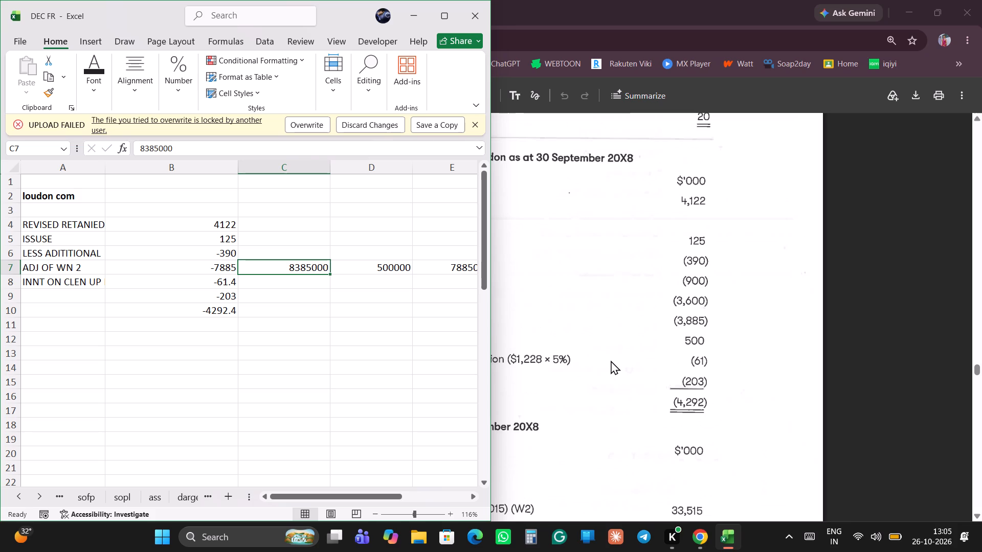
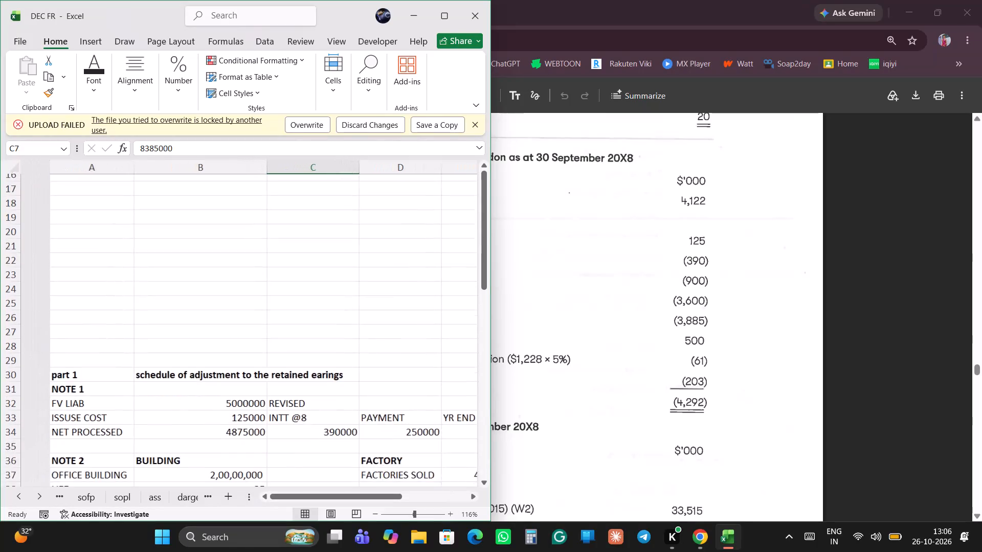
# Arrange the BPP kit PDF and the Excel worksheet side by side.
pyautogui.scroll(-1, 374, 359)
pyautogui.scroll(4, 374, 359)
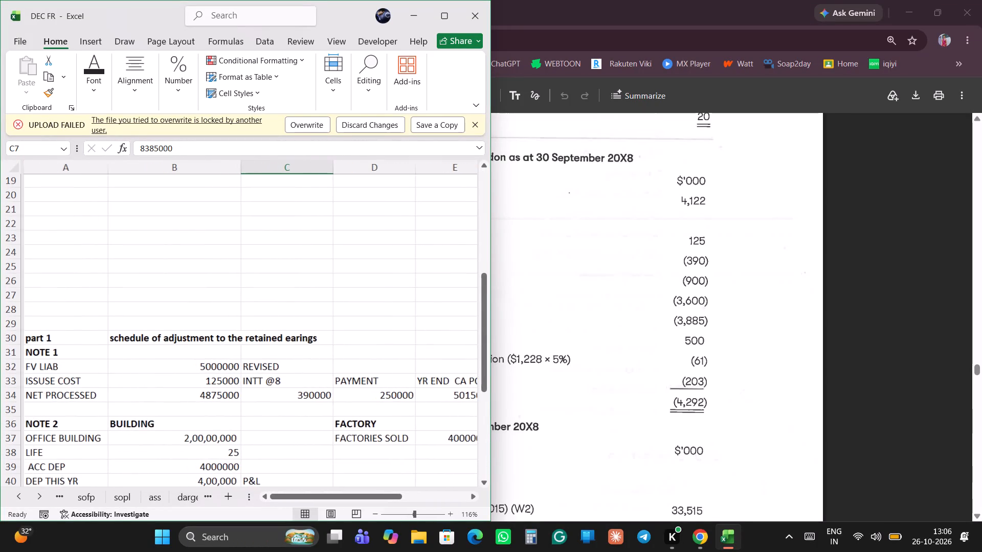
pyautogui.scroll(5, 374, 359)
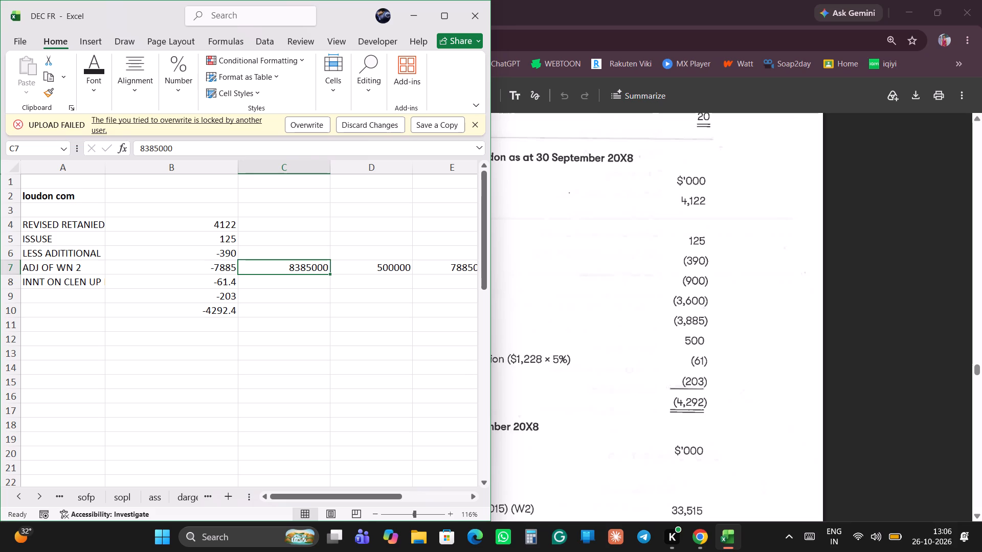
pyautogui.click(641, 419)
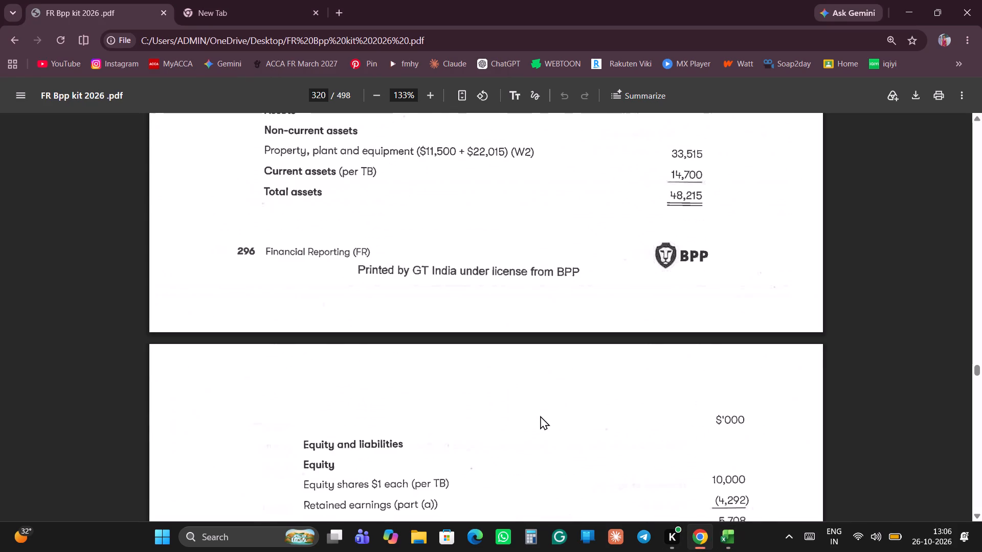
pyautogui.scroll(1, 540, 416)
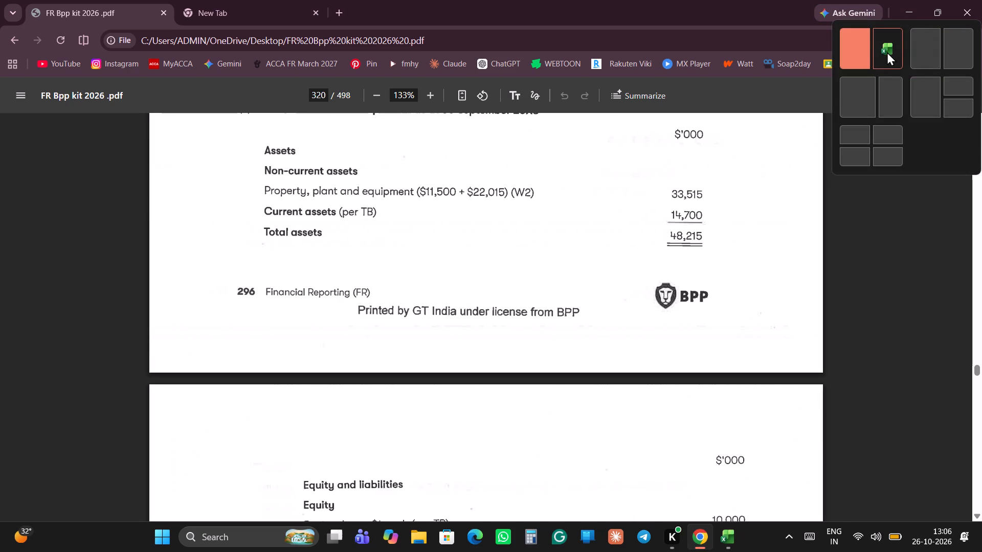
pyautogui.click(863, 52)
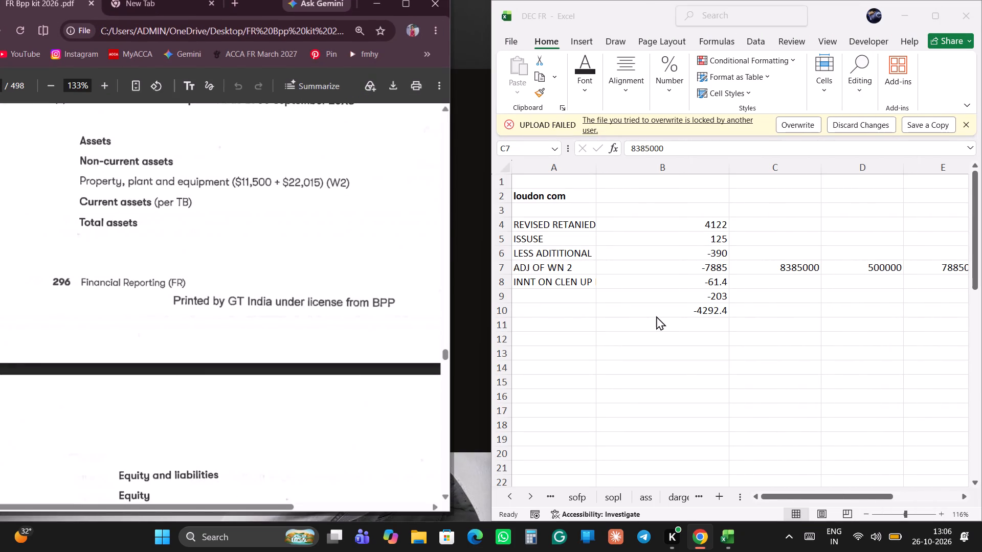
# Enter the heading BAL SHEET in A12, below the retained earnings schedule.
pyautogui.scroll(-1, 591, 345)
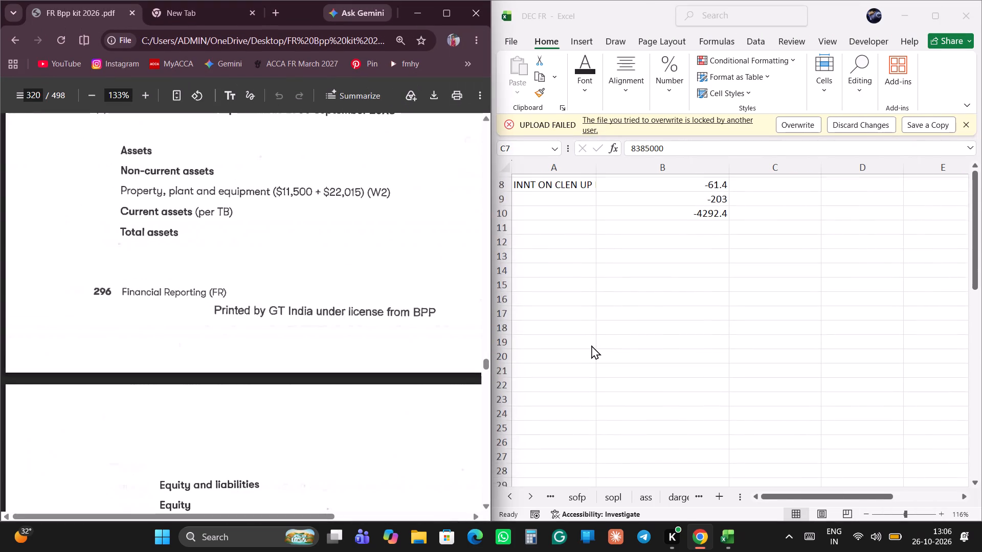
pyautogui.scroll(-1, 591, 345)
pyautogui.click(558, 301)
pyautogui.click(547, 295)
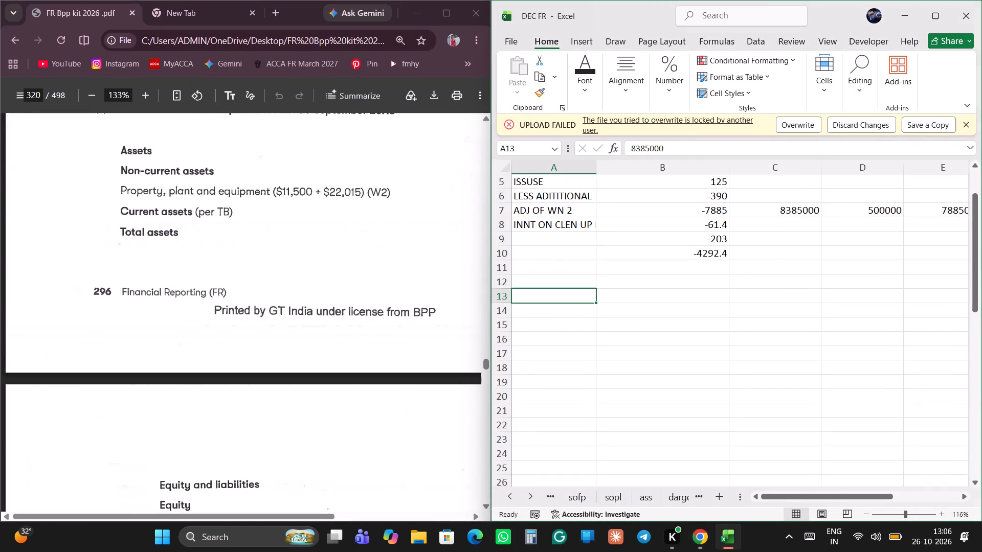
pyautogui.click(544, 285)
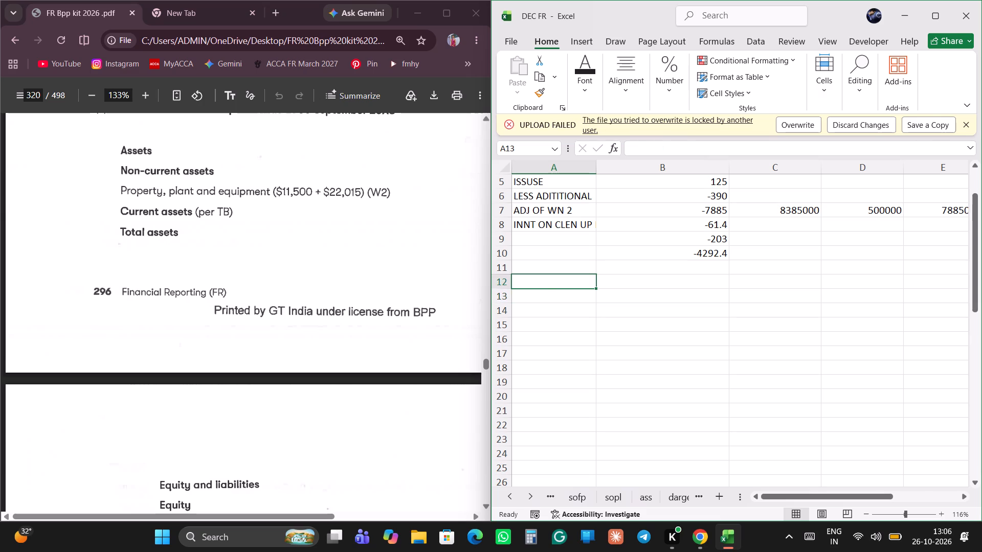
pyautogui.write('BALS')
pyautogui.press('space')
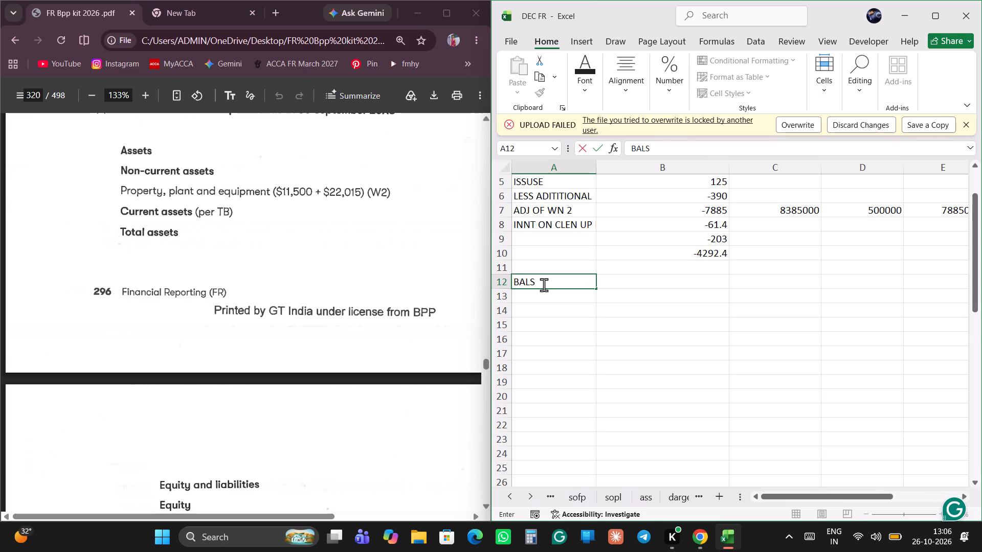
pyautogui.press('BackSpace')
pyautogui.press('BackSpace')
pyautogui.press('BackSpace')
pyautogui.write('L SHEET')
pyautogui.press('space')
pyautogui.press('Return')
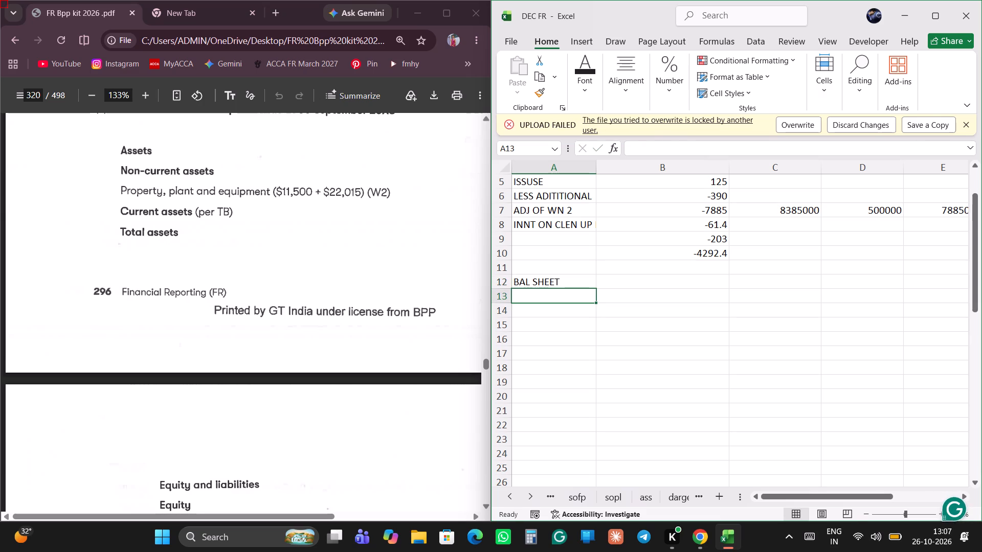
# Start the equity section with the heading EQUITY in A18 and the share capital figure 10000 in B19.
pyautogui.press('Down')
pyautogui.press('Down')
pyautogui.press('Down')
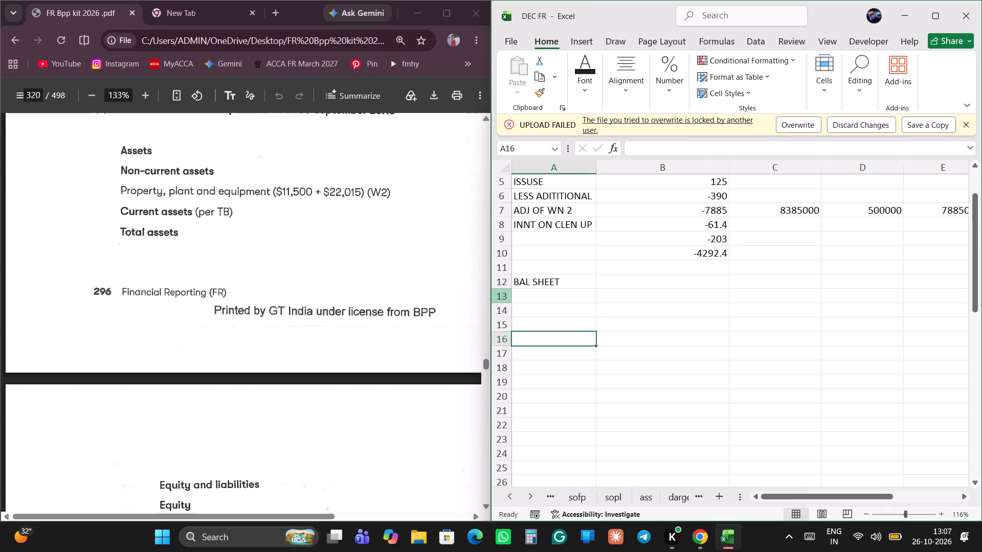
pyautogui.press('Down')
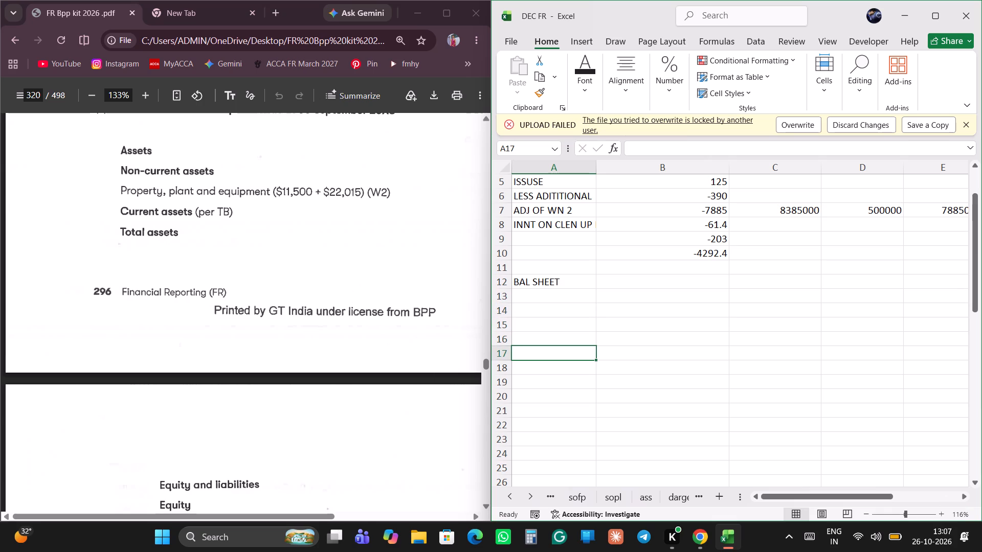
pyautogui.press('Down')
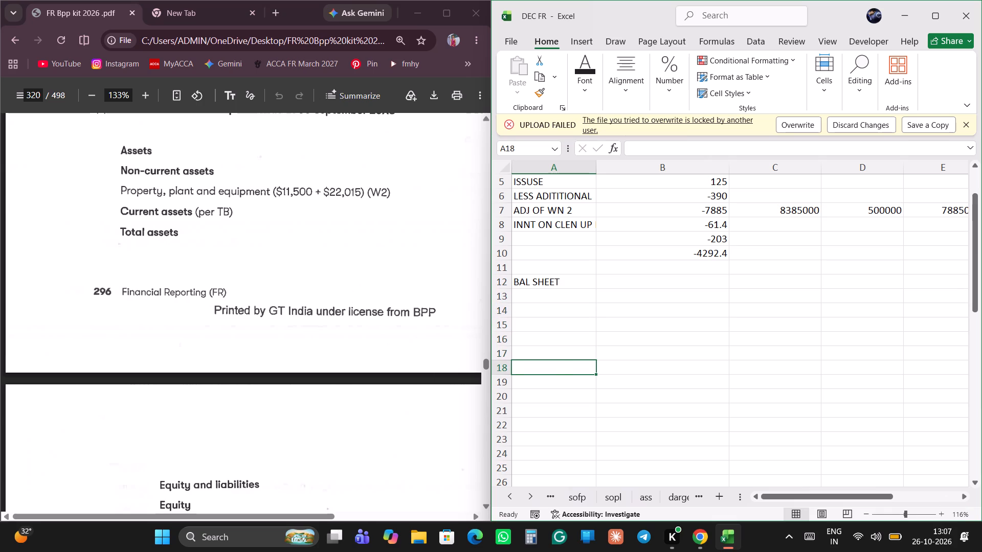
pyautogui.write('EQUITY')
pyautogui.press('space')
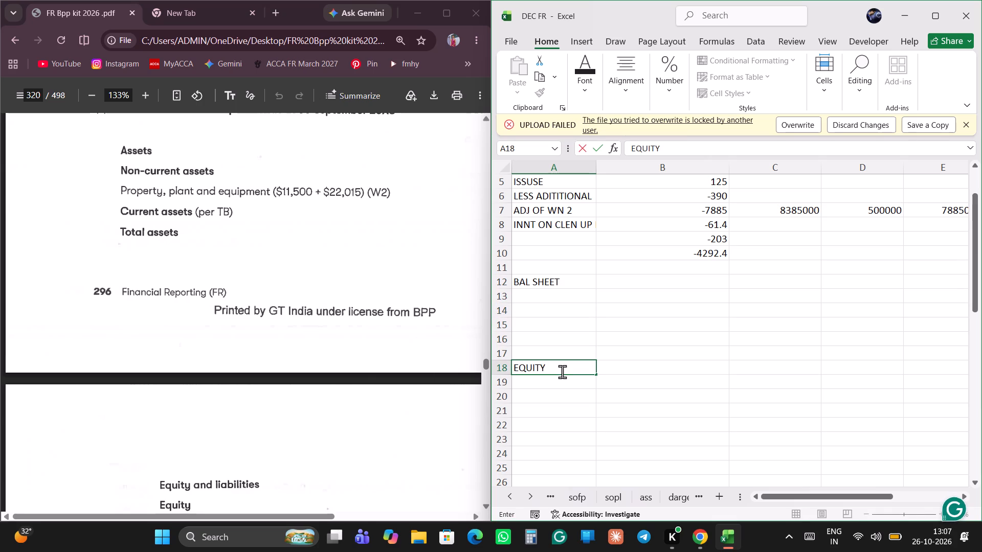
pyautogui.press('Return')
pyautogui.press('Right')
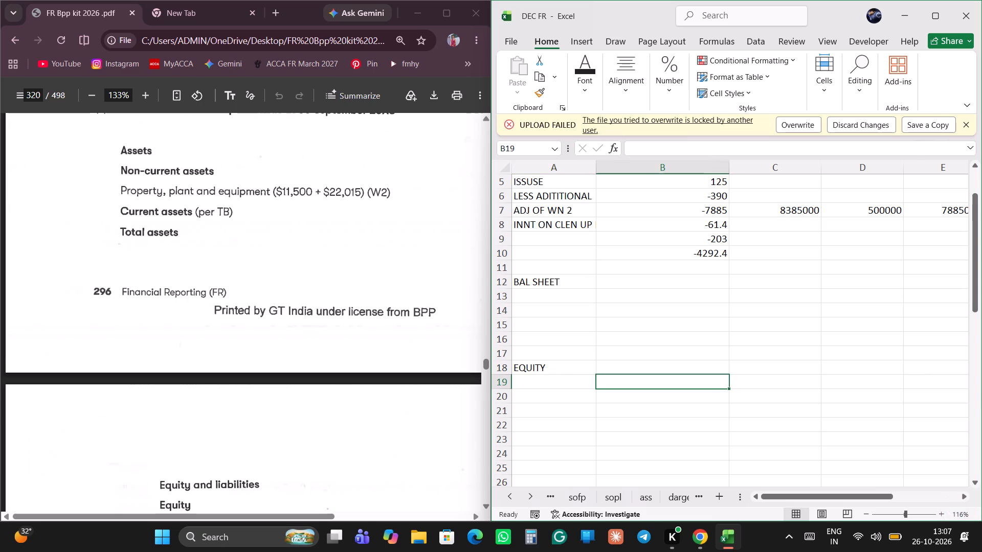
pyautogui.scroll(-2, 301, 383)
pyautogui.hscroll(-1, 301, 383)
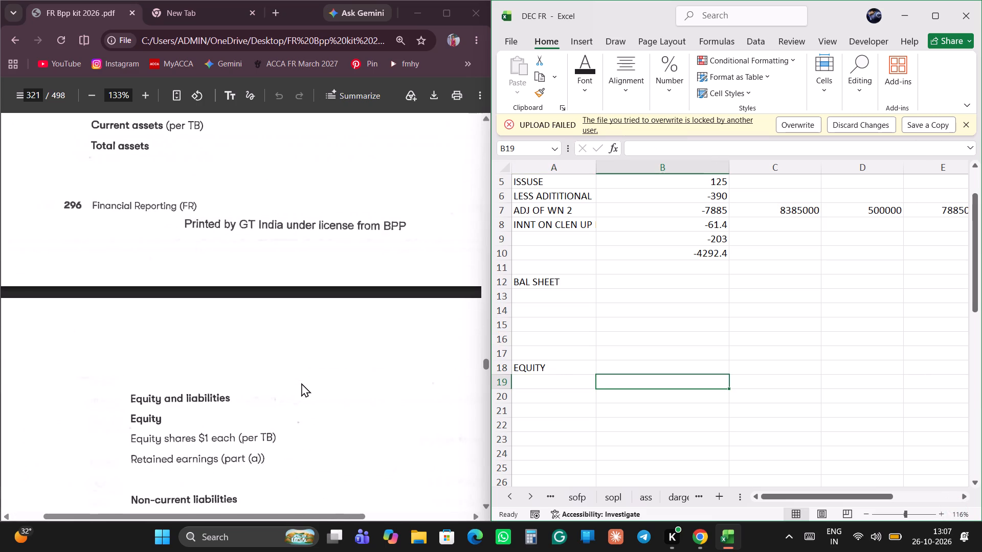
pyautogui.hscroll(-3, 301, 383)
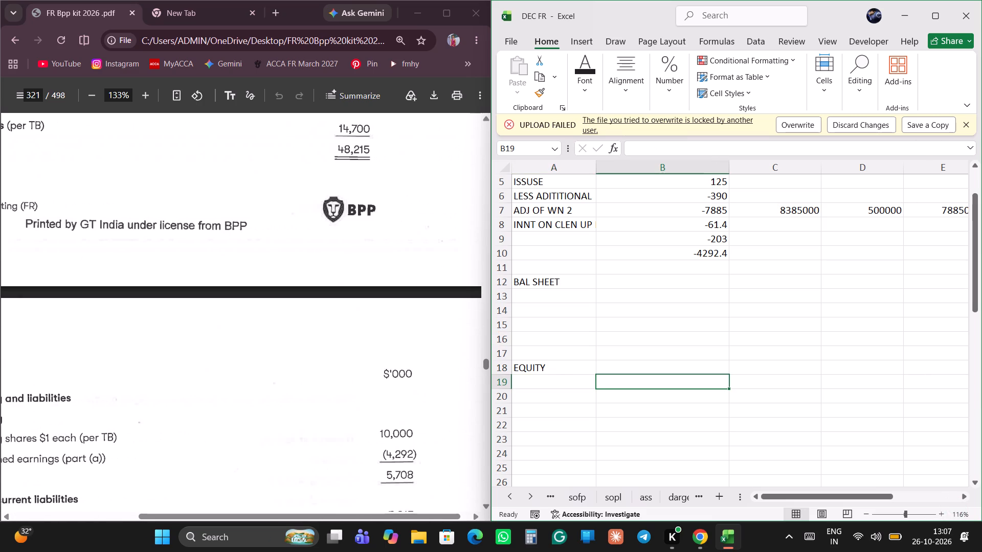
pyautogui.write('10000')
pyautogui.press('Return')
# Add the retained earnings line in row 20, labelled RE with the amount -4292.
pyautogui.press('Left')
pyautogui.press('Up')
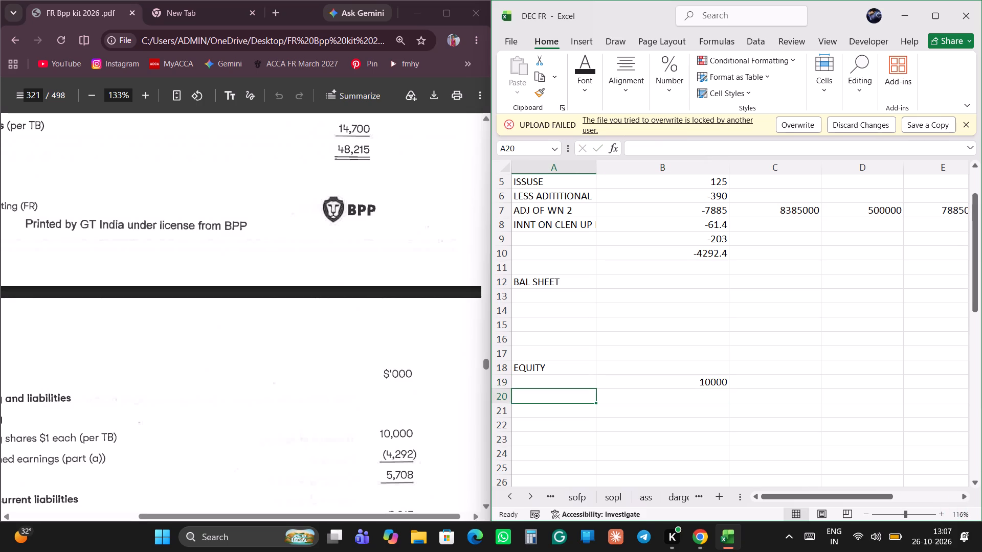
pyautogui.press('Up')
pyautogui.press('Down')
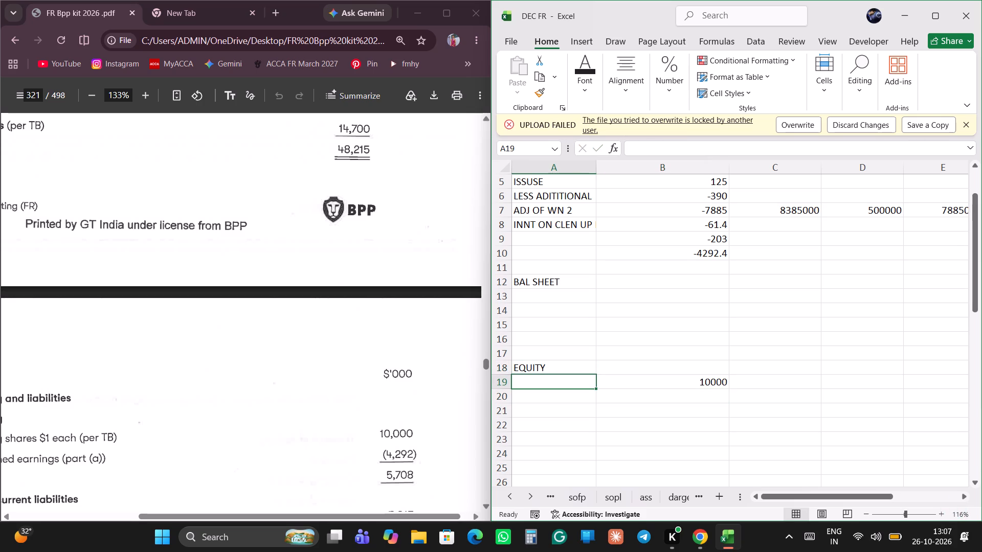
pyautogui.press('Down')
pyautogui.write('RE')
pyautogui.press('space')
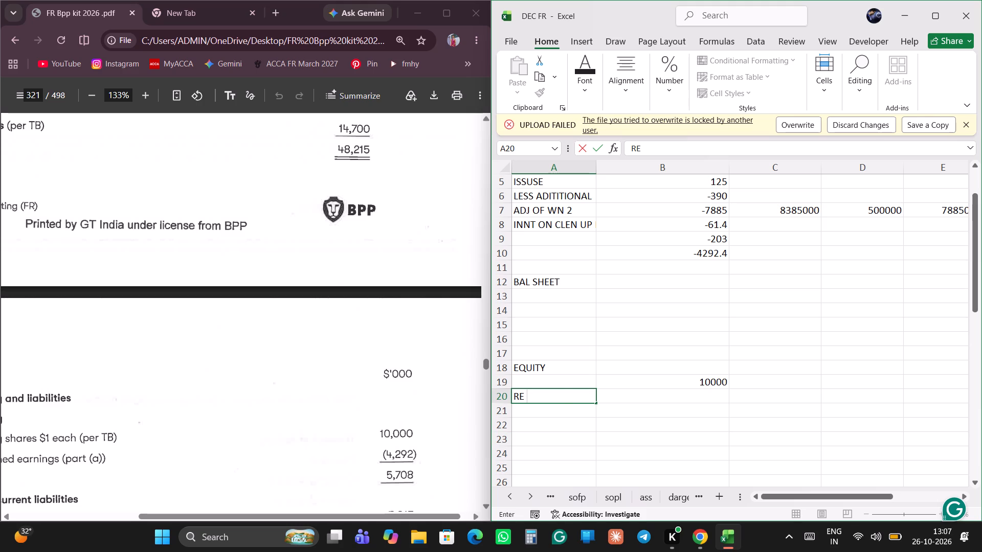
pyautogui.press('Right')
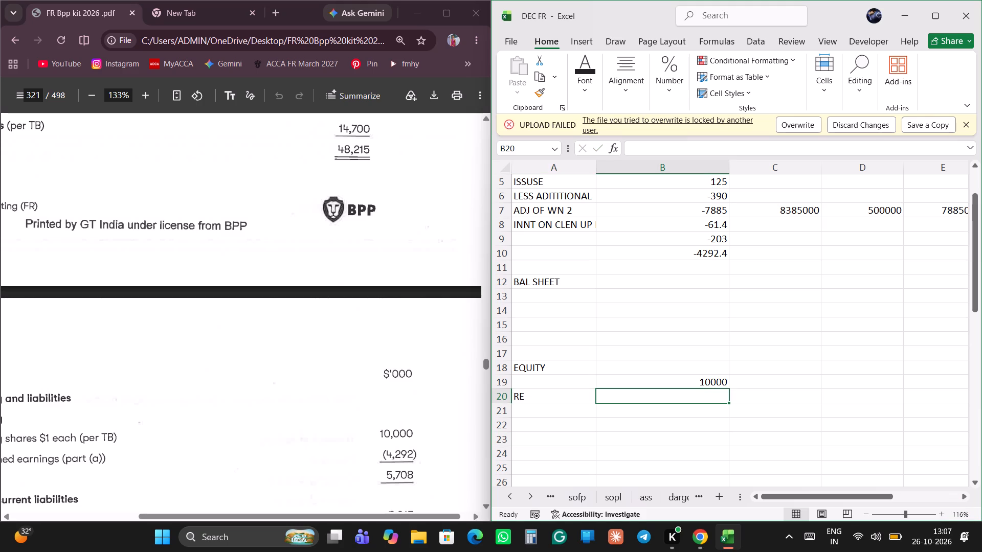
pyautogui.write('-4')
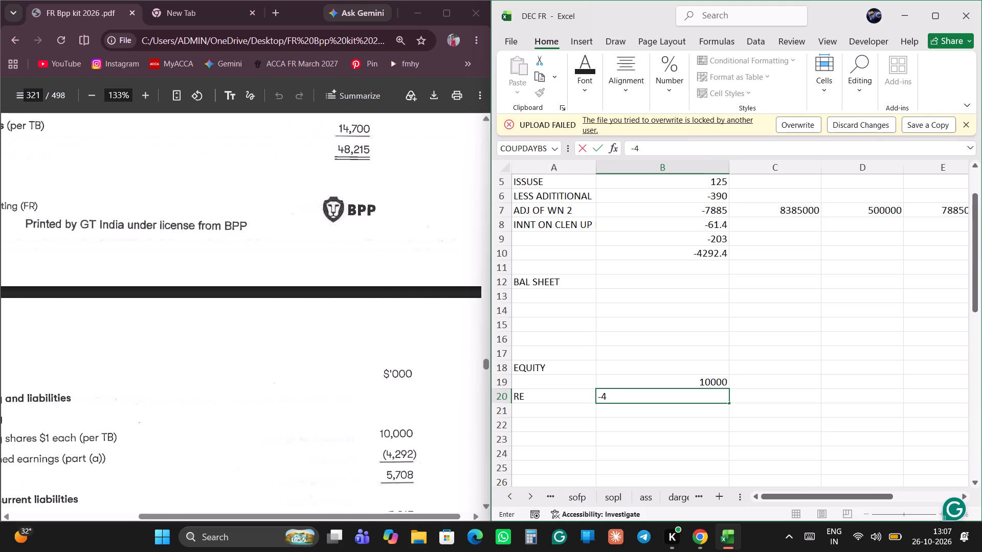
pyautogui.write('24')
pyautogui.press('BackSpace')
pyautogui.write('92')
pyautogui.press('Return')
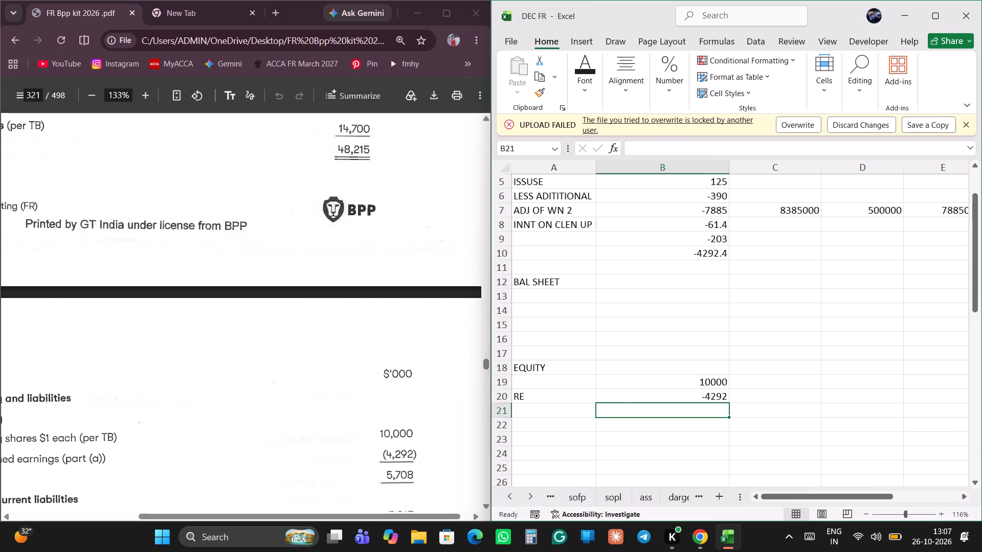
# Label the 10000 share capital line EQUITY in A19.
pyautogui.press('Up')
pyautogui.press('Left')
pyautogui.press('Up')
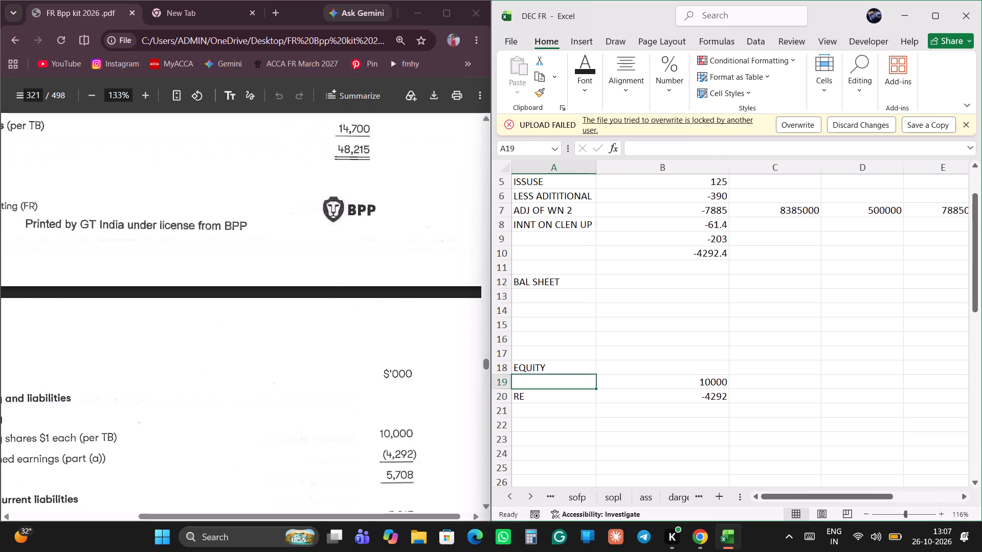
pyautogui.press('e')
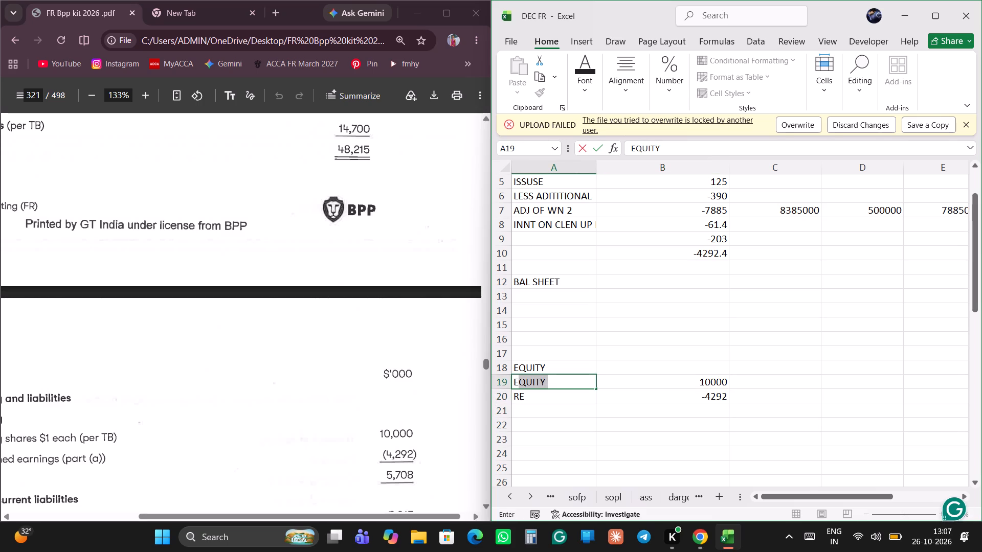
pyautogui.write('QUITY')
pyautogui.press('space')
pyautogui.press('Return')
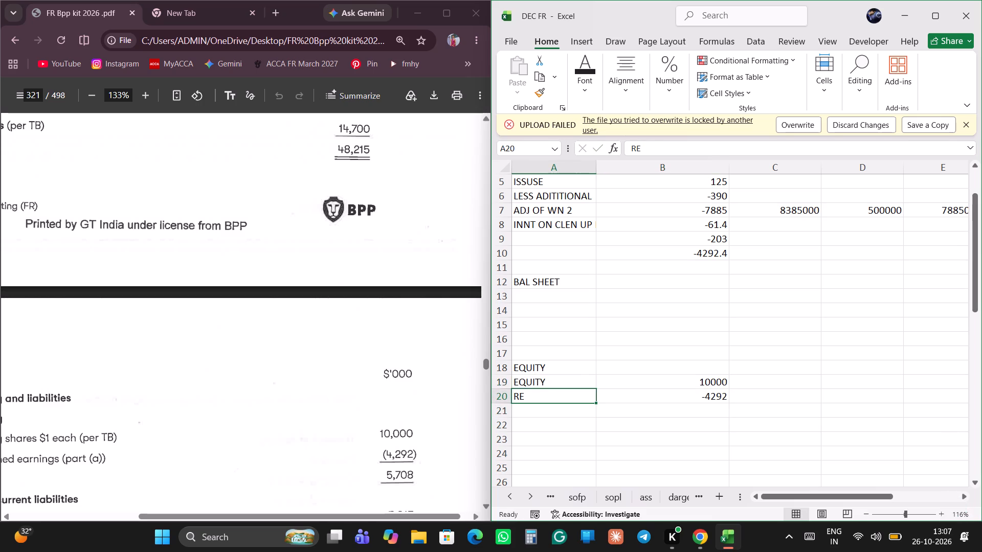
# Make the EQUITY section heading in A18 bold.
pyautogui.press('Up')
pyautogui.press('Up')
pyautogui.hotkey('ctrl', 'b')
pyautogui.press('Down')
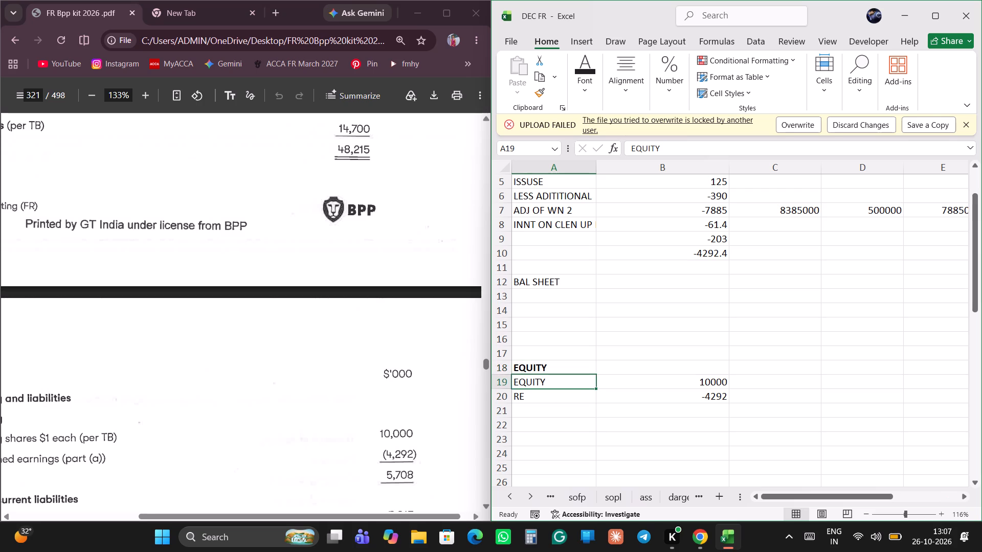
# Enter the section heading ASSET in A13, directly under the BAL SHEET heading.
pyautogui.press('Down')
pyautogui.press('Down')
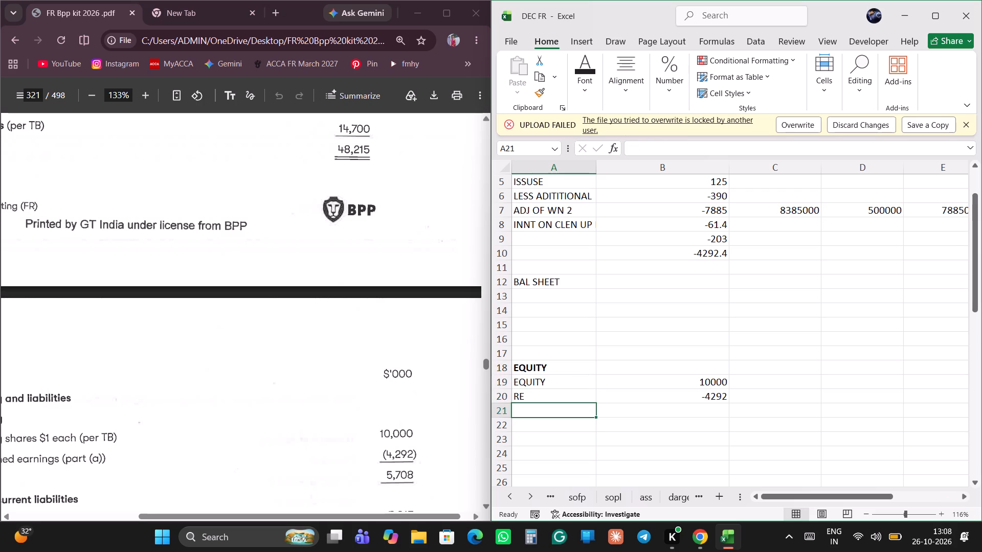
pyautogui.press('Up')
pyautogui.press('Up')
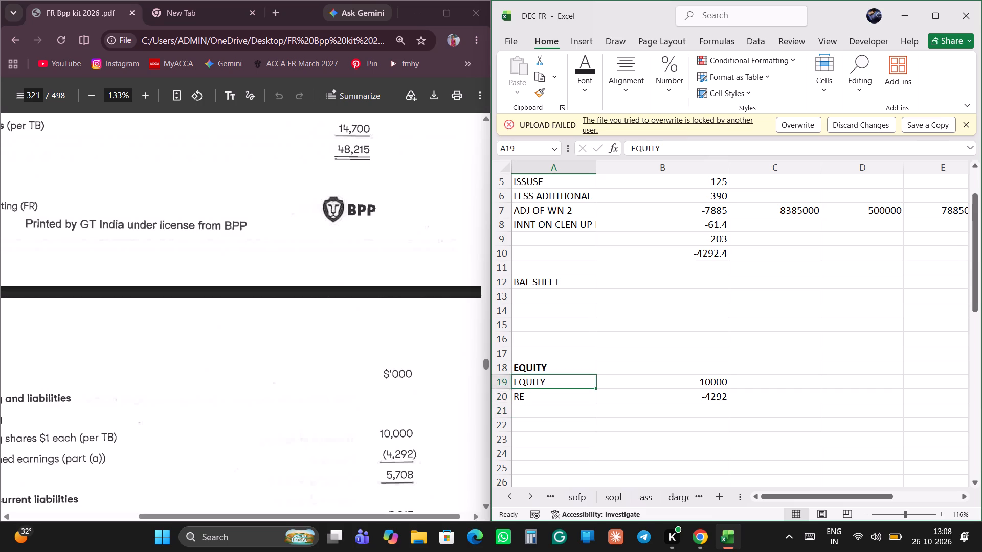
pyautogui.press('Up')
pyautogui.press('Up')
pyautogui.press('Up')
pyautogui.press('Up')
pyautogui.press('Up')
pyautogui.press('Up')
pyautogui.write('ASSET')
pyautogui.press('space')
pyautogui.press('Return')
# Add the first asset line in row 14, labelled OFFICE with the amount 11500.
pyautogui.press('Right')
pyautogui.press('Left')
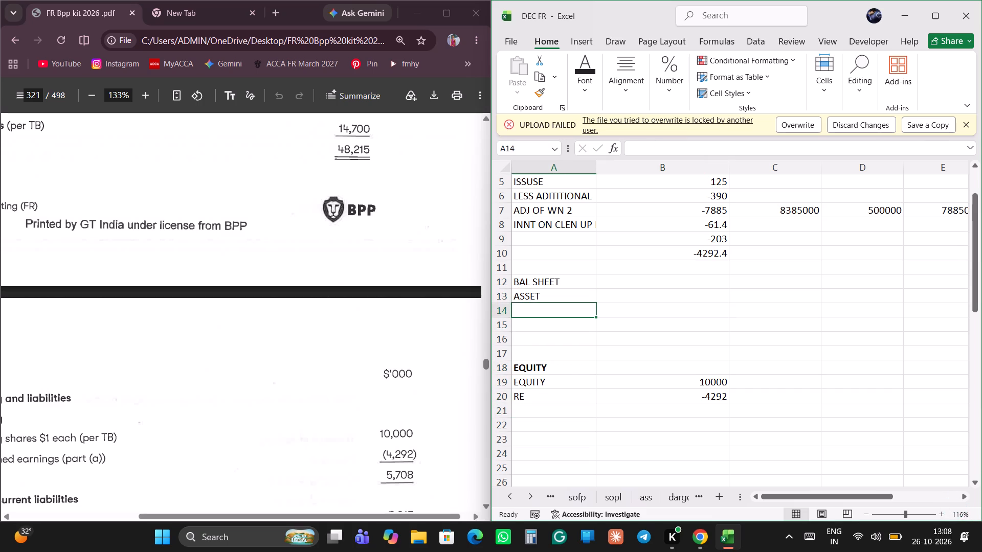
pyautogui.write('OFFICE')
pyautogui.press('space')
pyautogui.press('Right')
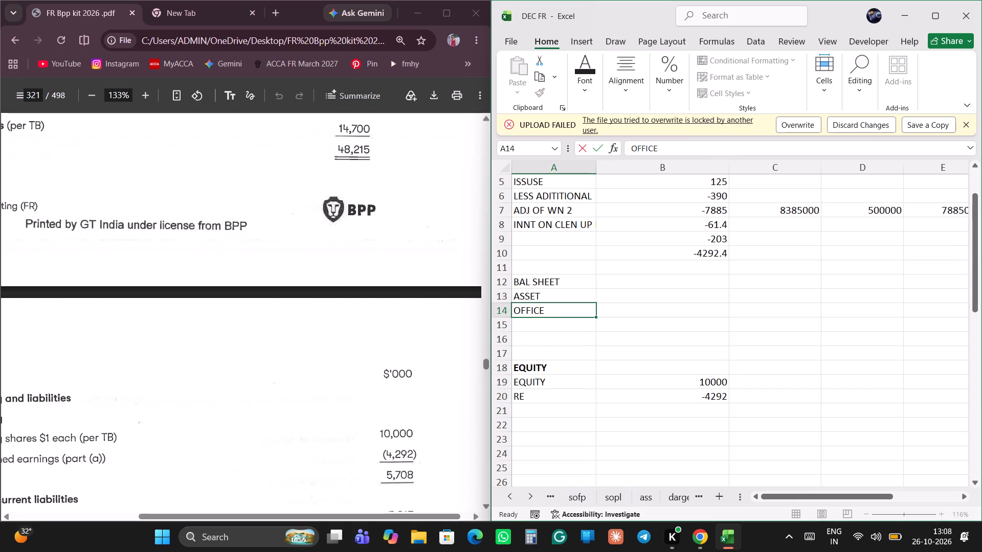
pyautogui.write('11')
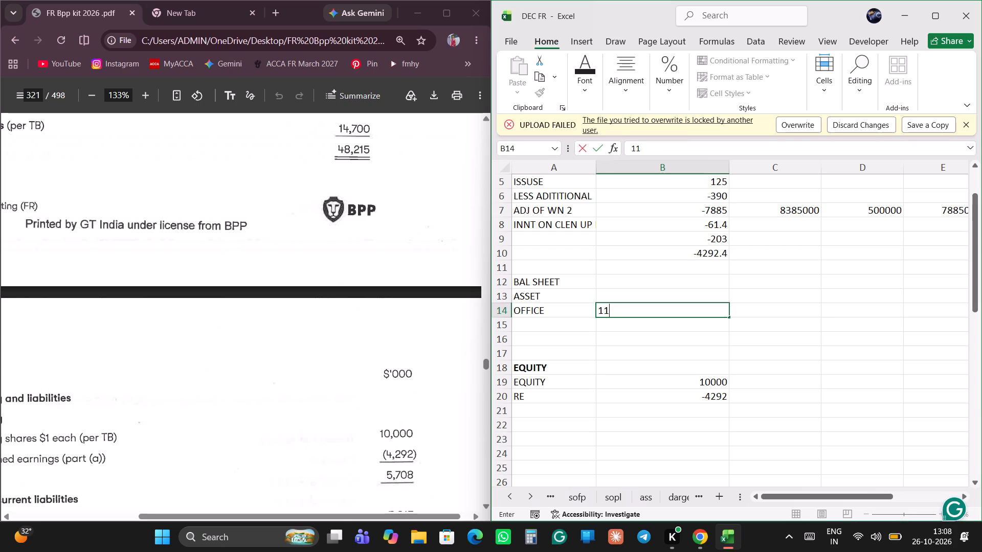
pyautogui.press('5')
pyautogui.write('00')
pyautogui.press('Return')
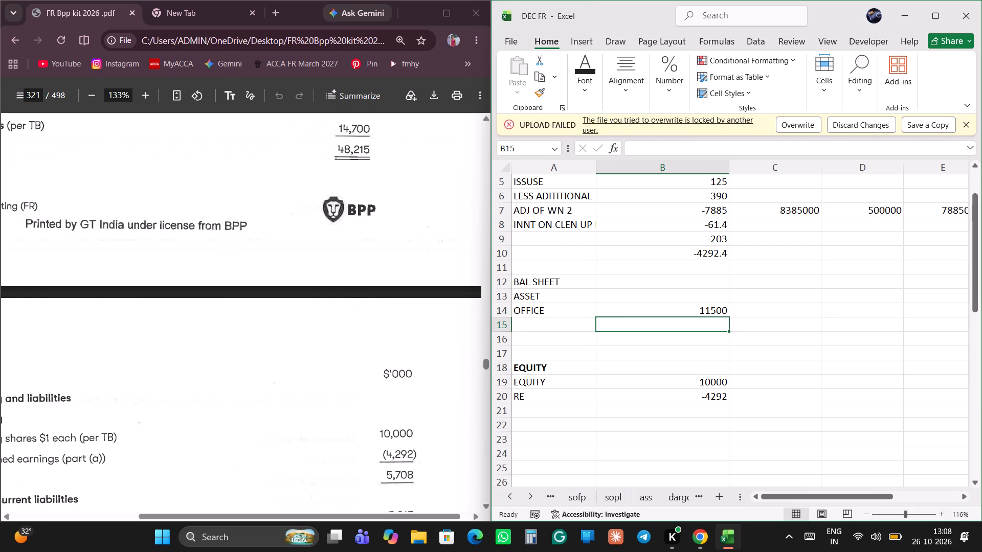
# Add the second asset line in row 15, labelled FAC with the amount 22015 from the model answer's property, plant and equipment.
pyautogui.hscroll(1, 323, 354)
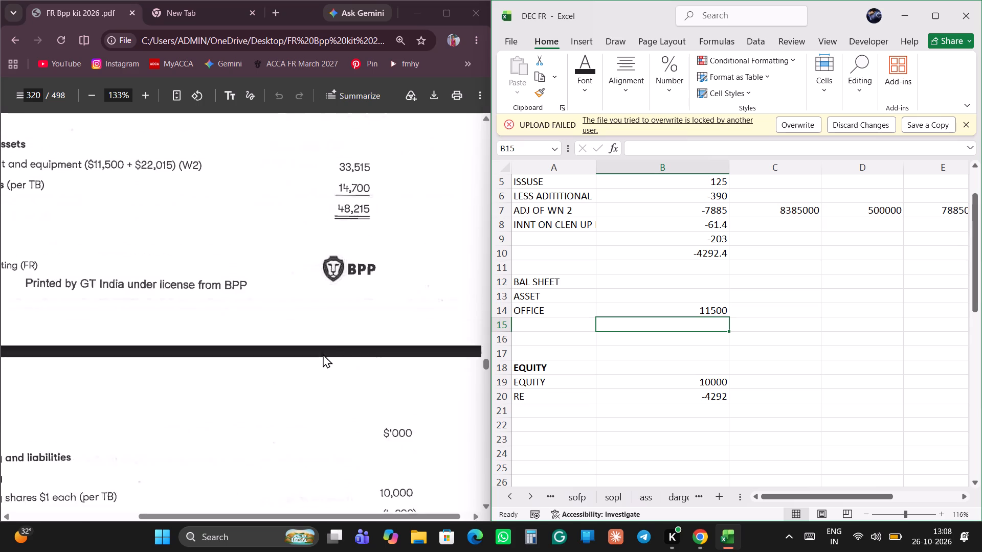
pyautogui.hscroll(2, 323, 354)
pyautogui.hscroll(-1, 323, 354)
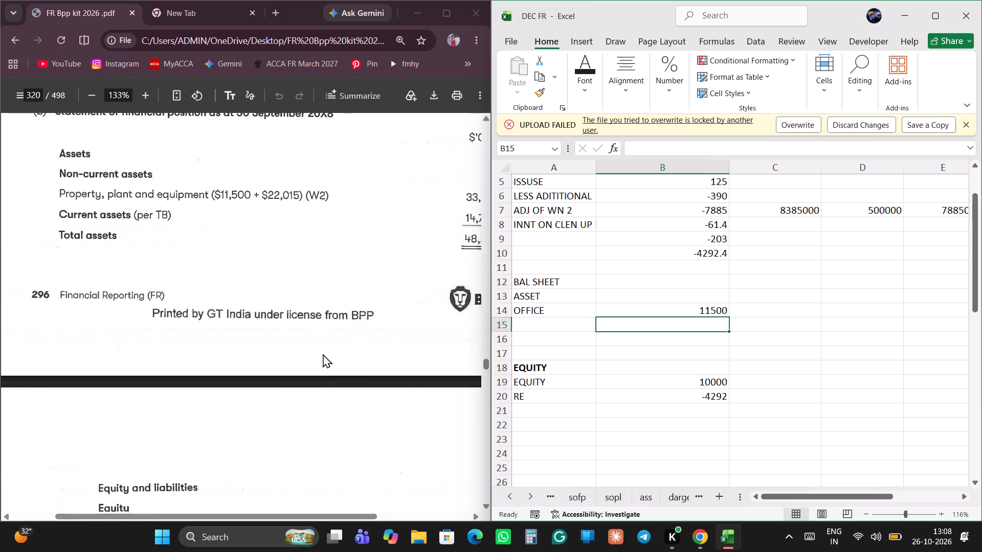
pyautogui.hscroll(-1, 323, 354)
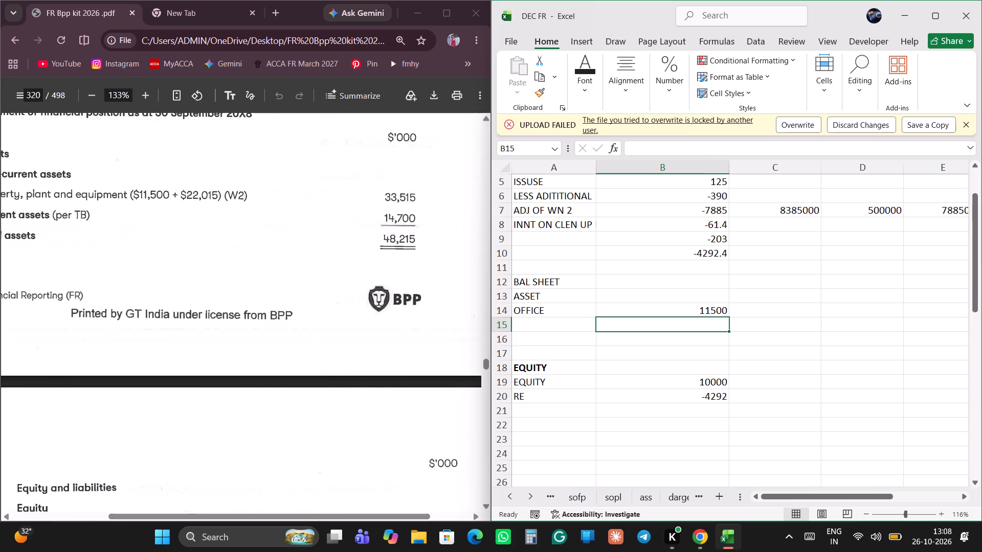
pyautogui.click(544, 321)
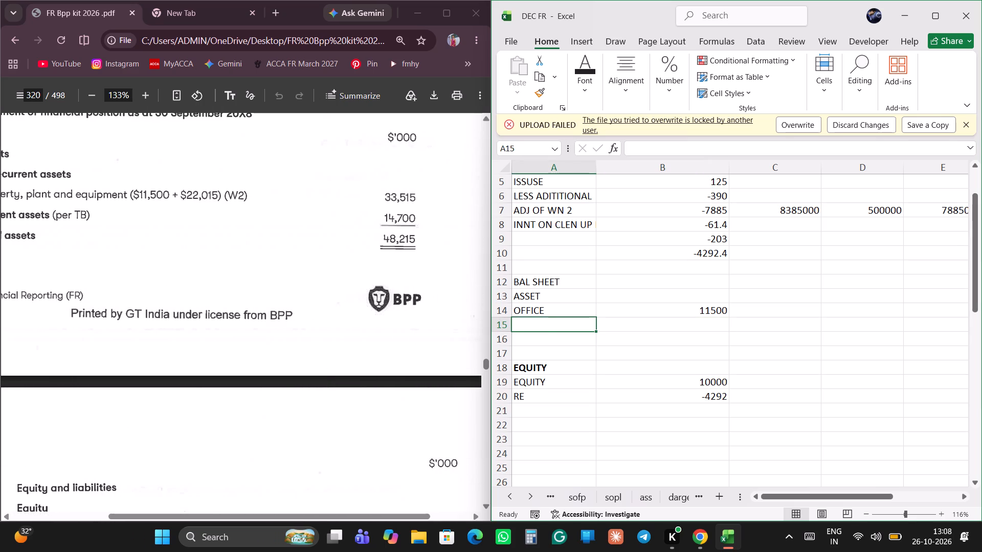
pyautogui.write('FAC')
pyautogui.press('space')
pyautogui.press('Right')
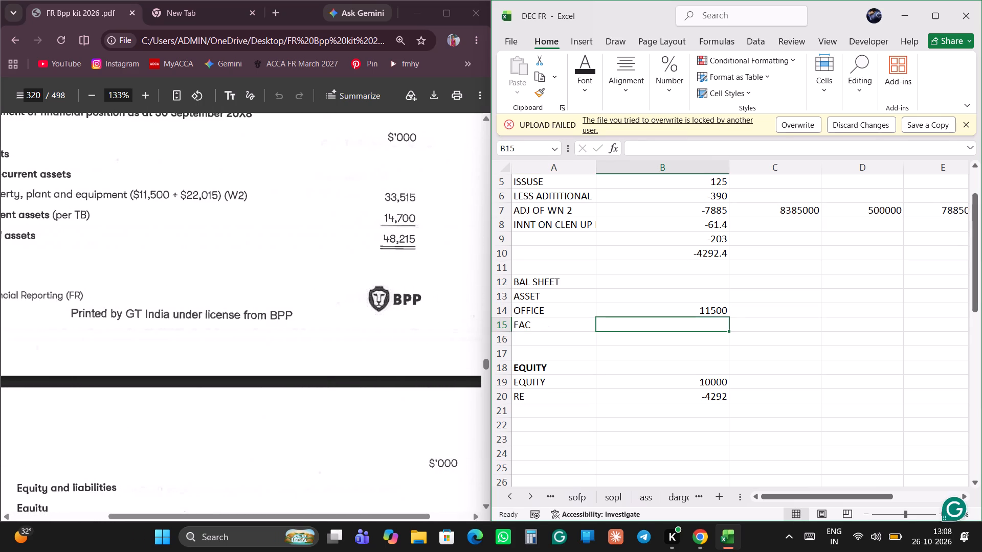
pyautogui.write('22015')
pyautogui.press('space')
pyautogui.press('Return')
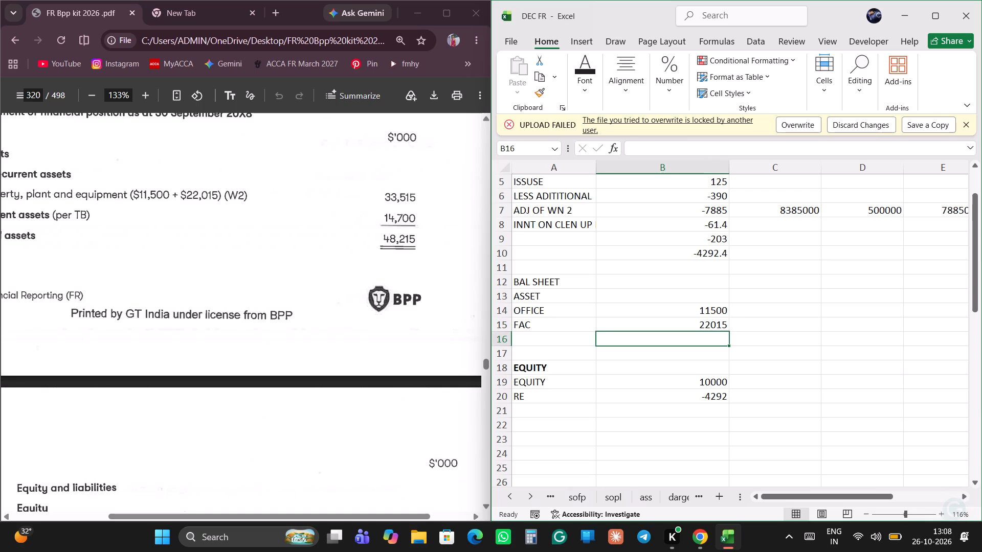
# Add the current assets line in row 16, labelled CURENT with the model answer's amount of 14700.
pyautogui.press('Left')
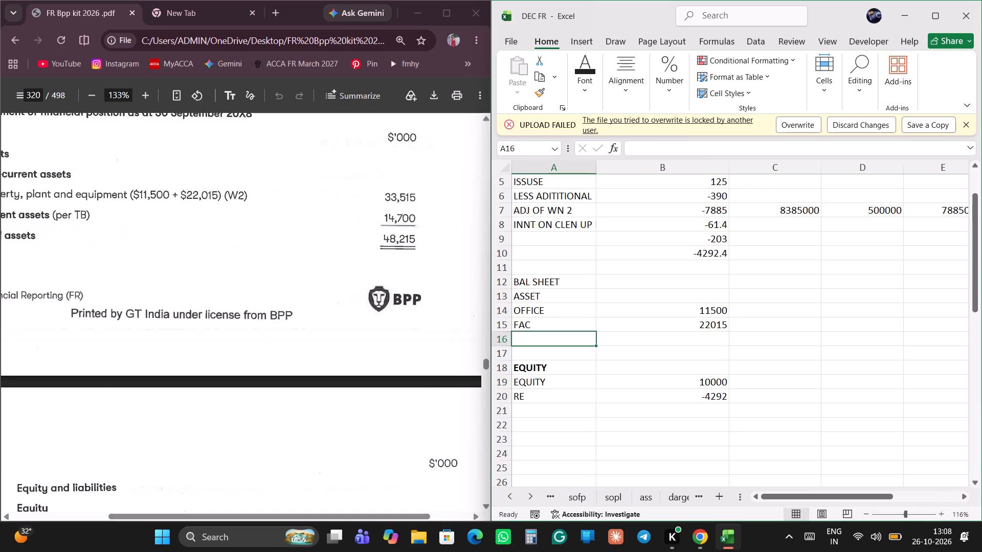
pyautogui.press('=')
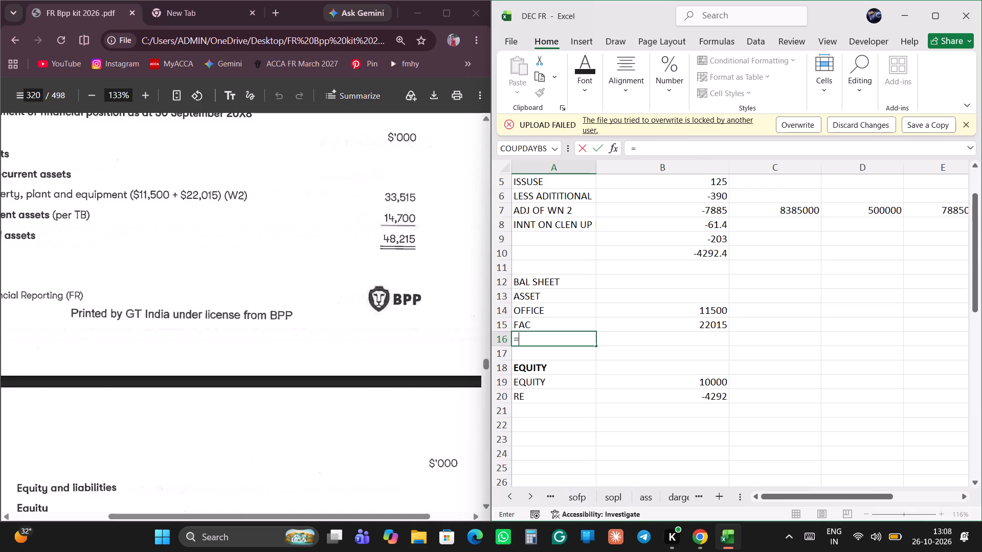
pyautogui.press('BackSpace')
pyautogui.hscroll(1, 398, 334)
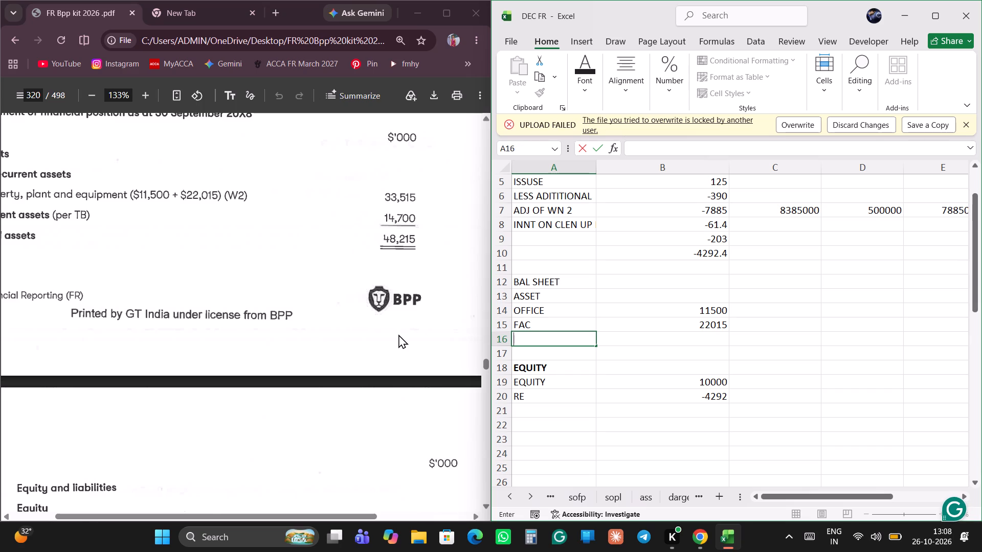
pyautogui.hscroll(1, 398, 334)
pyautogui.hscroll(-2, 398, 334)
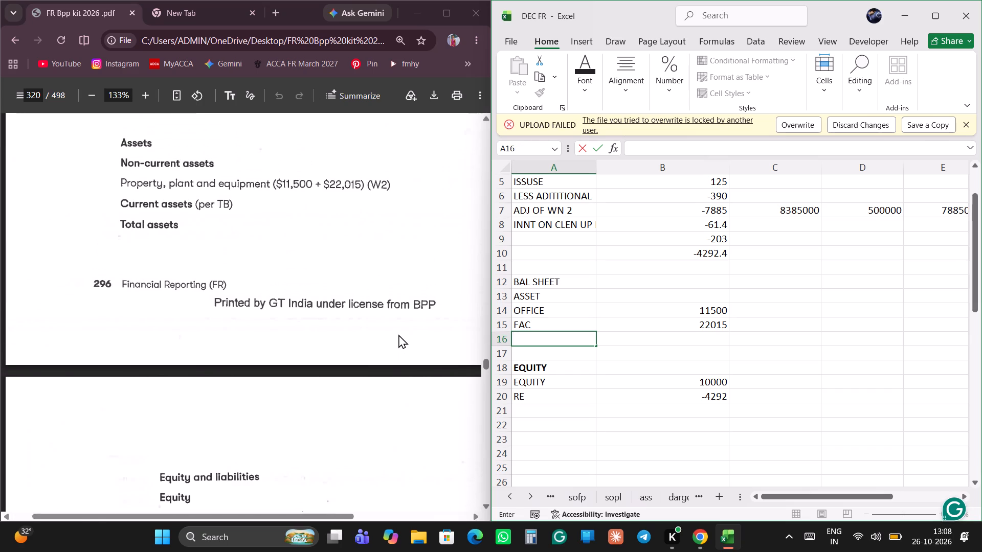
pyautogui.hscroll(-1, 398, 334)
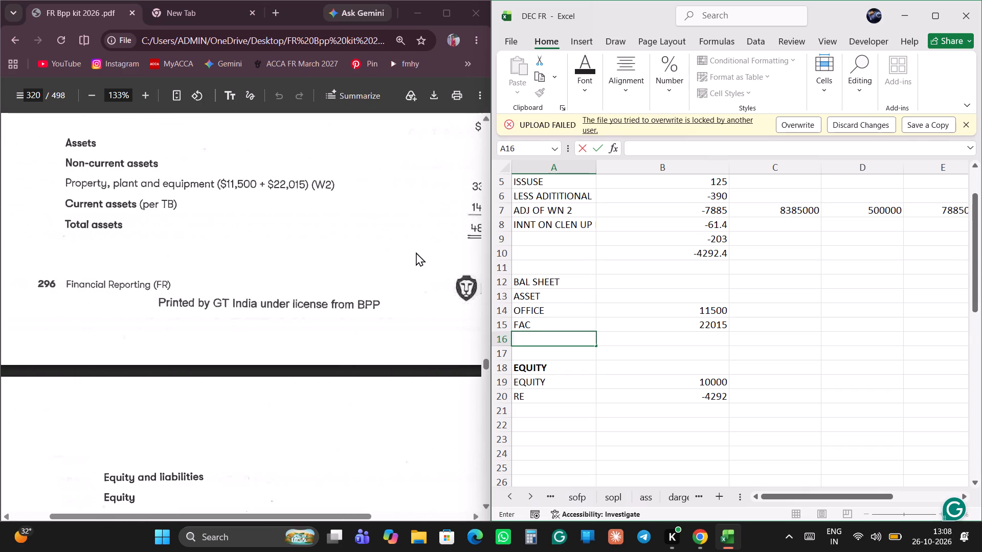
pyautogui.hscroll(-1, 411, 282)
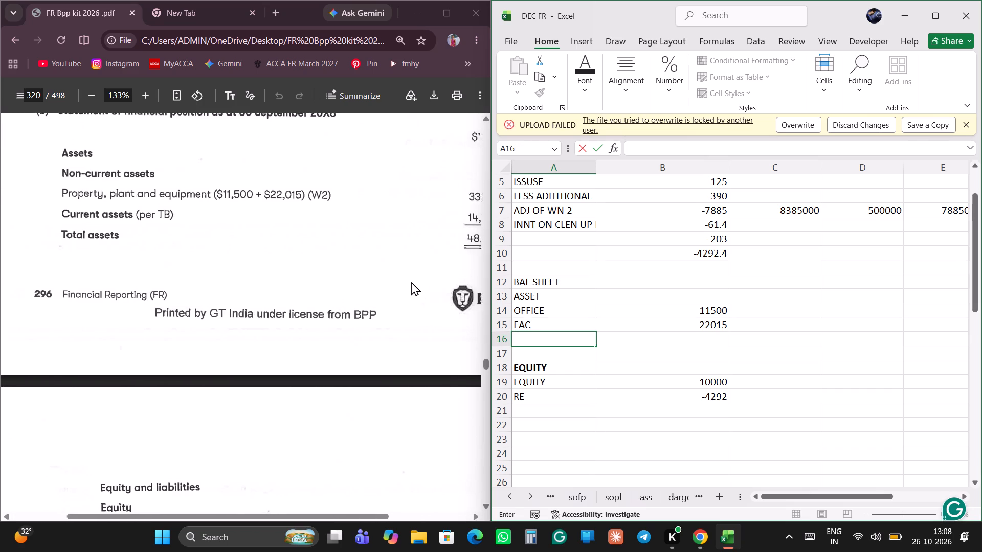
pyautogui.hscroll(-1, 411, 282)
pyautogui.write('CURENT')
pyautogui.press('space')
pyautogui.press('Right')
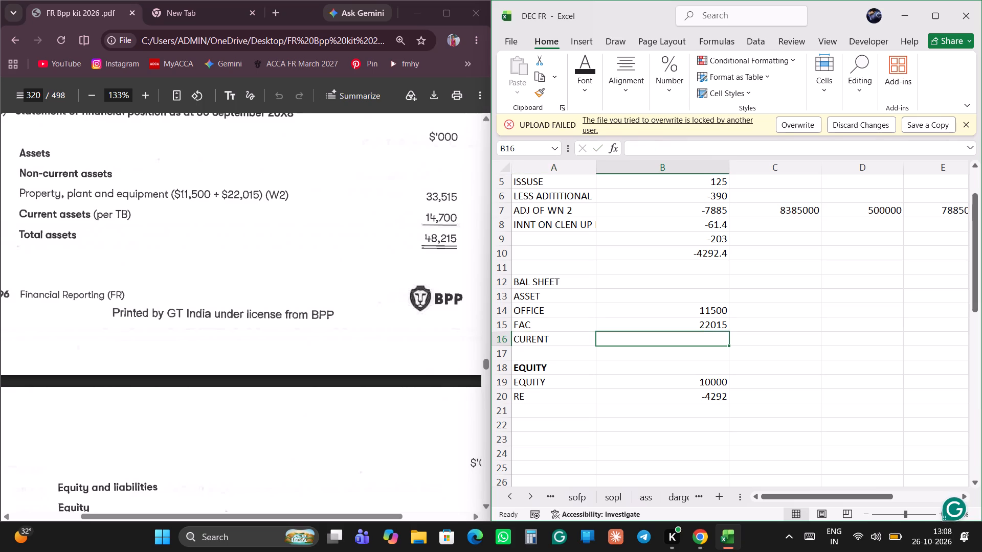
pyautogui.press('1')
pyautogui.write('4700')
pyautogui.press('Return')
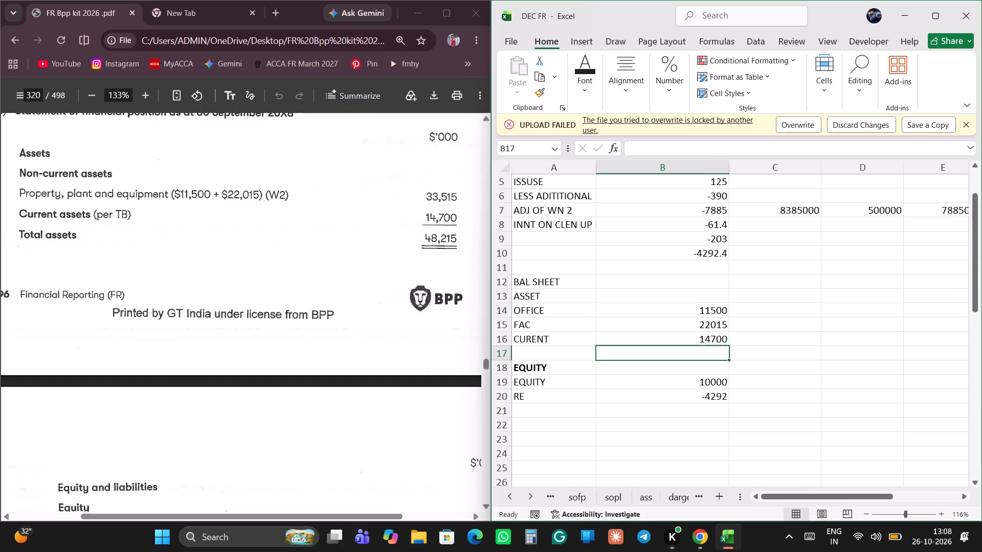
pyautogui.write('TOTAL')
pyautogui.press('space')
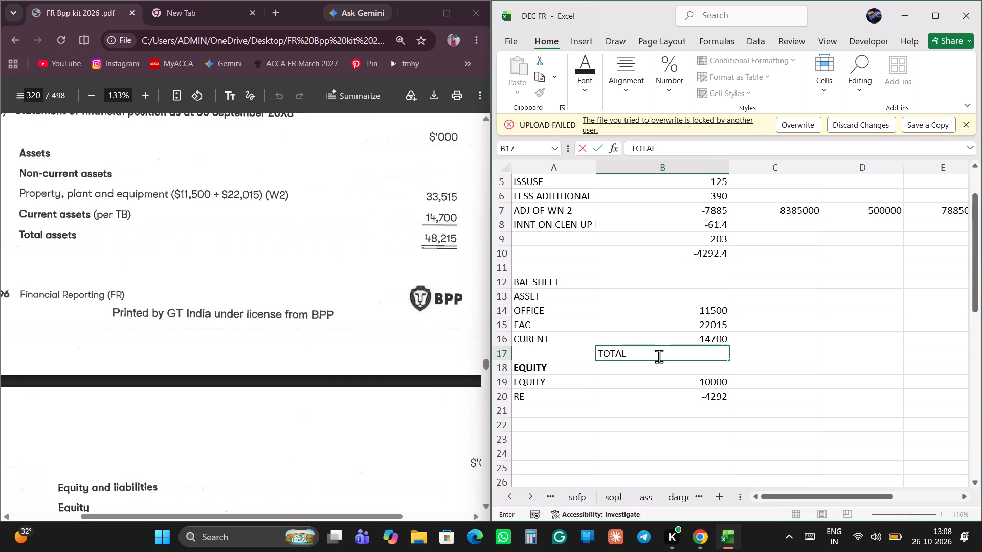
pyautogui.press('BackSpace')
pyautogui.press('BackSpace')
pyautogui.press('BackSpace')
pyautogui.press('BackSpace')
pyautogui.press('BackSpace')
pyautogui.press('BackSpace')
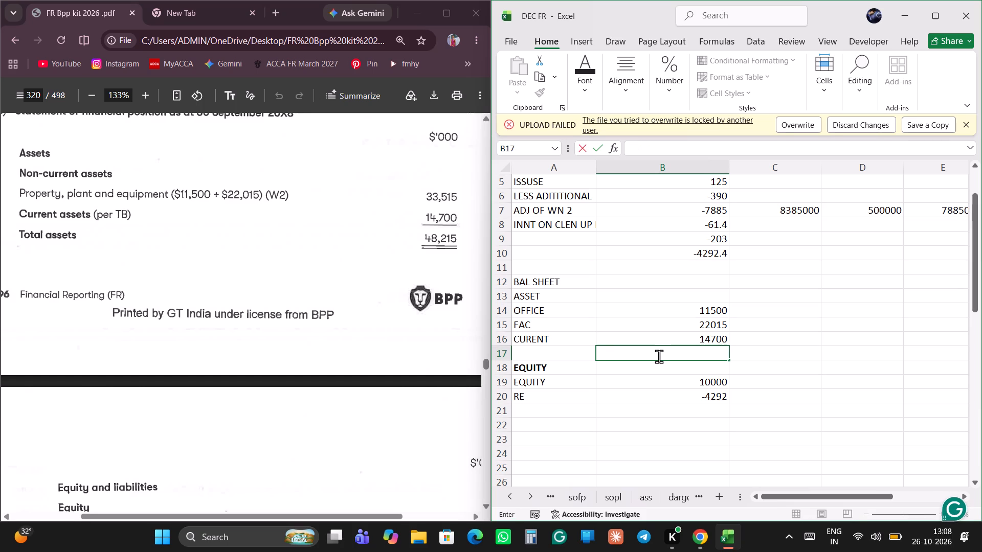
# Enter the label TOTAL in A17, directly under the asset lines.
pyautogui.press('Left')
pyautogui.write('TOTAL')
pyautogui.press('space')
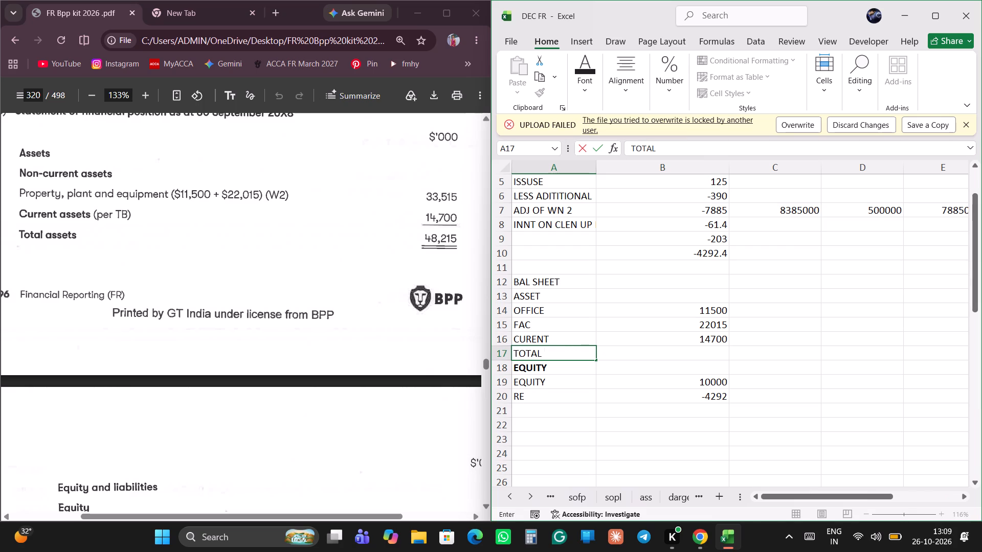
pyautogui.press('Return')
# Enter a bold section heading LIAB in A22, leaving one blank row below the RE line.
pyautogui.press('Down')
pyautogui.press('Down')
pyautogui.press('Down')
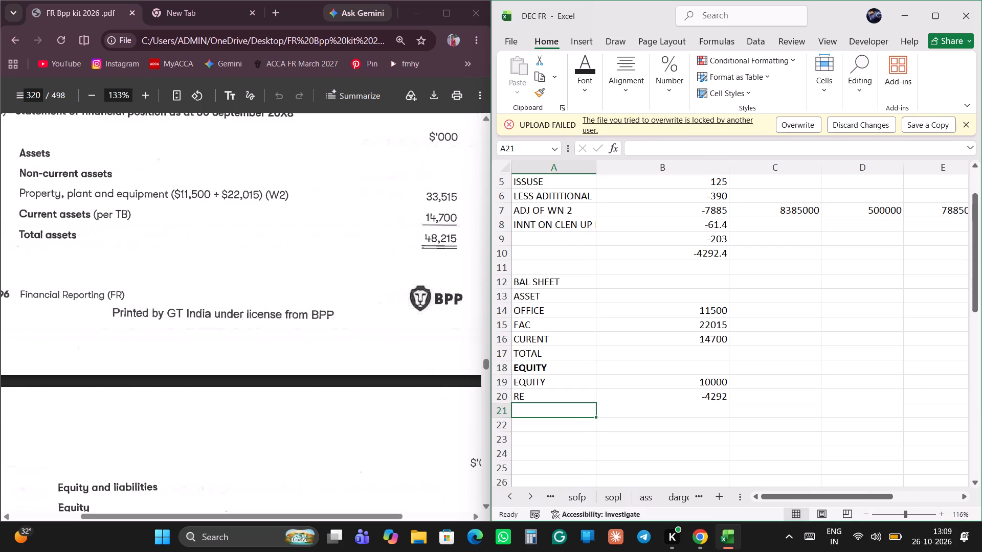
pyautogui.press('Down')
pyautogui.write('LIAB')
pyautogui.press('space')
pyautogui.press('Return')
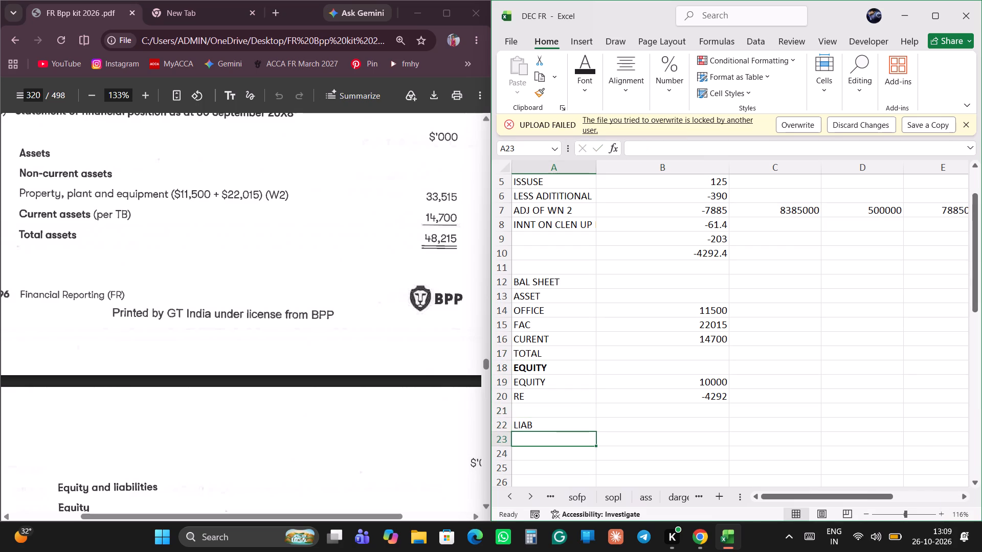
pyautogui.press('Up')
pyautogui.hotkey('ctrl', 'b')
# Add the first liability line in row 23, labelled ENVOR PROVISON with the amount 1289.
pyautogui.hotkey('ctrl', 'Down')
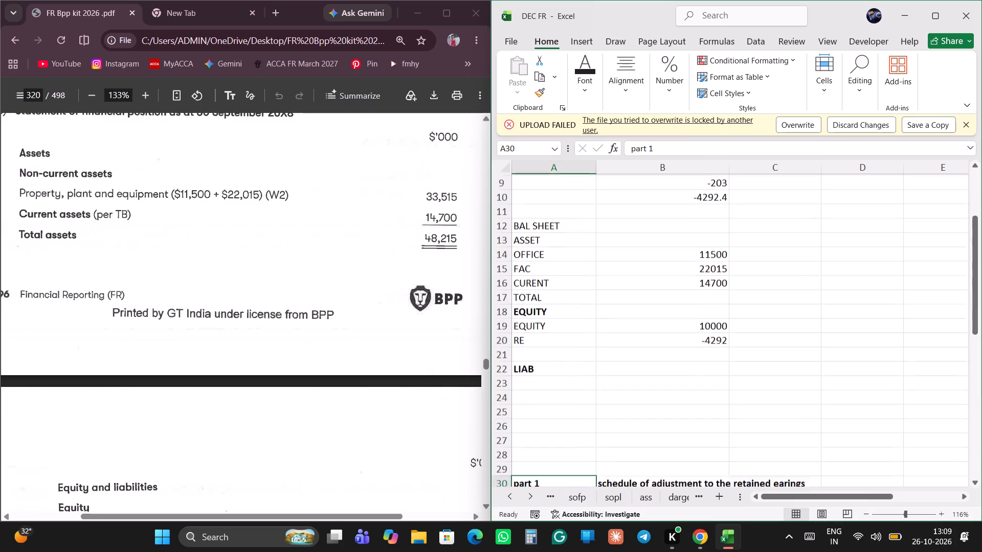
pyautogui.press('Up')
pyautogui.press('Up')
pyautogui.press('Up')
pyautogui.press('Up')
pyautogui.press('Up')
pyautogui.press('Up')
pyautogui.press('Up')
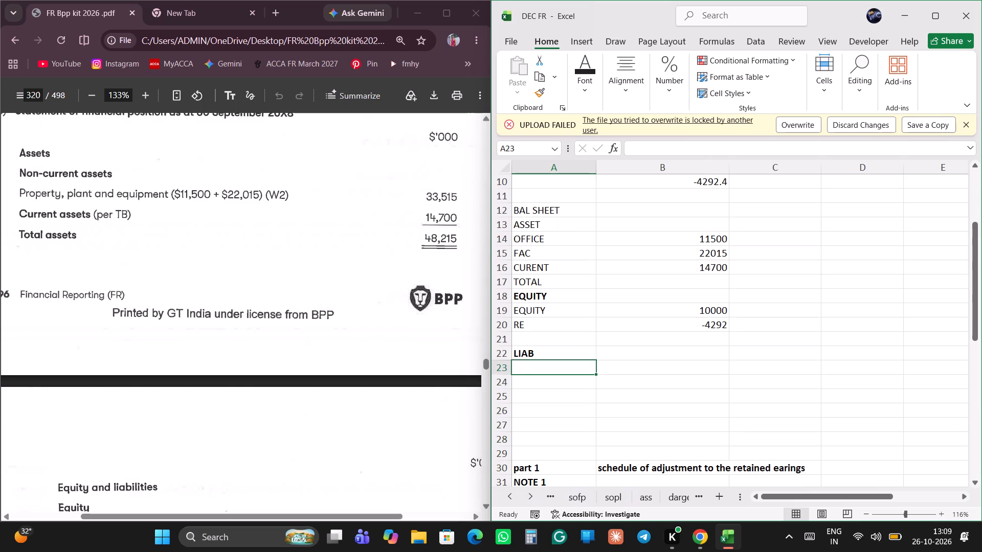
pyautogui.write('ENVOR PROVISON')
pyautogui.press('space')
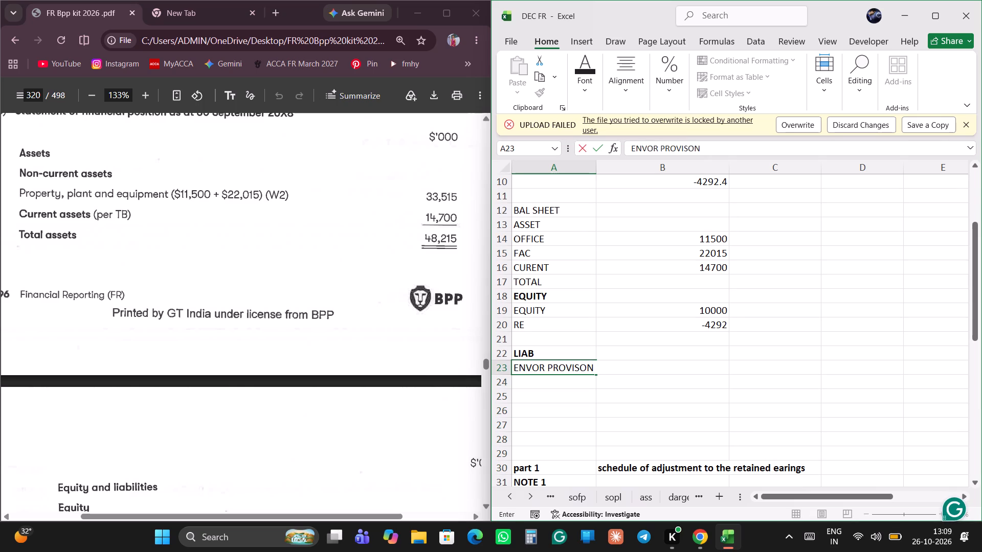
pyautogui.press('Right')
pyautogui.write('1289')
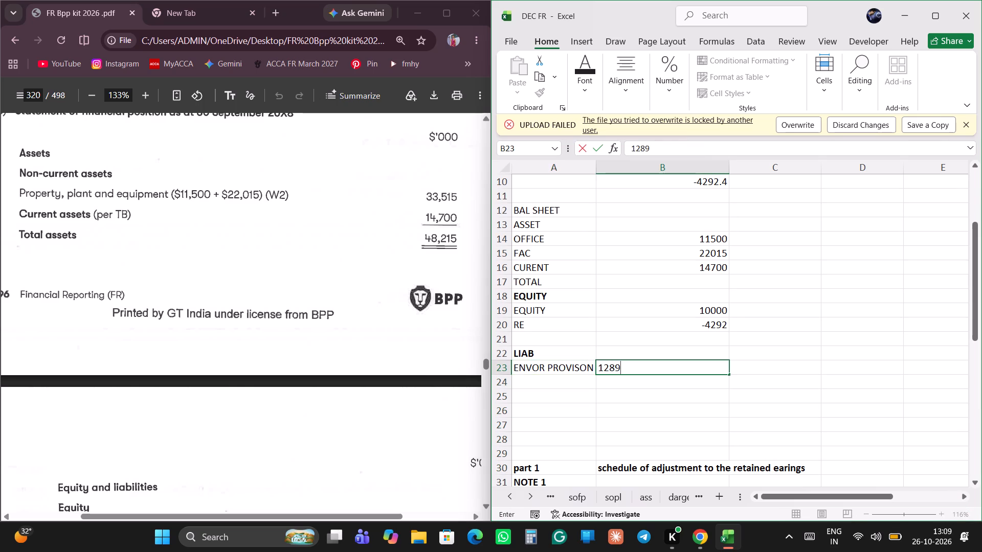
pyautogui.press('Return')
# Add the current liabilities line in row 24, labelled CUREENT LIAB with the amount 34500.
pyautogui.press('Left')
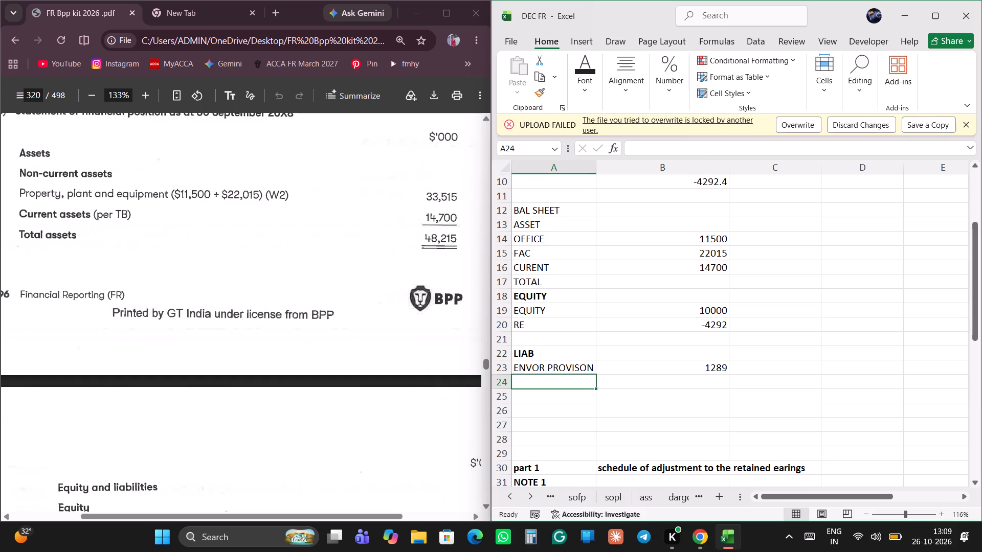
pyautogui.write('CUREENT LIAB')
pyautogui.press('space')
pyautogui.press('Right')
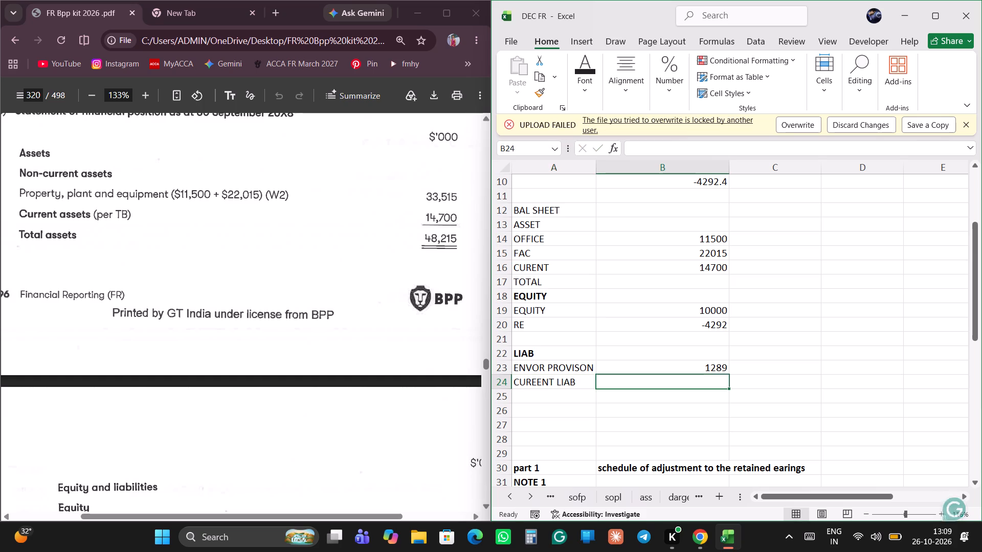
pyautogui.write('34500')
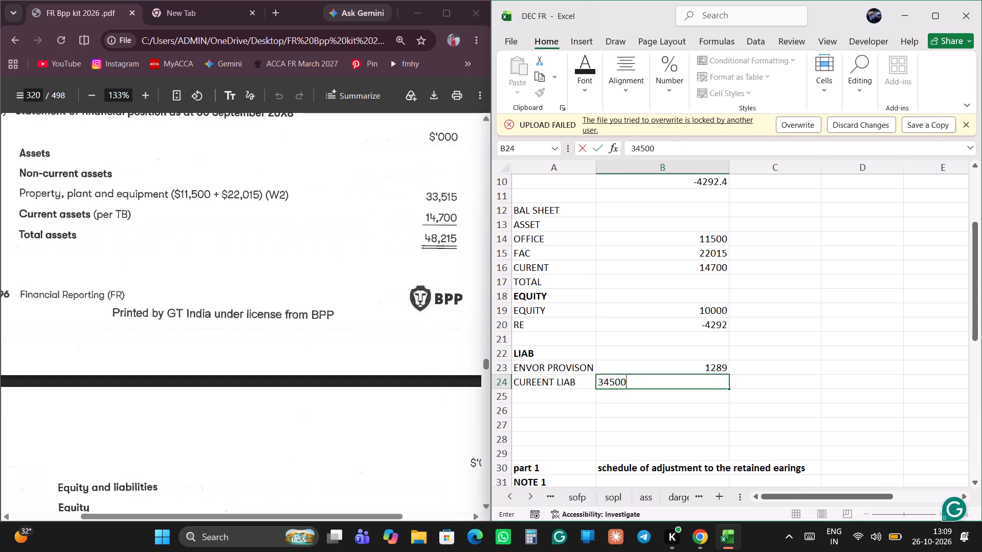
pyautogui.press('Return')
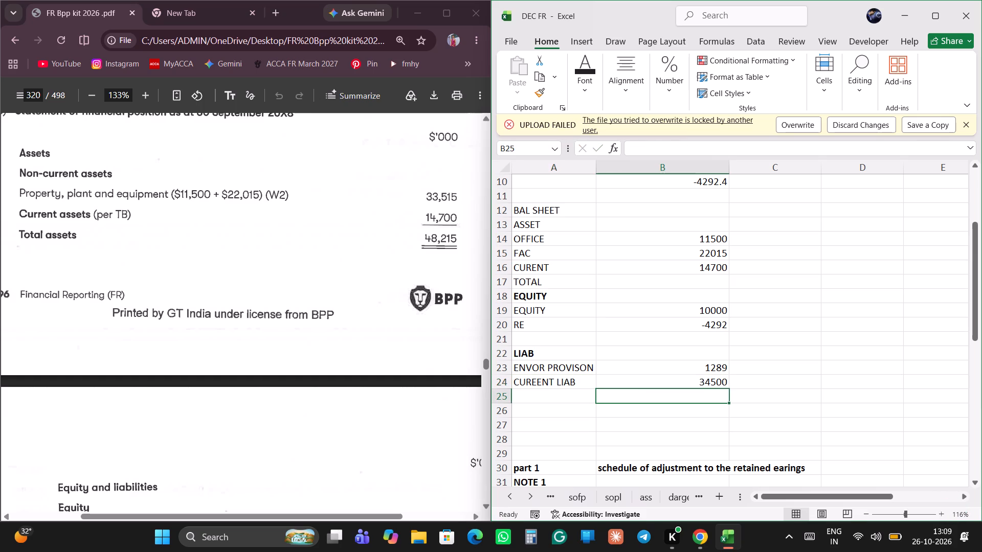
# Add a LOAN NOTE line in row 25 with the amount 5015.
pyautogui.press('Left')
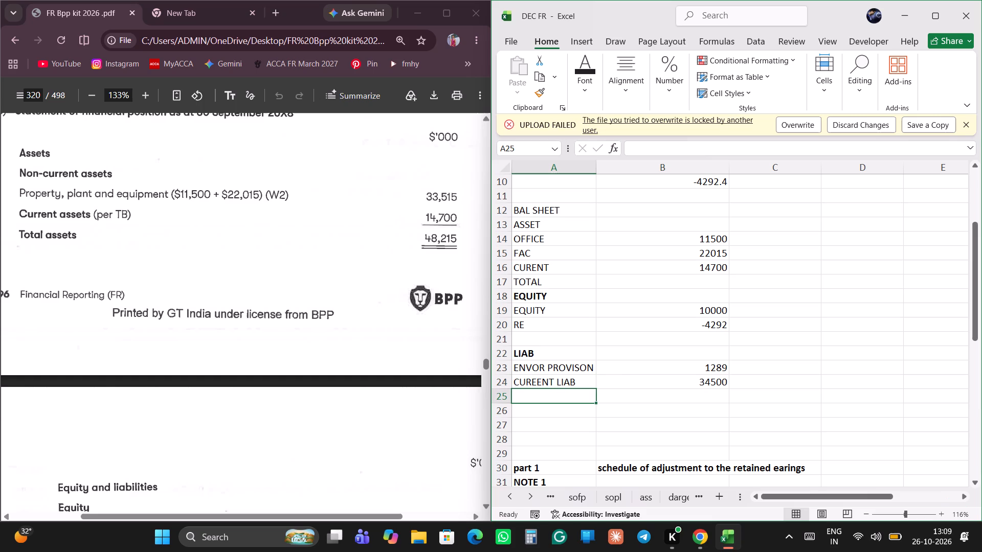
pyautogui.write('LOA =')
pyautogui.press('BackSpace')
pyautogui.press('BackSpace')
pyautogui.press('BackSpace')
pyautogui.write('AN NOTE 5015')
pyautogui.press('space')
pyautogui.press('BackSpace')
pyautogui.press('BackSpace')
pyautogui.press('BackSpace')
pyautogui.press('BackSpace')
pyautogui.press('BackSpace')
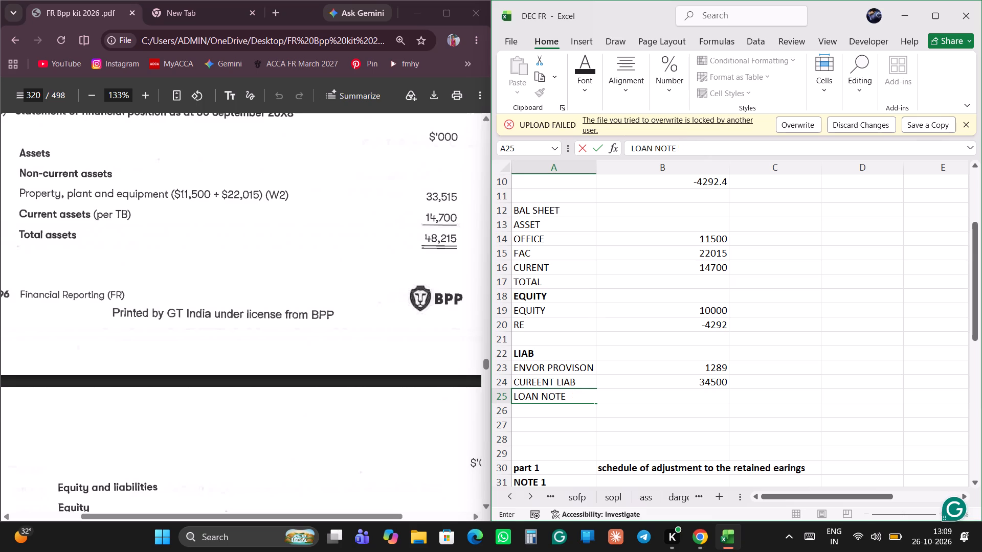
pyautogui.press('Return')
pyautogui.press('Right')
pyautogui.press('Up')
pyautogui.write('5015')
pyautogui.press('Return')
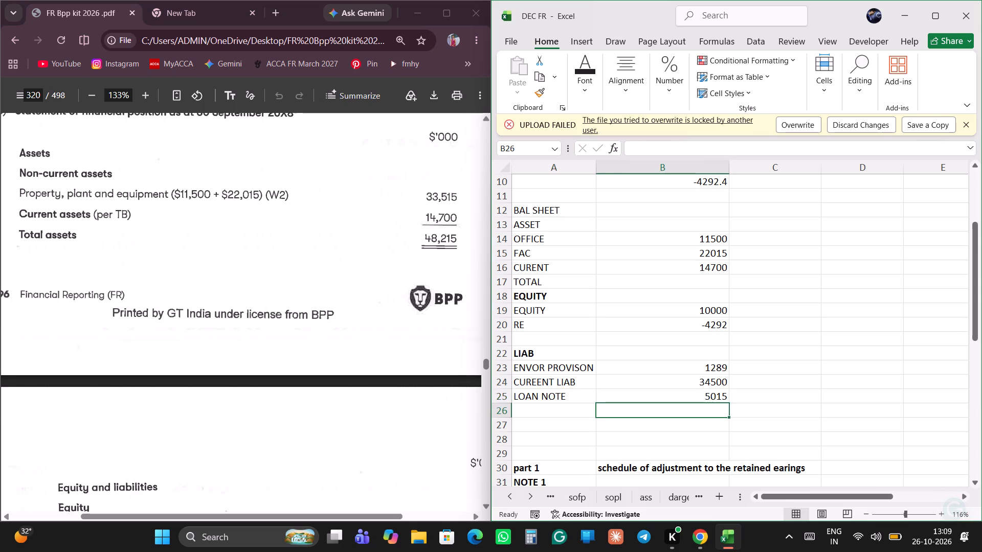
# Add the deferred tax line in row 26, labelled DEFF TAX with the amount 1703.
pyautogui.press('Left')
pyautogui.write('DEFF TAX')
pyautogui.press('space')
pyautogui.press('Right')
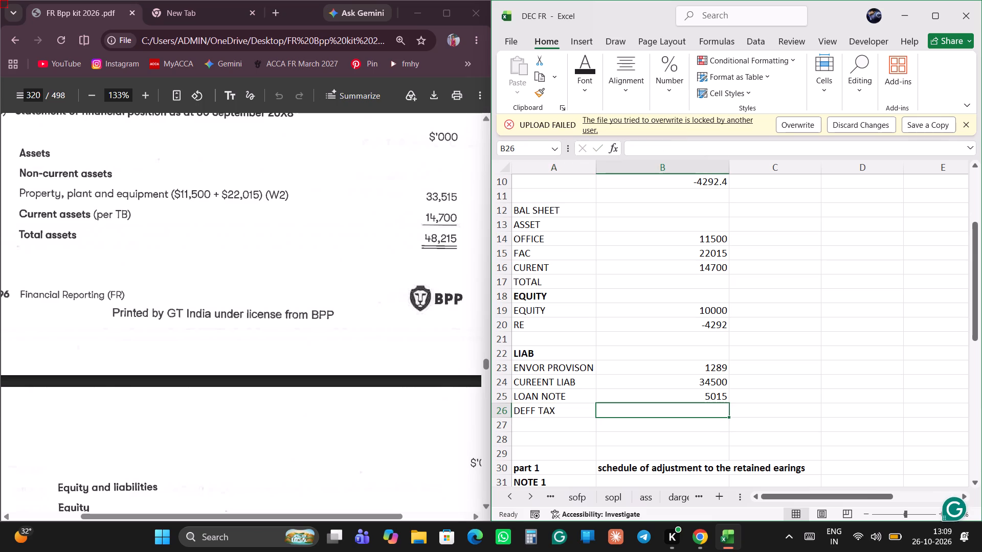
pyautogui.write('1703')
pyautogui.press('Return')
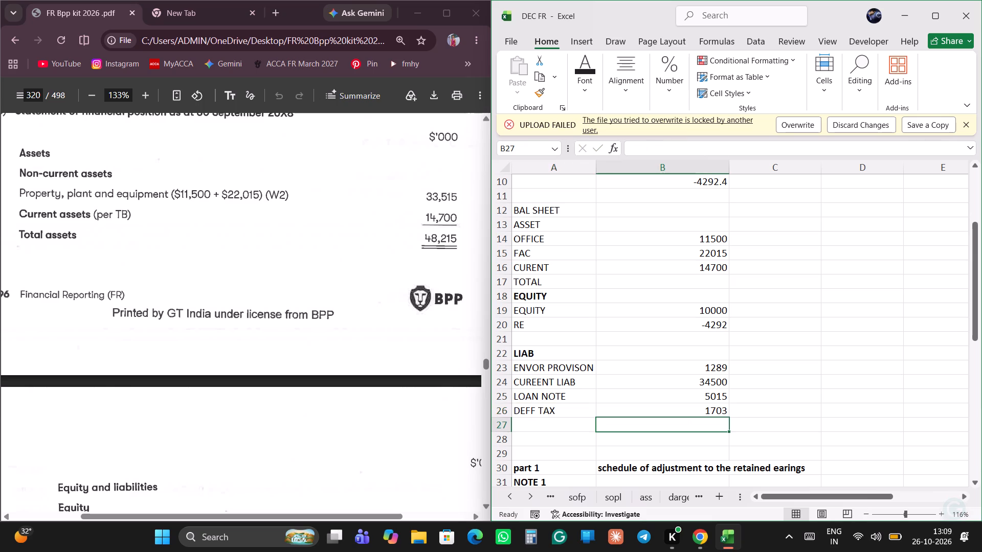
# Enter the label TOTAL in A27, directly under the liability lines.
pyautogui.press('Left')
pyautogui.write('INN')
pyautogui.press('BackSpace')
pyautogui.press('BackSpace')
pyautogui.press('BackSpace')
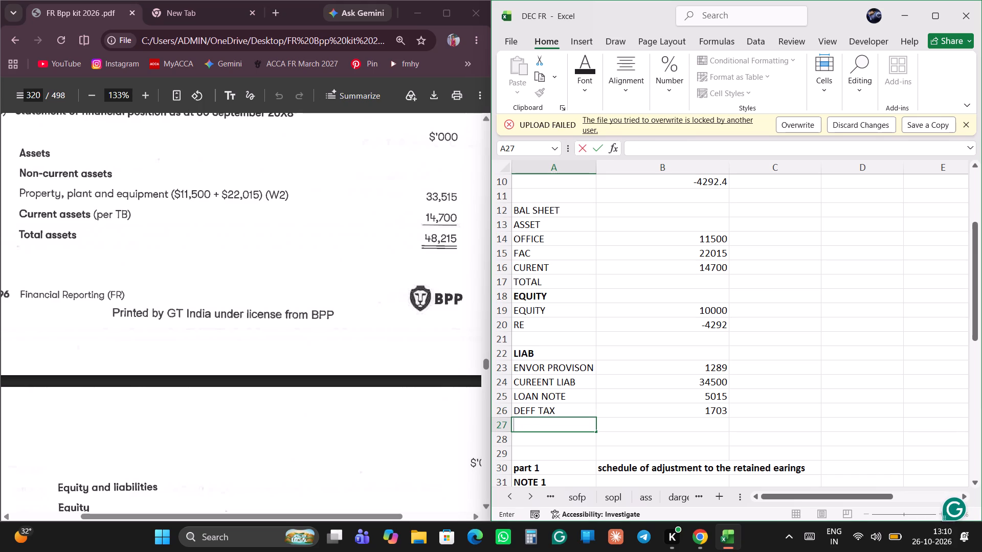
pyautogui.write('TOTAL')
pyautogui.press('space')
pyautogui.press('Return')
# Total the four liability amounts B23:B26 with a SUM formula in B27.
pyautogui.press('Right')
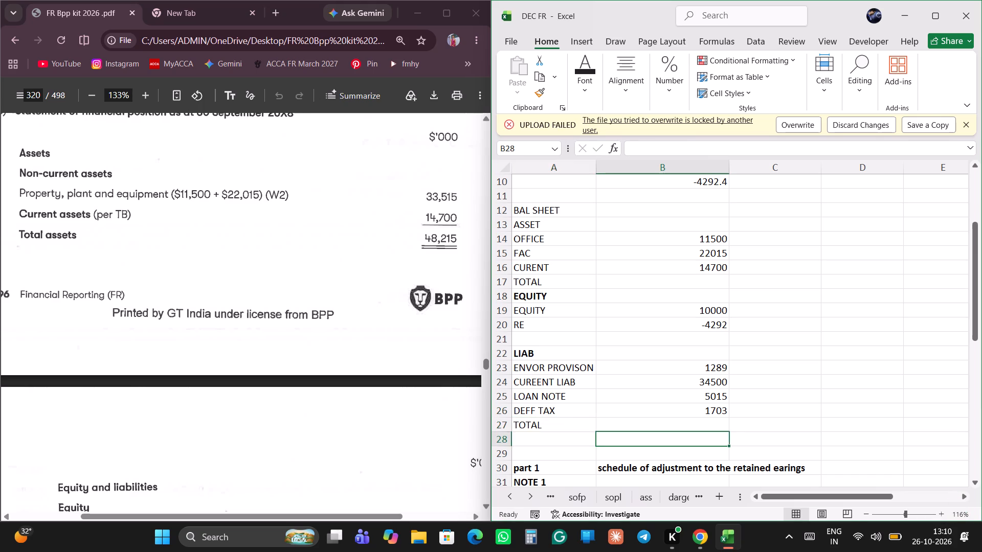
pyautogui.press('Up')
pyautogui.write('=SUM')
pyautogui.press('Tab')
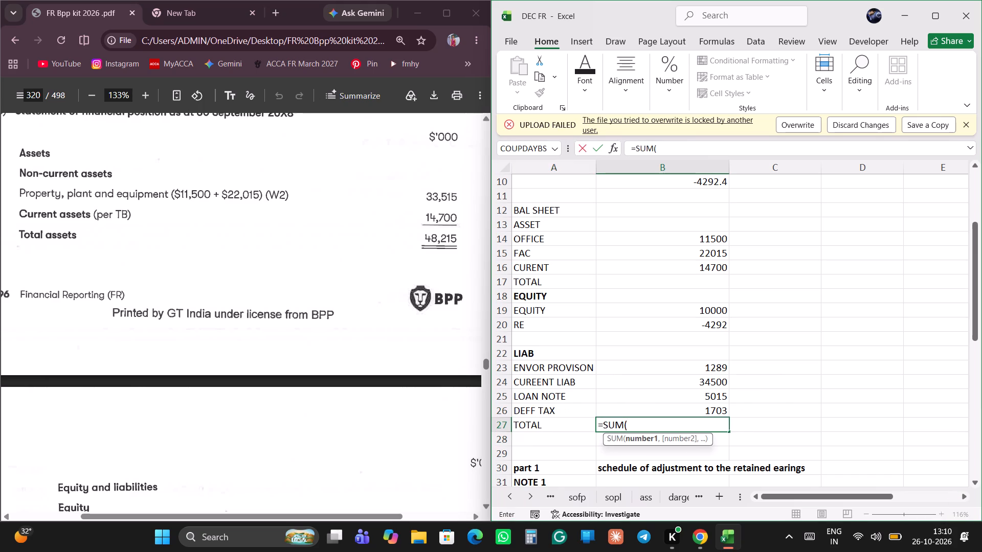
pyautogui.moveTo(675, 372); pyautogui.dragTo(675, 393)
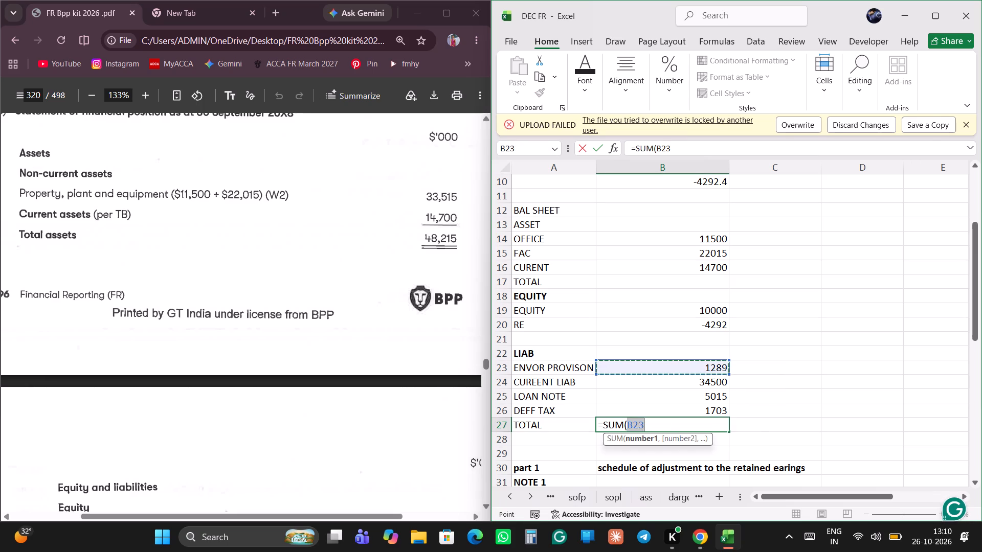
pyautogui.moveTo(675, 393); pyautogui.dragTo(675, 408)
pyautogui.hotkey('shift', ')')
pyautogui.press('Return')
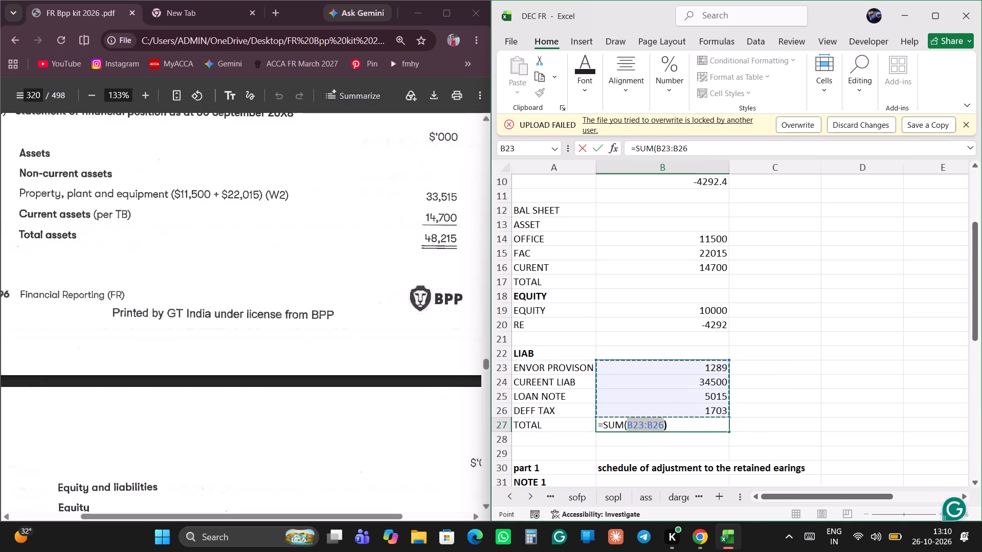
# Total the equity and RE amounts B19:B20 with a SUM formula in B21.
pyautogui.press('Up')
pyautogui.press('Up')
pyautogui.press('Up')
pyautogui.press('Up')
pyautogui.press('Up')
pyautogui.press('Up')
pyautogui.press('Up')
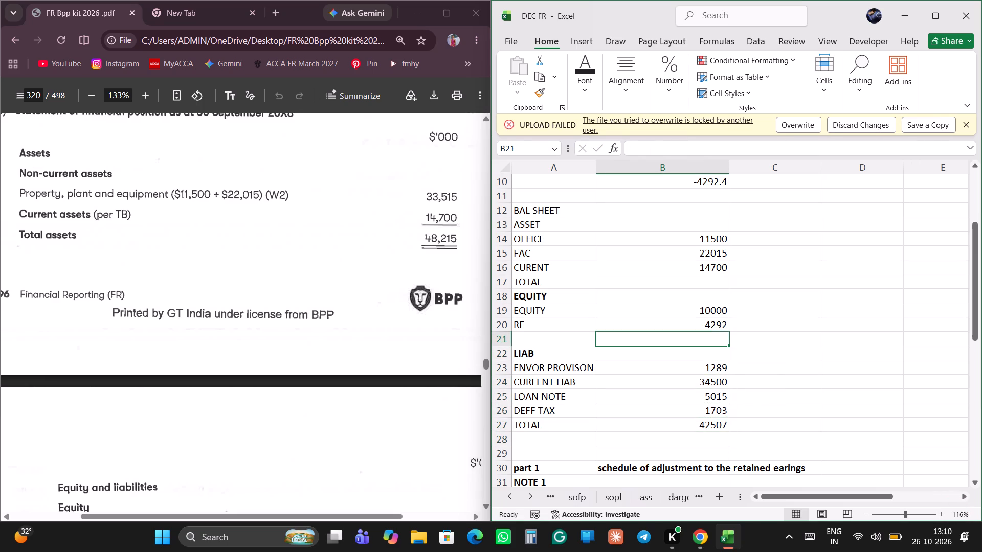
pyautogui.write('=SUM')
pyautogui.press('Tab')
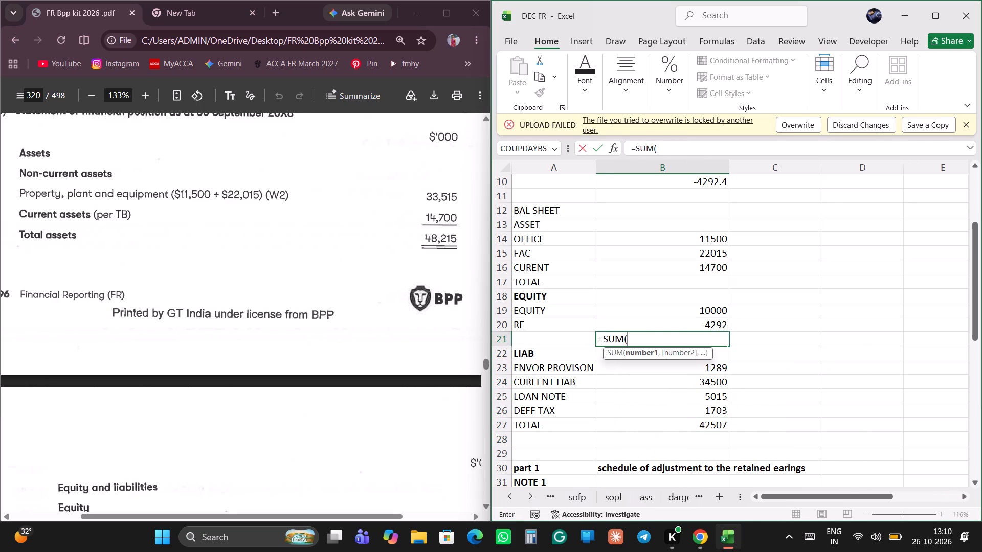
pyautogui.press('Up')
pyautogui.press('Up')
pyautogui.hotkey('shift', 'Down')
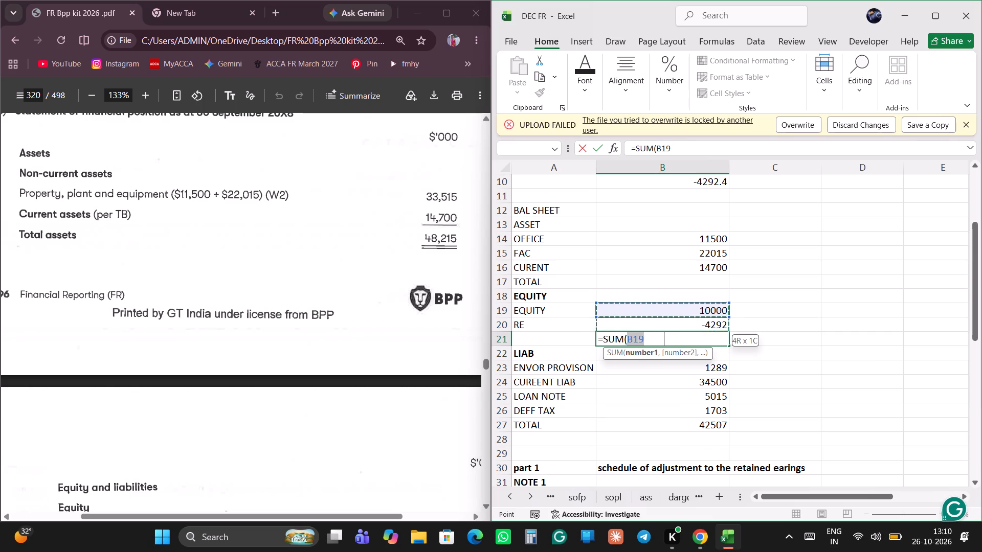
pyautogui.hotkey('shift', ')')
pyautogui.press('Return')
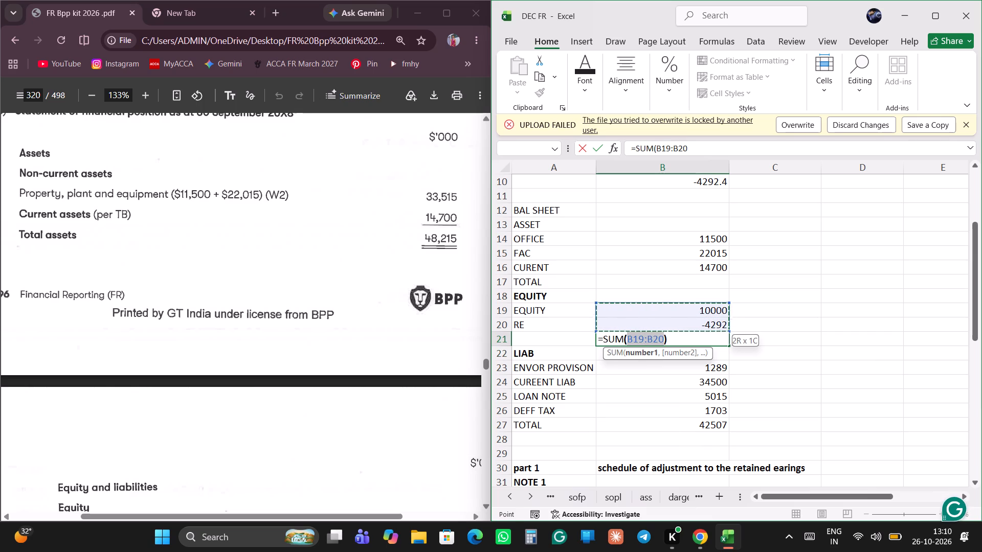
# Total the asset amounts B14:B16 with a SUM formula in B17, beside the asset TOTAL label.
pyautogui.press('Up')
pyautogui.press('Up')
pyautogui.press('Up')
pyautogui.press('Up')
pyautogui.press('Up')
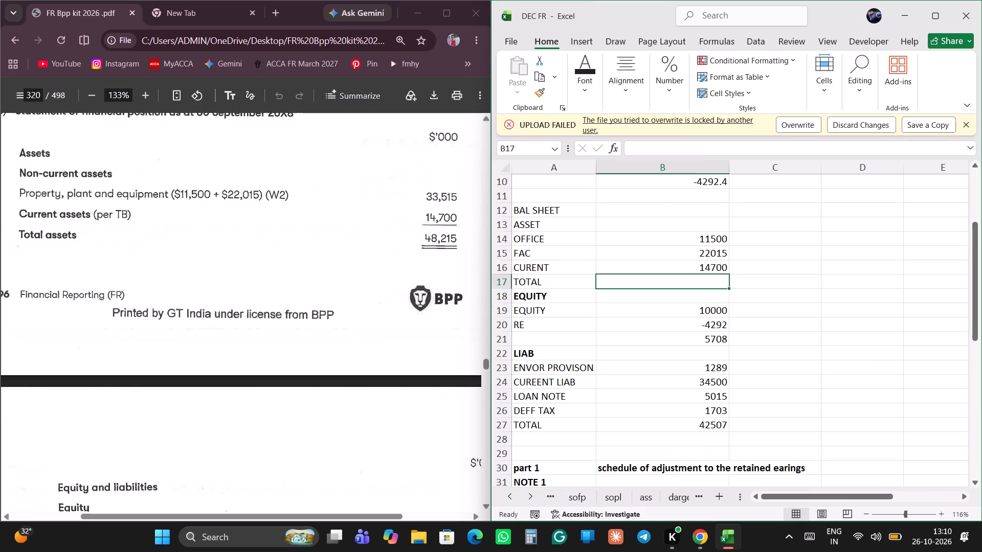
pyautogui.write('=SUM')
pyautogui.press('Tab')
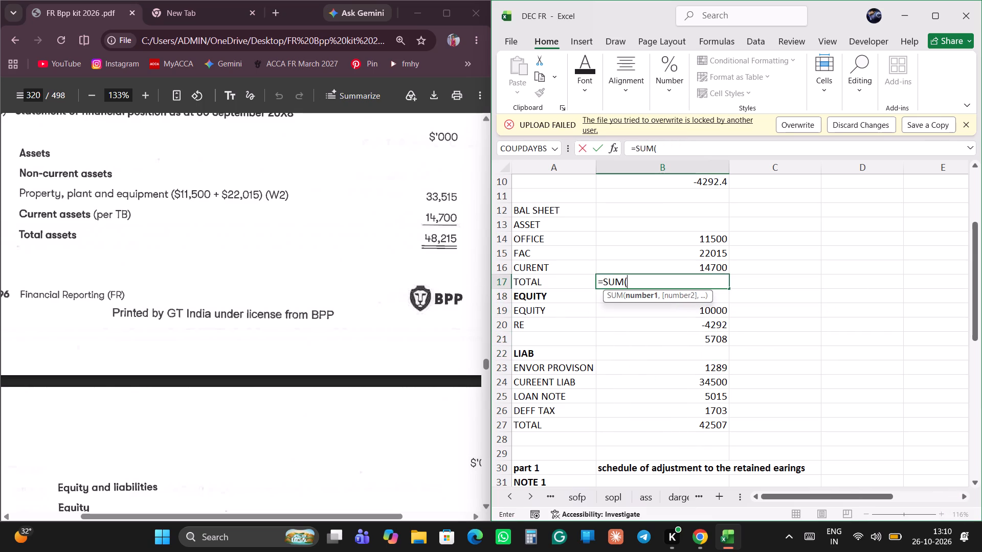
pyautogui.moveTo(680, 237); pyautogui.dragTo(680, 250)
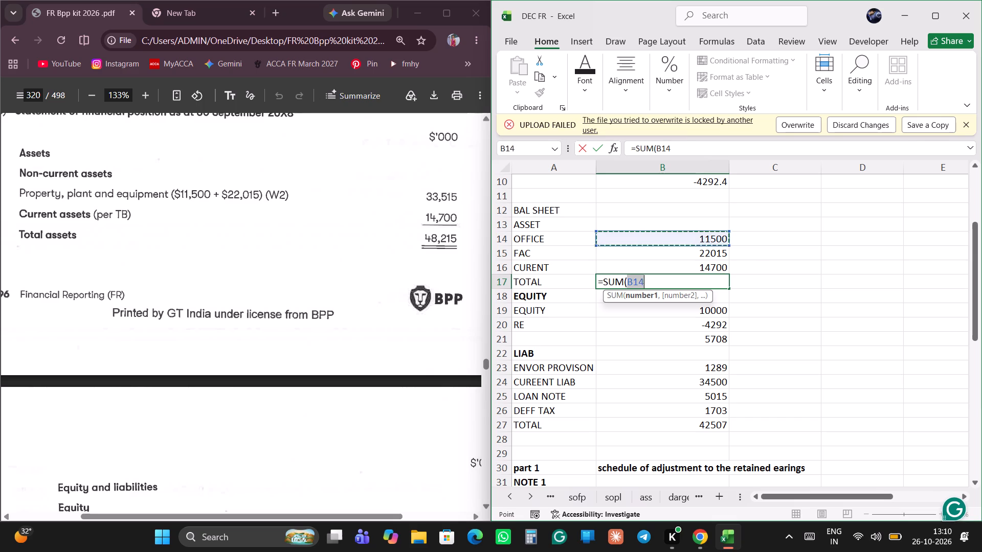
pyautogui.moveTo(680, 250); pyautogui.dragTo(681, 265)
pyautogui.hotkey('shift', ')')
pyautogui.press('Return')
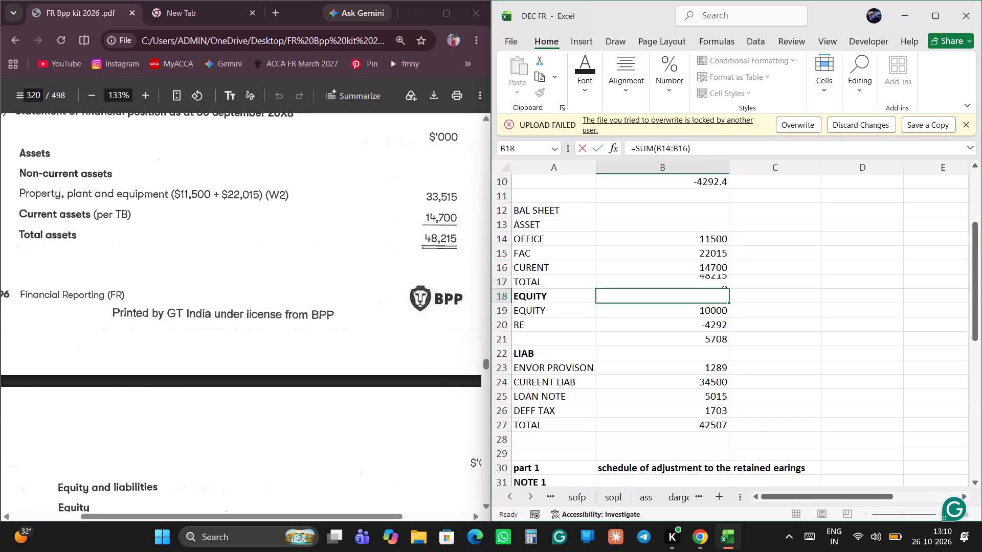
pyautogui.click(696, 281)
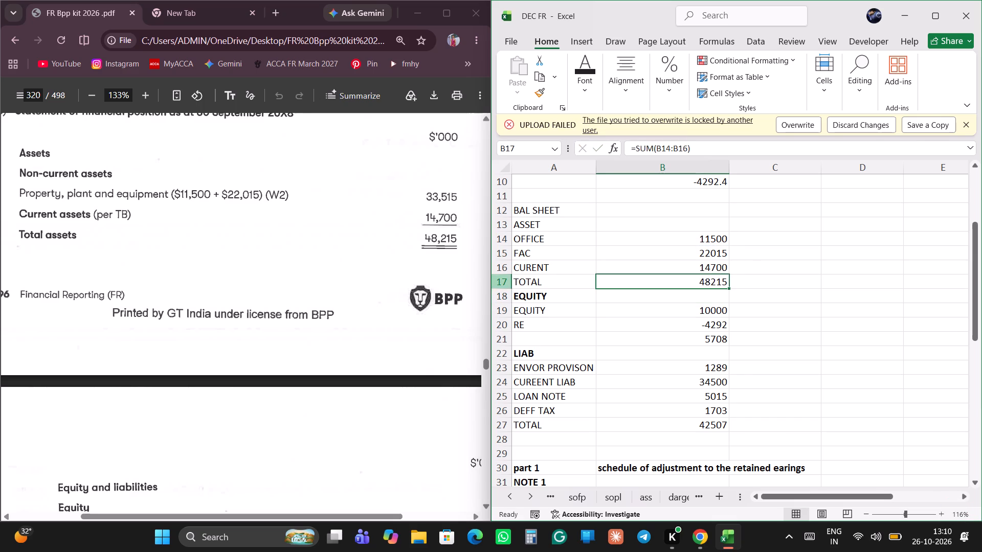
# Enter the label TOTAL LIAB AND EQUITY in A28, directly under the liabilities total.
pyautogui.scroll(3, 506, 284)
pyautogui.scroll(-2, 690, 325)
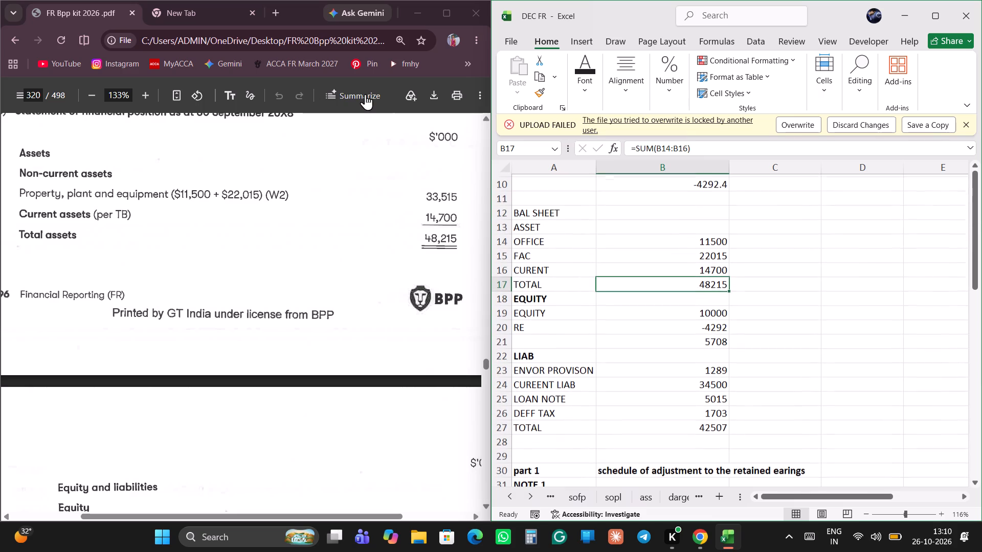
pyautogui.scroll(10, 309, 235)
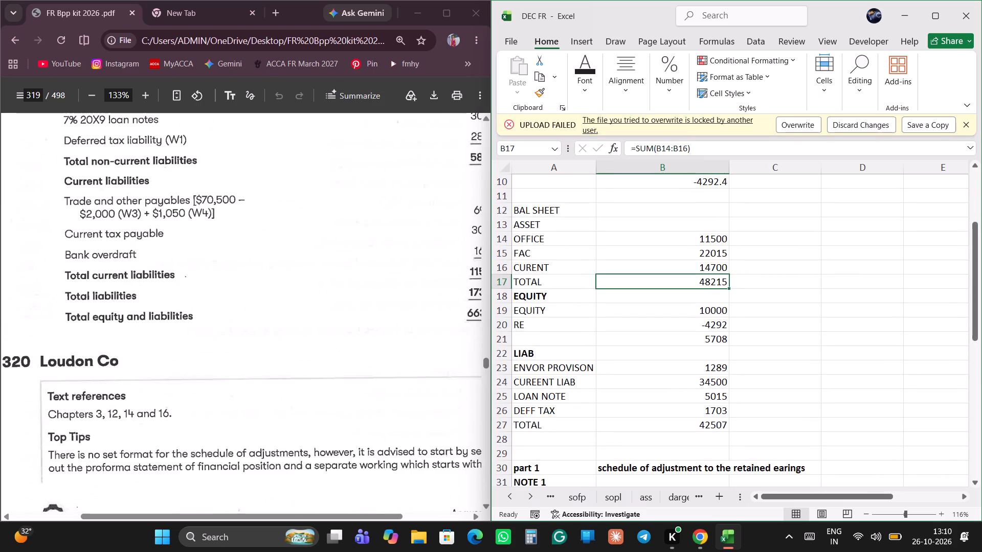
pyautogui.scroll(-1, 806, 367)
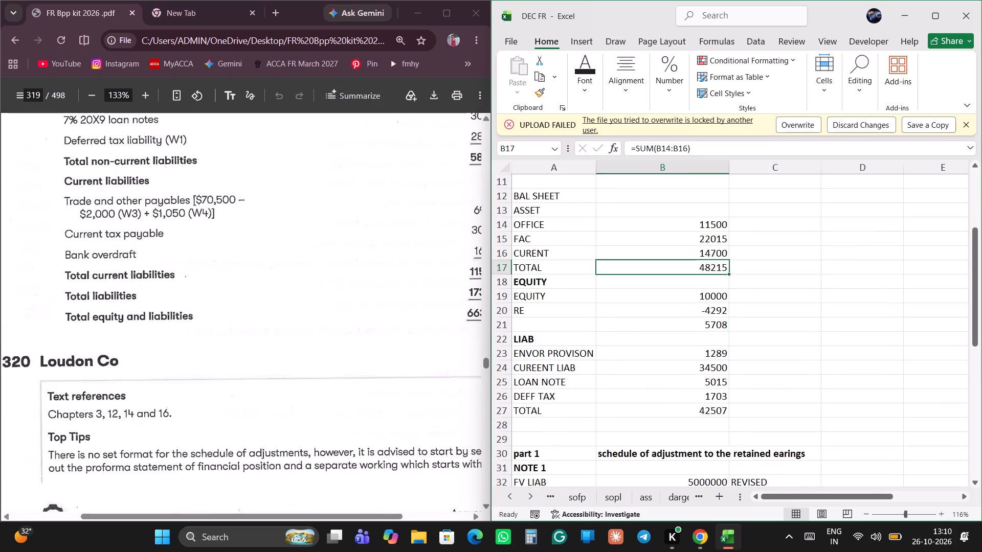
pyautogui.click(708, 425)
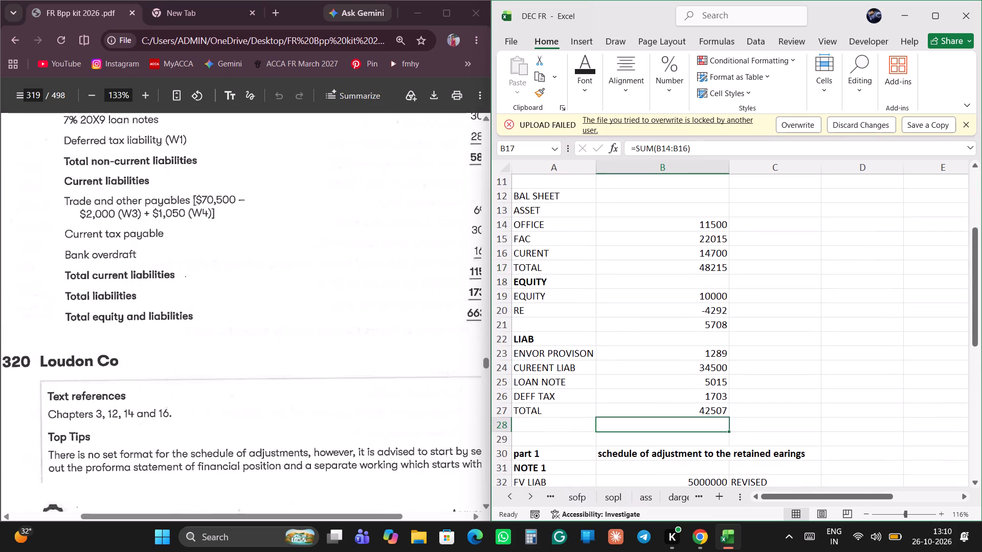
pyautogui.press('Left')
pyautogui.write('TOTAL LIAB AND E')
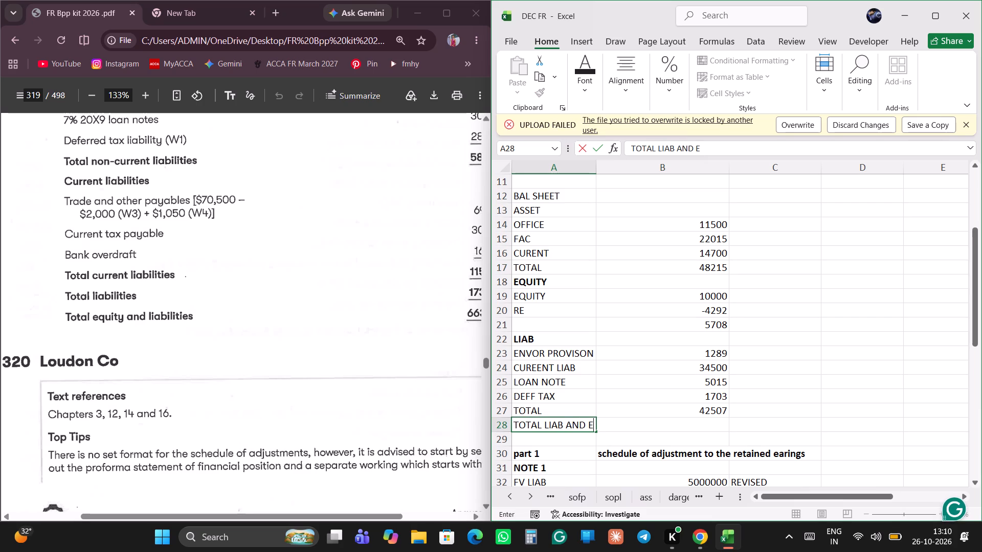
pyautogui.write('QUITY')
pyautogui.press('space')
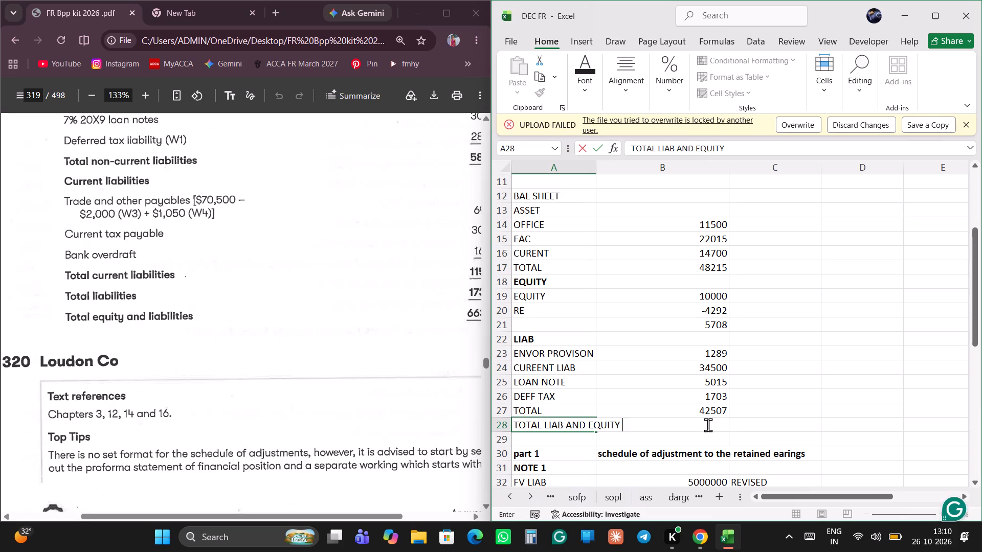
pyautogui.press('Return')
# In B28, add the equity total and the liabilities total with the formula =B21+B27.
pyautogui.press('Right')
pyautogui.press('Down')
pyautogui.press('Up')
pyautogui.press('Up')
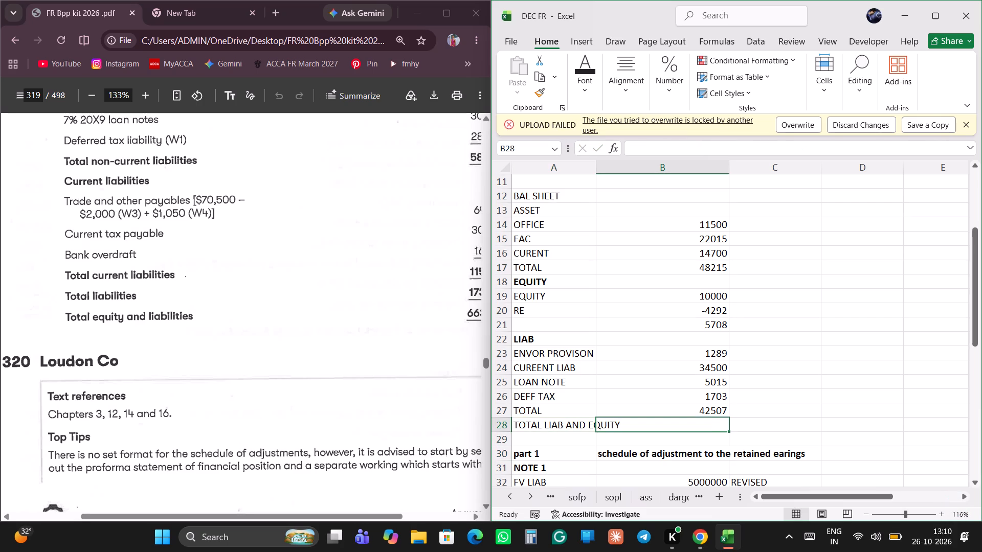
pyautogui.press('=')
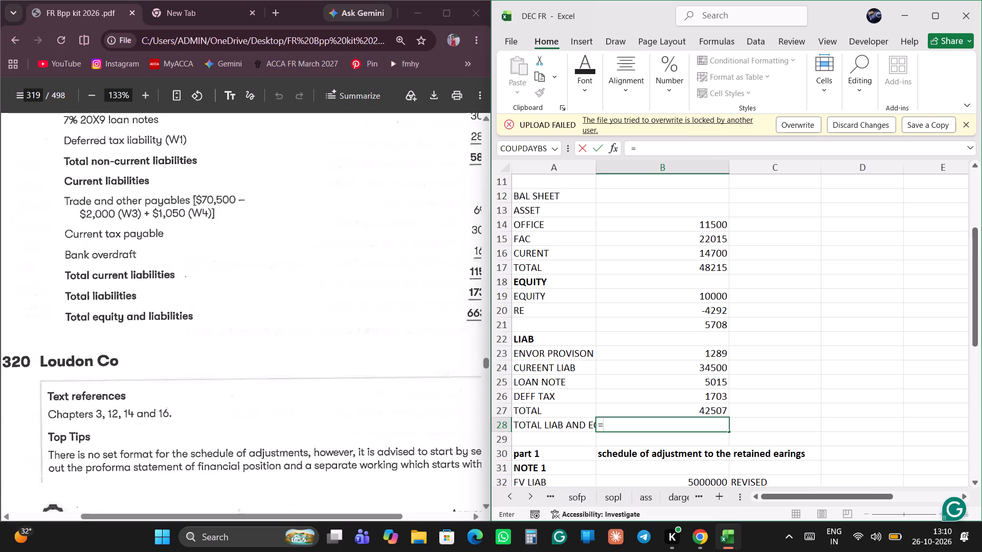
pyautogui.click(699, 326)
pyautogui.press('+')
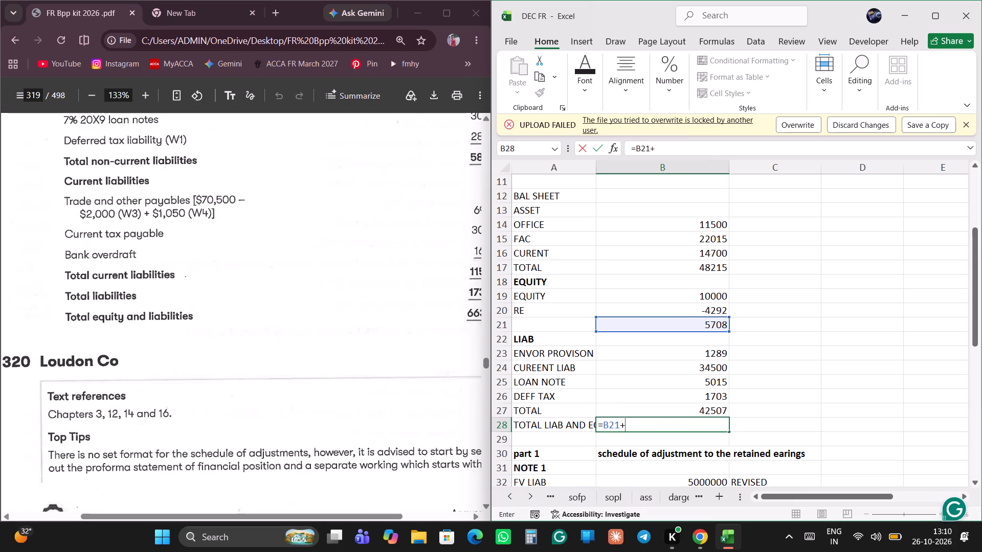
pyautogui.click(717, 412)
pyautogui.press('Return')
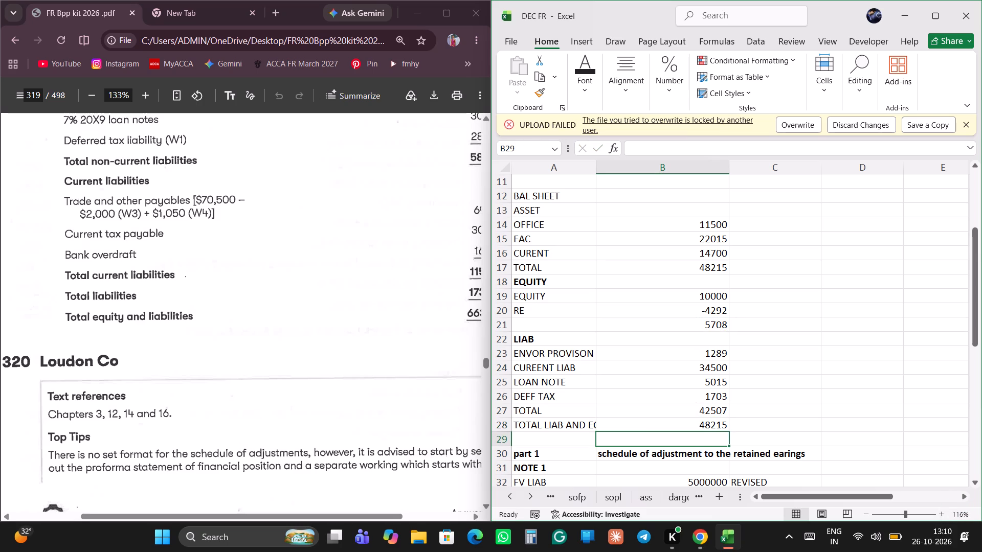
# Make the asset total in B17 and the equity total in B21 bold.
pyautogui.click(695, 270)
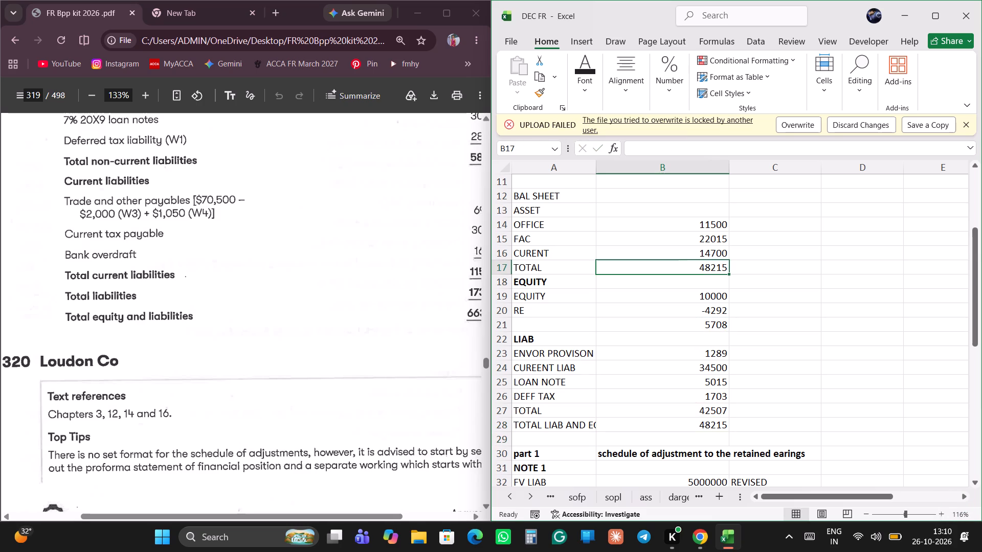
pyautogui.hotkey('ctrl', 'b')
pyautogui.press('Down')
pyautogui.press('Down')
pyautogui.press('Down')
pyautogui.press('Down')
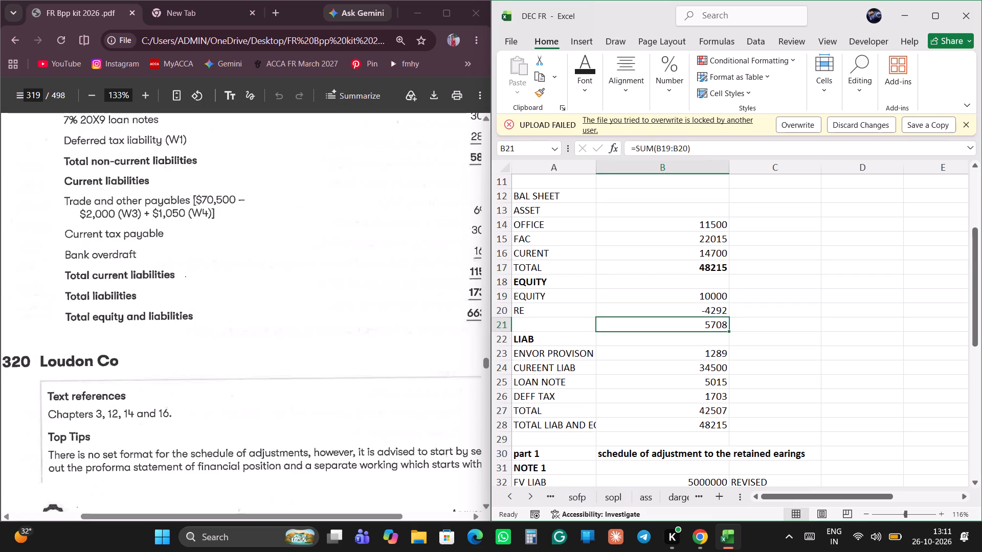
pyautogui.hotkey('ctrl', 'b')
# Label the equity total row TOTAL EQUITY in A21.
pyautogui.press('Left')
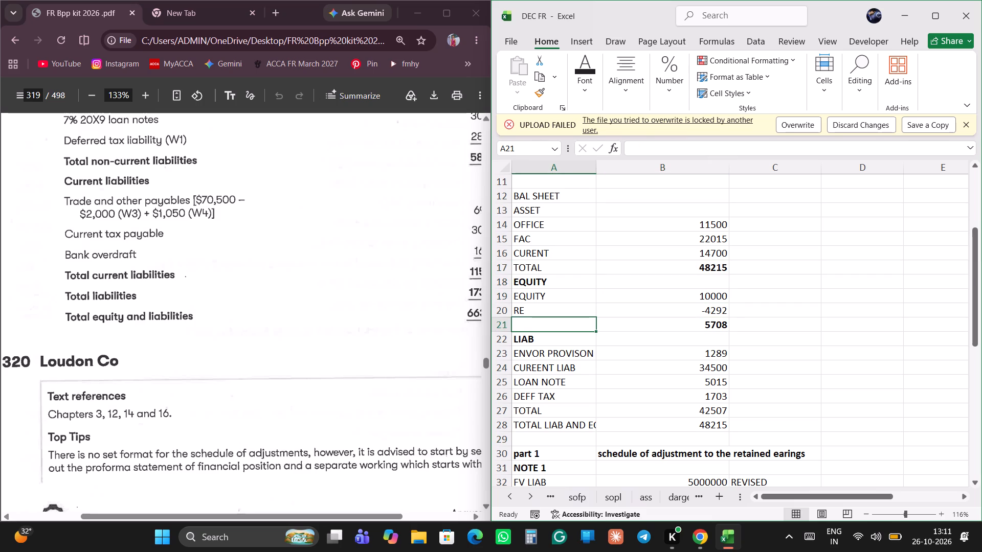
pyautogui.write('TOTAL')
pyautogui.press('space')
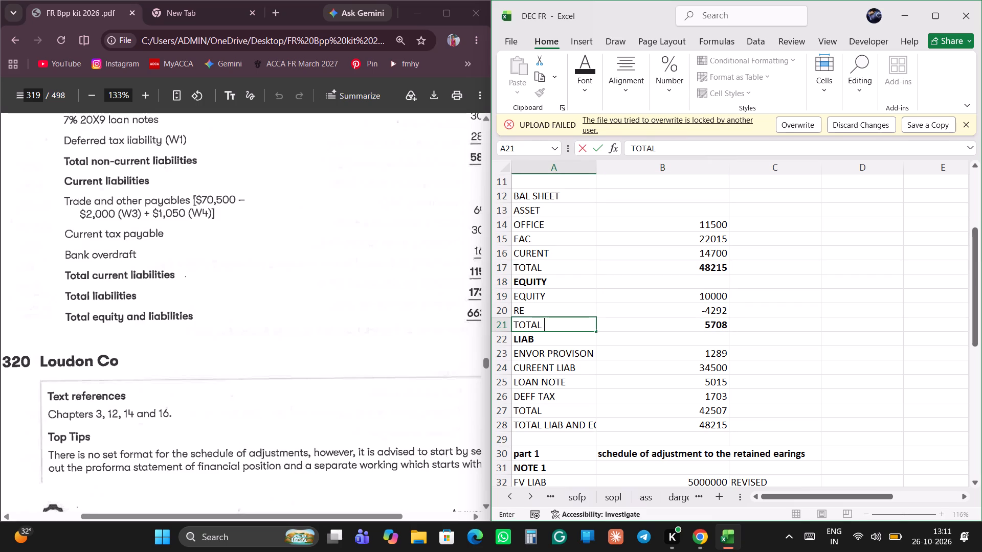
pyautogui.press('q')
pyautogui.press('BackSpace')
pyautogui.write('EQUITY')
pyautogui.press('space')
pyautogui.press('Return')
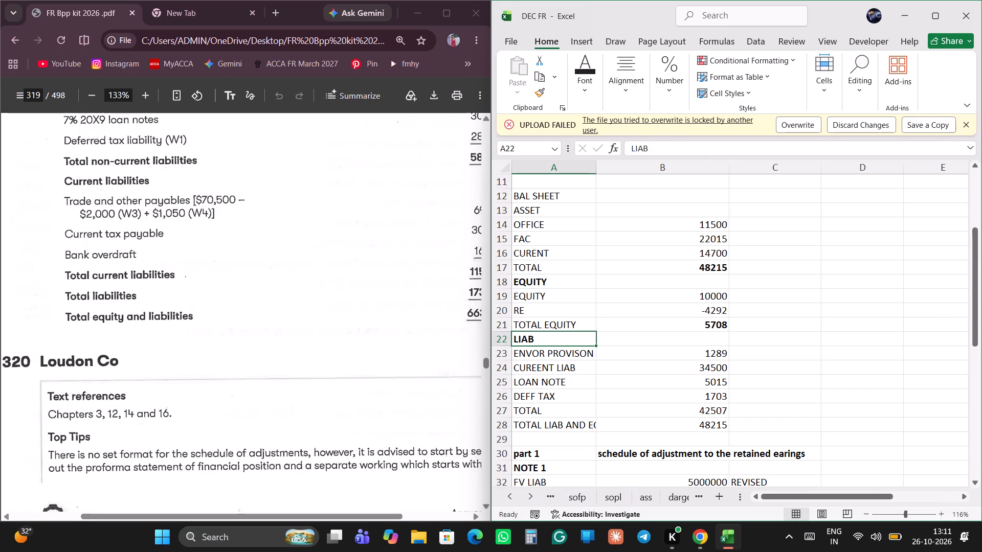
# Review the PDF's Loudon Co model answer, from the adjusted retained earnings schedule to the assets in part (b).
pyautogui.scroll(-5, 345, 344)
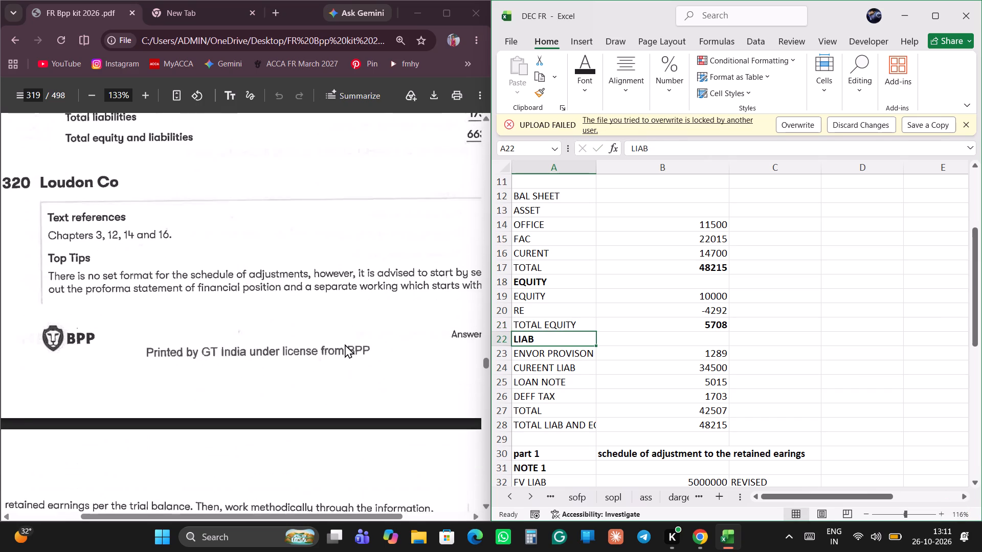
pyautogui.scroll(-7, 345, 344)
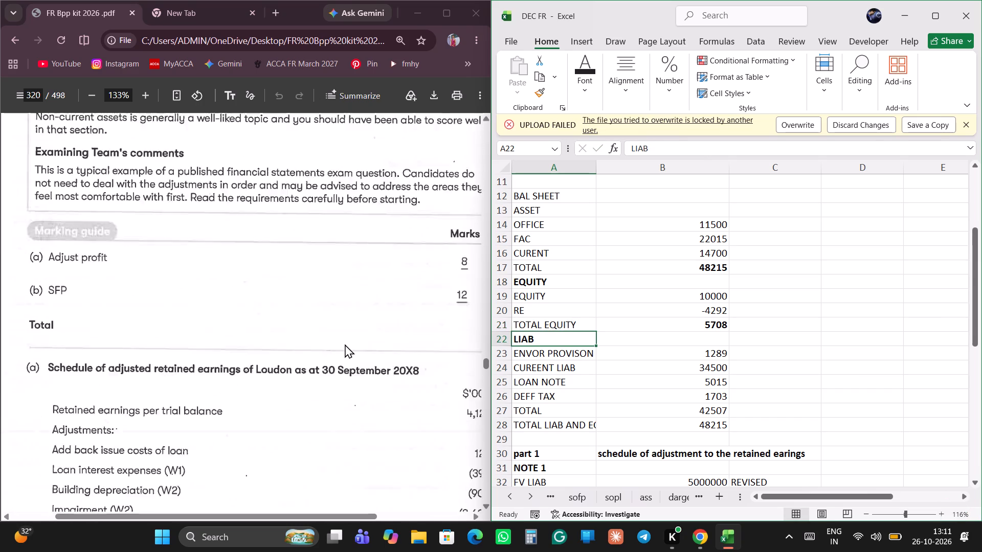
pyautogui.scroll(-4, 345, 344)
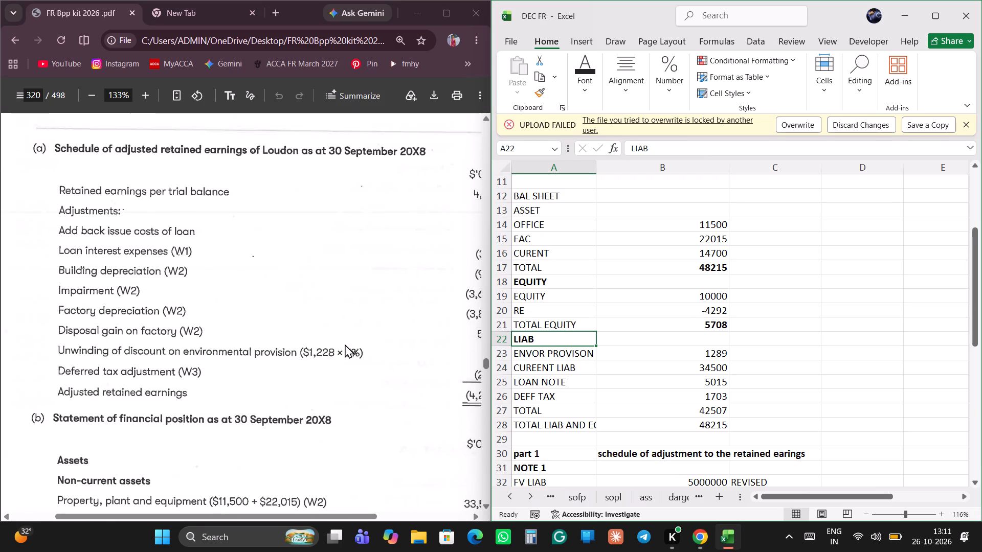
pyautogui.scroll(-2, 345, 344)
pyautogui.hscroll(-1, 345, 344)
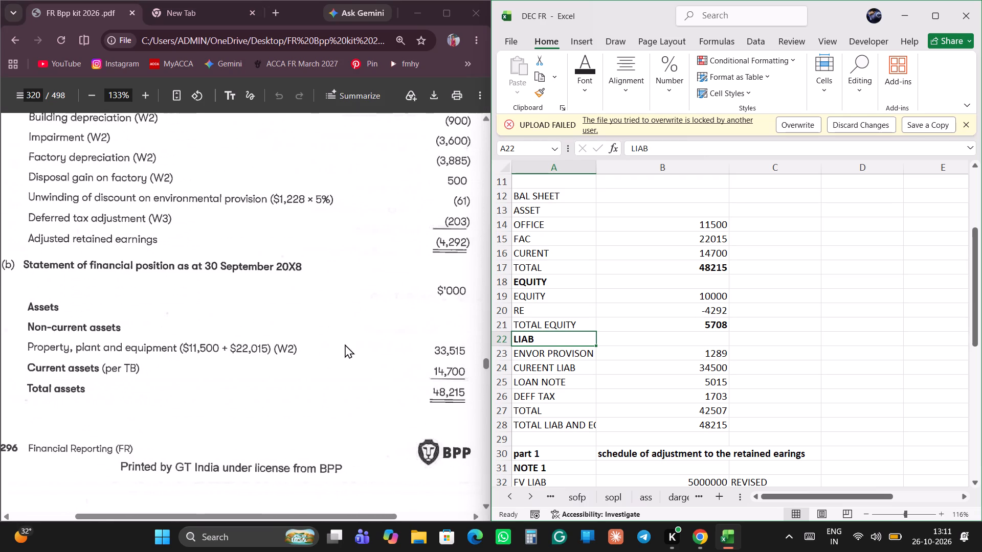
pyautogui.scroll(-2, 285, 343)
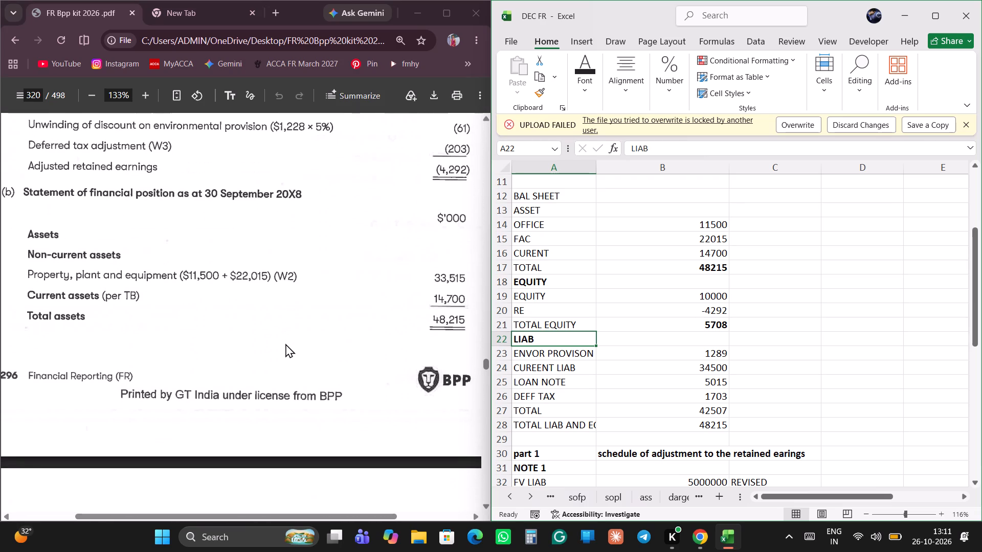
# Make the total liabilities and equity amount in B28 bold.
pyautogui.click(717, 420)
pyautogui.hotkey('ctrl', 'b')
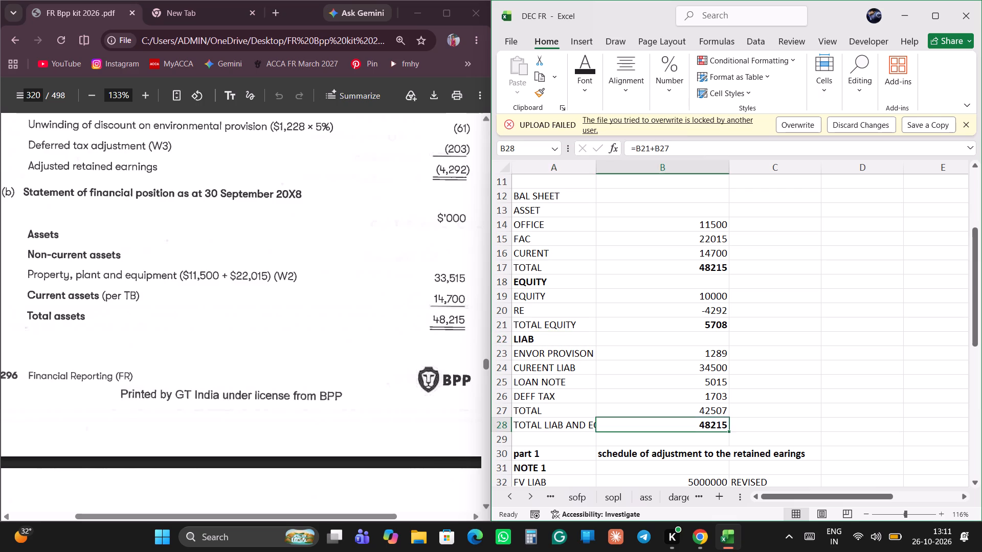
# Select the TOTAL EQUITY label in A21.
pyautogui.press('Up')
pyautogui.press('Up')
pyautogui.press('Up')
pyautogui.press('Up')
pyautogui.press('Up')
pyautogui.press('Up')
pyautogui.press('Up')
pyautogui.press('Down')
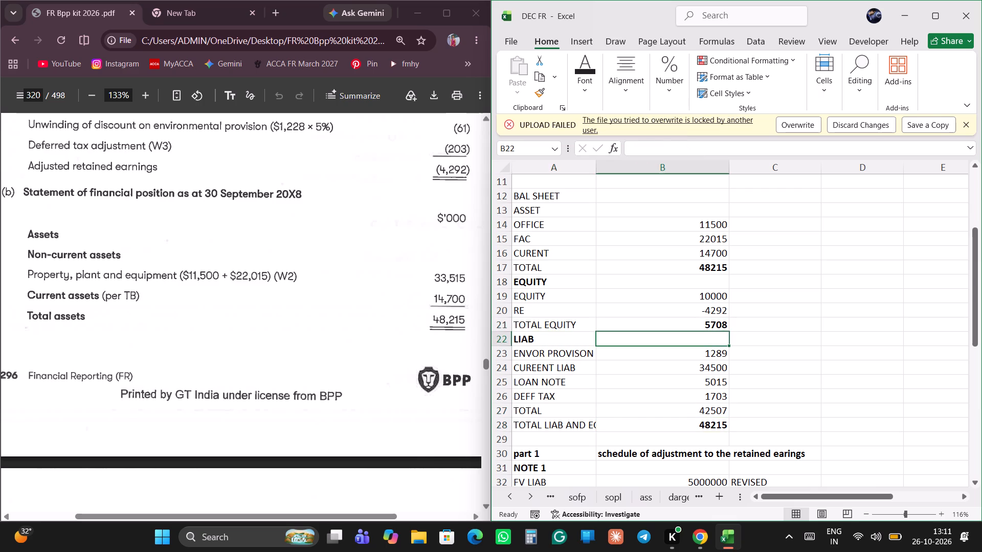
pyautogui.press('Left')
pyautogui.press('Up')
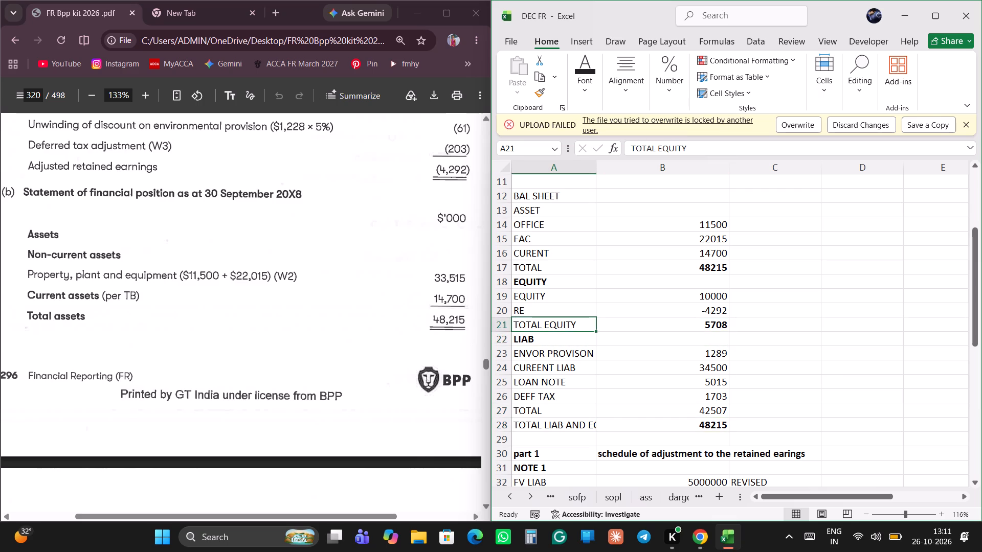
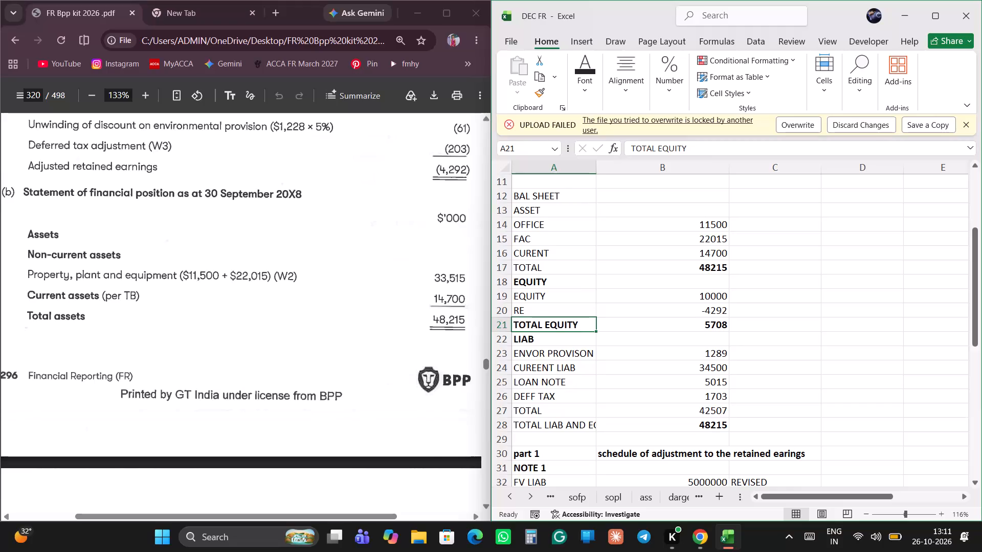
# Italicise the TOTAL EQUITY label and make the TOTAL label under the assets bold and italic.
pyautogui.hotkey('ctrl', 'i')
pyautogui.press('Up')
pyautogui.press('Up')
pyautogui.press('Up')
pyautogui.press('Up')
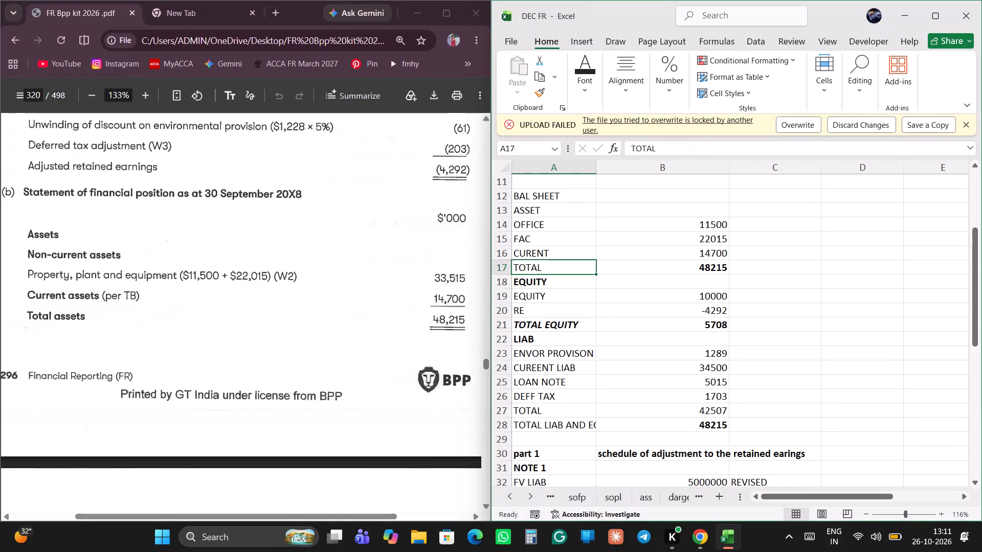
pyautogui.hotkey('ctrl', 'b')
pyautogui.hotkey('ctrl', 'i')
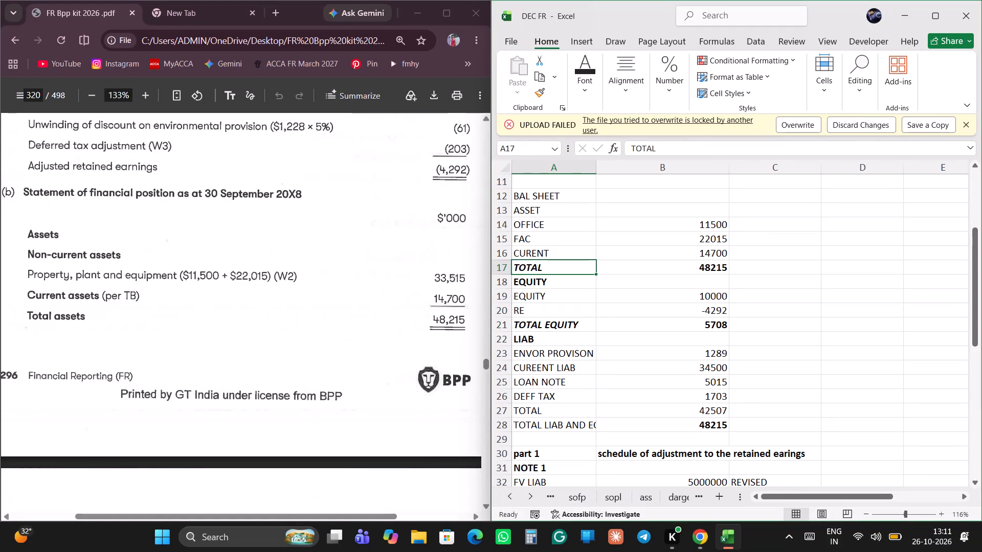
# Make the TOTAL LIAB AND EQUITY label in the balance sheet's last row bold and italic.
pyautogui.press('Down')
pyautogui.press('Down')
pyautogui.press('Down')
pyautogui.press('Down')
pyautogui.press('Down')
pyautogui.press('Down')
pyautogui.press('Down')
pyautogui.press('Down')
pyautogui.press('Down')
pyautogui.press('Down')
pyautogui.press('Down')
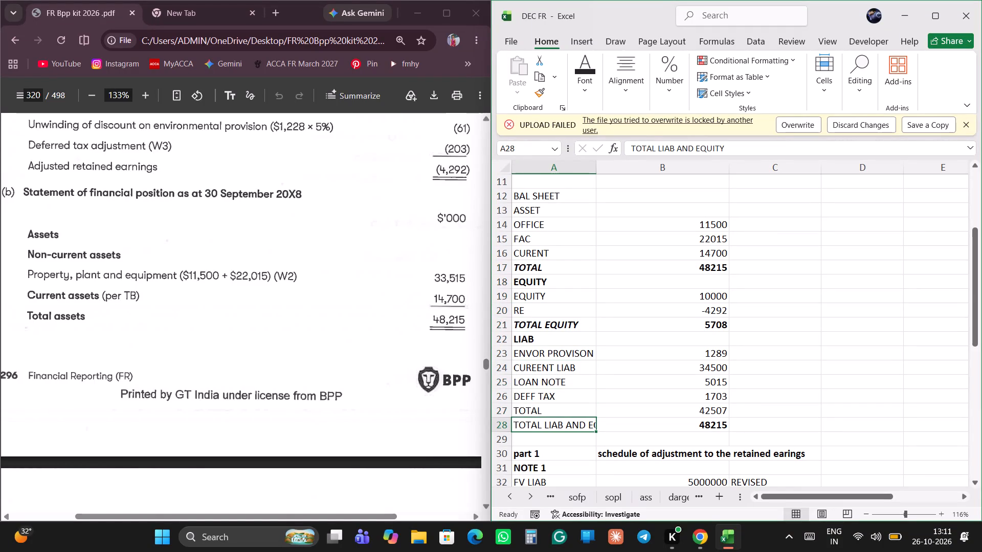
pyautogui.hotkey('ctrl', 'b')
pyautogui.hotkey('ctrl', 'i')
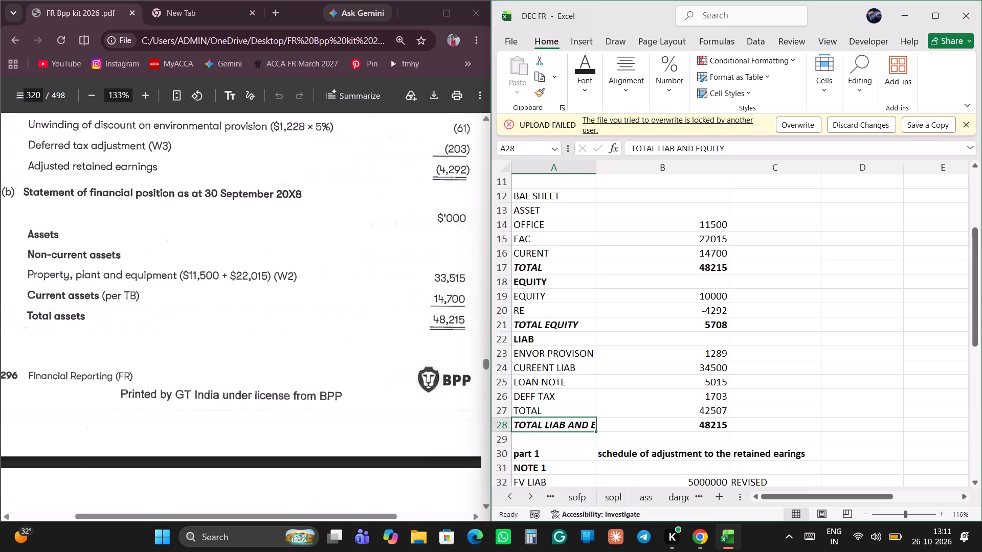
# Format the LIAB section heading as bold, italic and underlined.
pyautogui.press('Up')
pyautogui.press('Up')
pyautogui.press('Up')
pyautogui.press('Up')
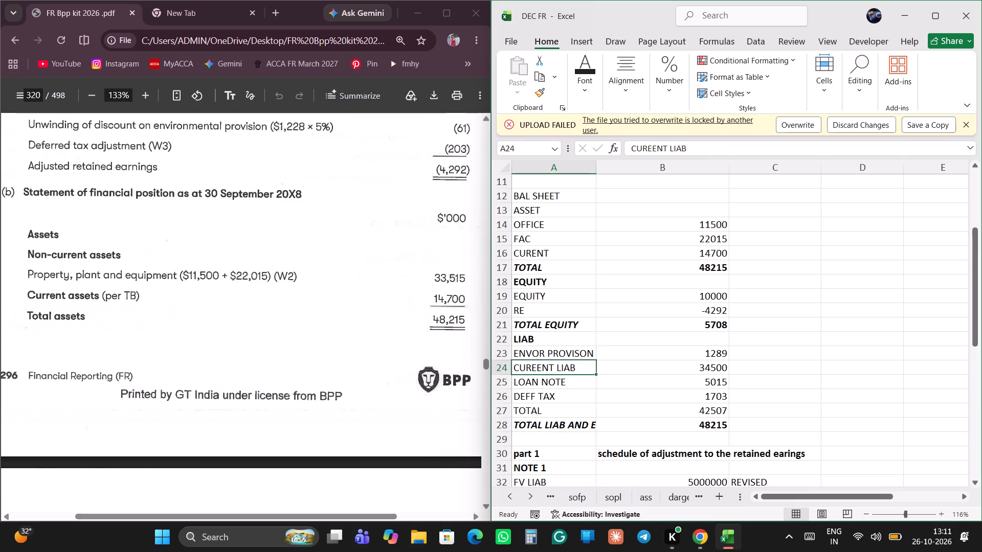
pyautogui.press('Up')
pyautogui.press('Up')
pyautogui.hotkey('ctrl', 'b')
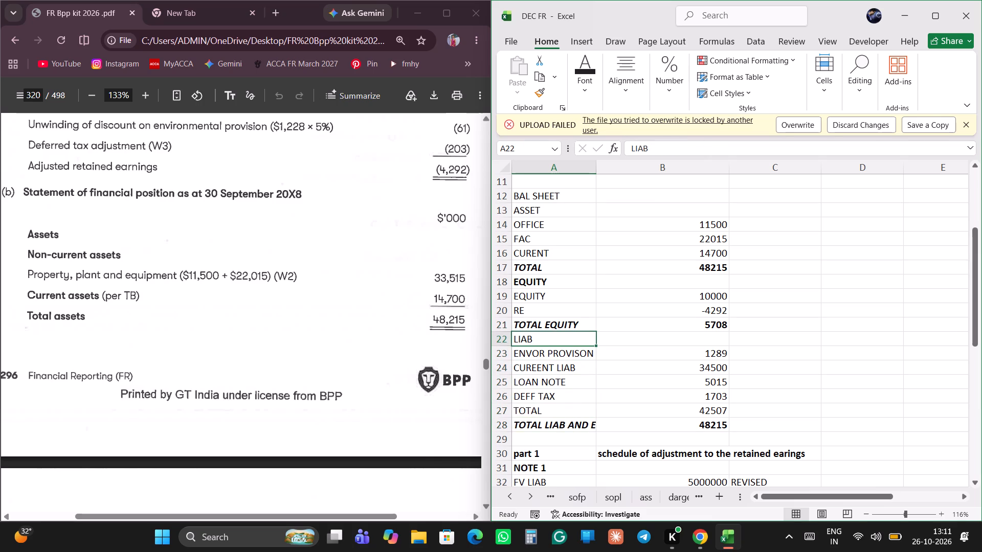
pyautogui.hotkey('ctrl', 'i')
pyautogui.hotkey('ctrl', 'b')
pyautogui.press('Up')
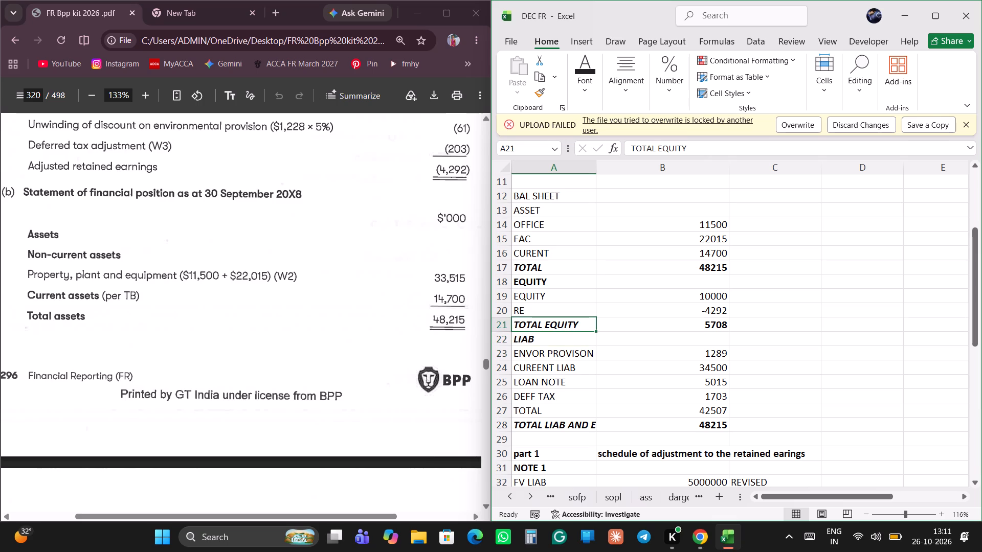
pyautogui.press('Down')
pyautogui.hotkey('ctrl', 'u')
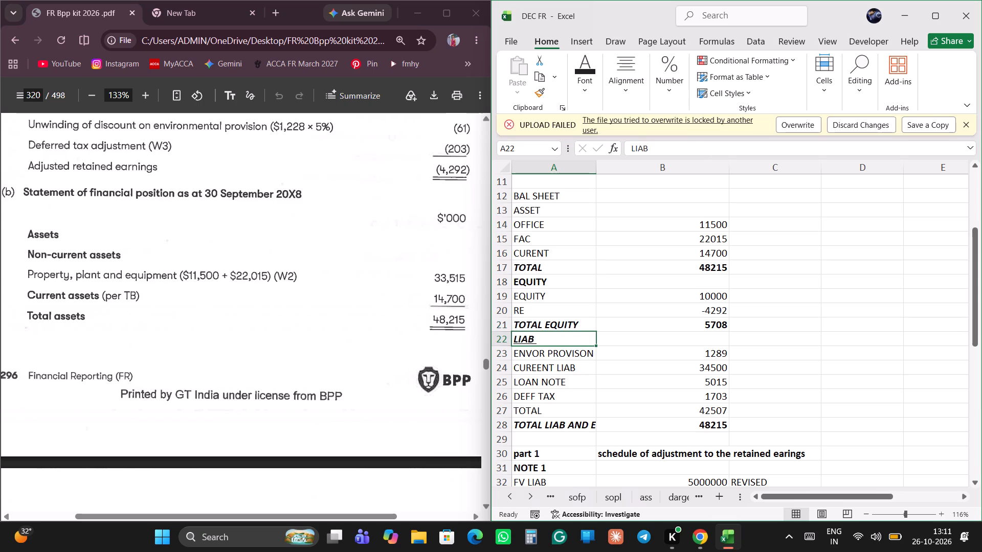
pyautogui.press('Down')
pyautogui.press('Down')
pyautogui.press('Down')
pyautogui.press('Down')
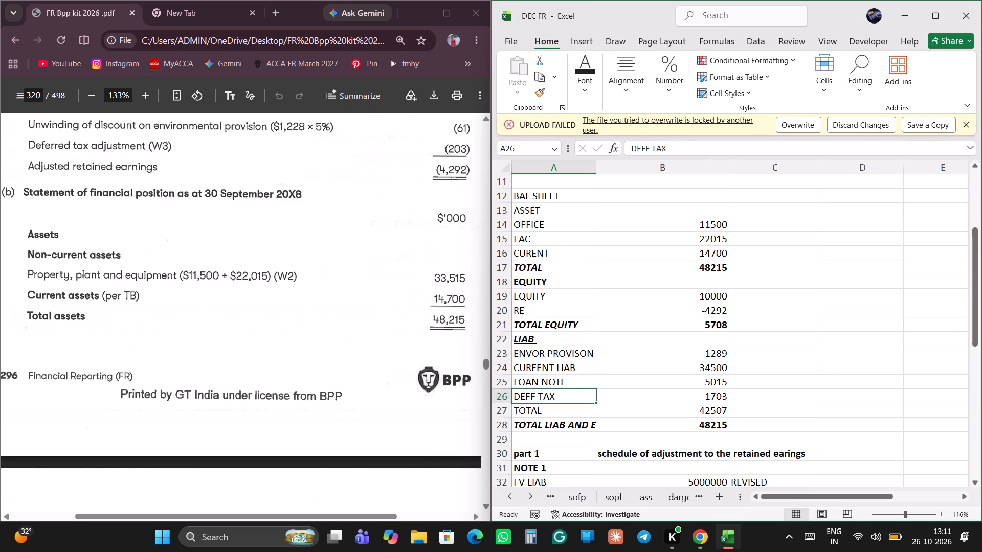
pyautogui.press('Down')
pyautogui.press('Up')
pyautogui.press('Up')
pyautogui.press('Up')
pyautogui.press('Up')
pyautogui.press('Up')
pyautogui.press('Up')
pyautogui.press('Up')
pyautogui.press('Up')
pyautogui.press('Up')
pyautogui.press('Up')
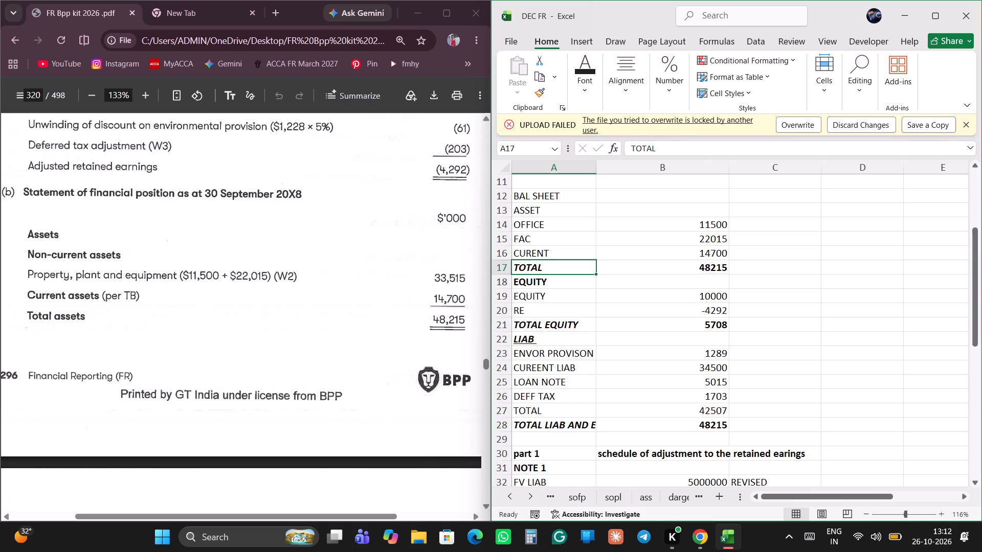
# Switch to the BPP kit PDF and review the equity and liabilities part of the model statement of financial position.
pyautogui.scroll(-1, 321, 361)
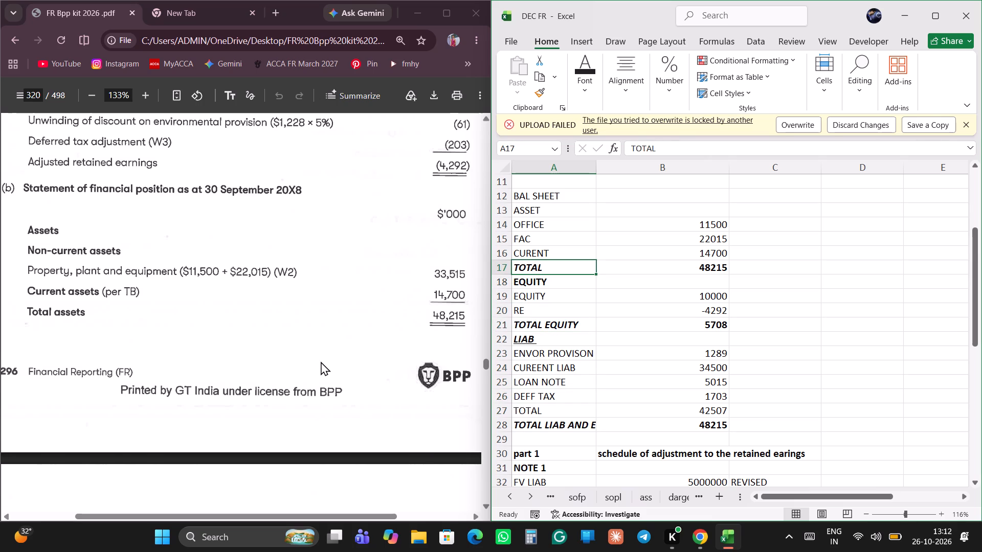
pyautogui.scroll(-4, 321, 361)
pyautogui.hscroll(-1, 321, 361)
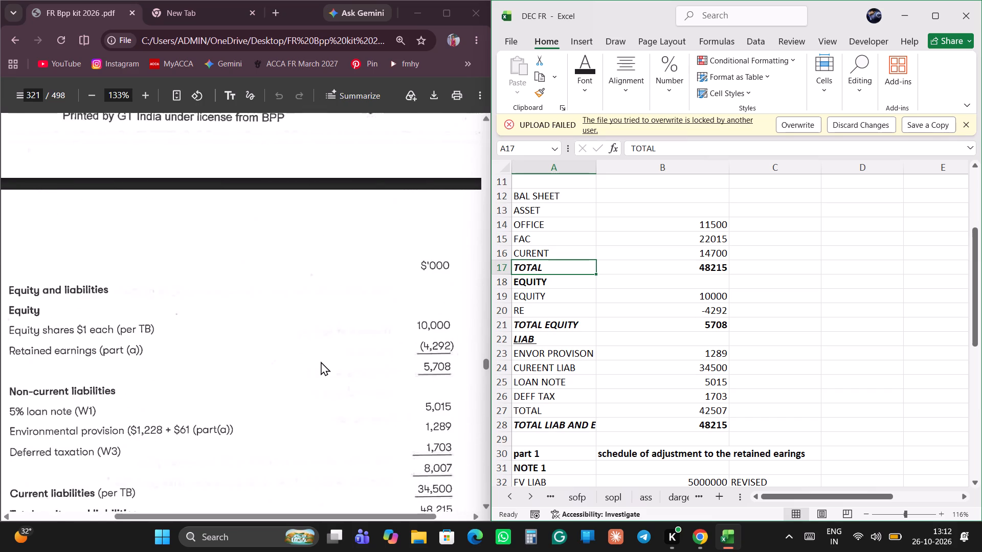
pyautogui.hscroll(-1, 321, 361)
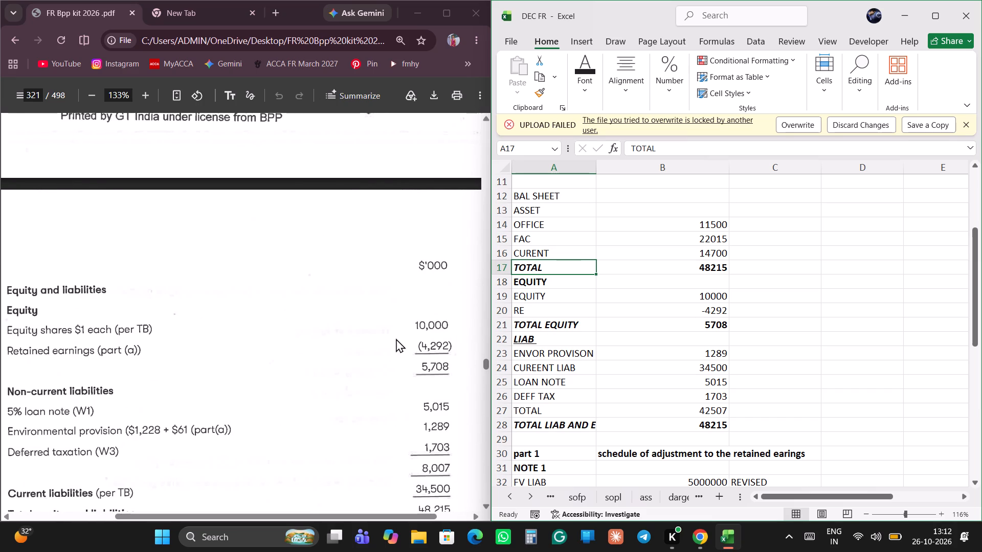
pyautogui.scroll(-1, 208, 326)
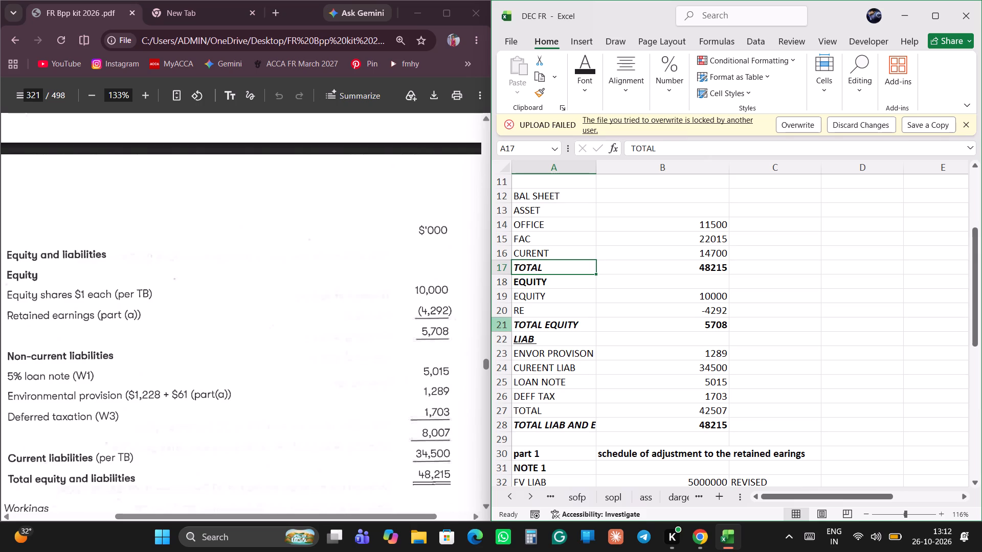
# Back in the Excel balance sheet, make the ASSET section heading bold and italic.
pyautogui.press('Up')
pyautogui.press('Up')
pyautogui.press('Up')
pyautogui.press('Up')
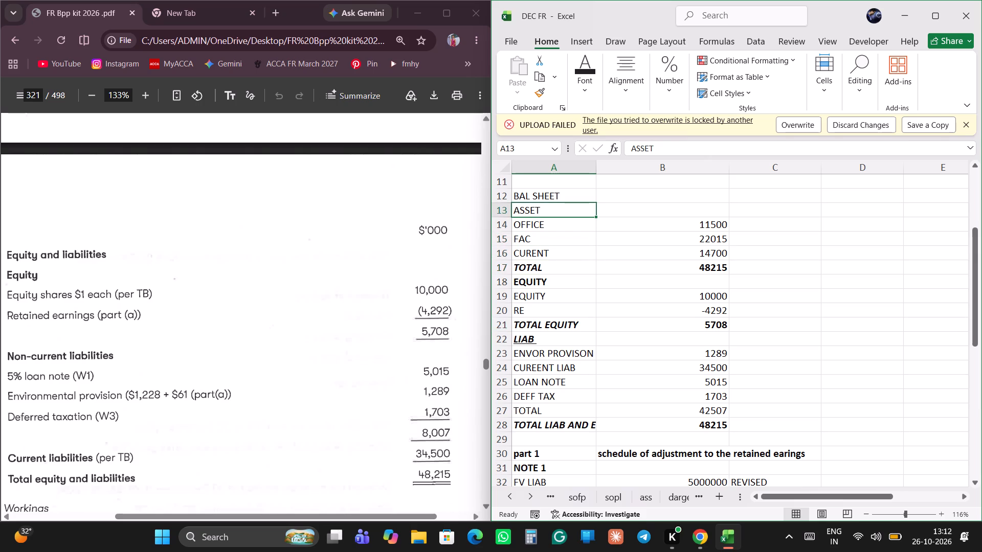
pyautogui.hotkey('ctrl', 'b')
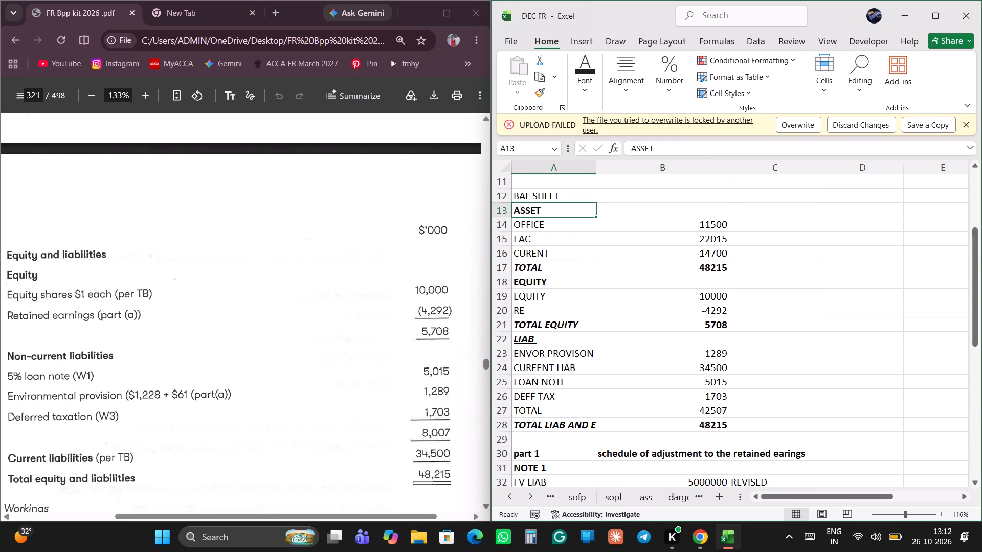
pyautogui.hotkey('ctrl', 'i')
pyautogui.keyDown('ctrl'); pyautogui.click(795, 344); pyautogui.keyUp('ctrl')
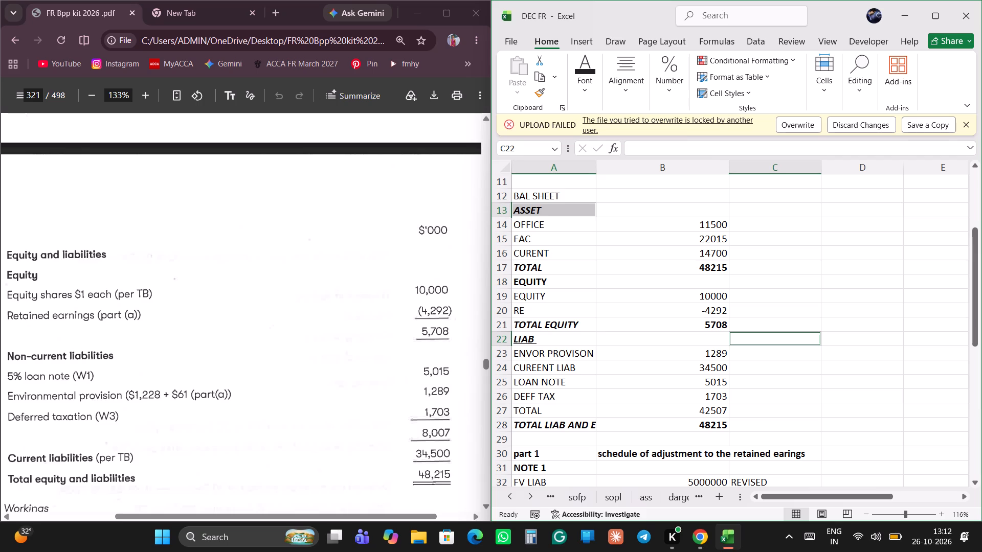
# Underline the ASSET section heading in the balance sheet.
pyautogui.press('Left')
pyautogui.press('Left')
pyautogui.press('Up')
pyautogui.press('Up')
pyautogui.press('Up')
pyautogui.press('Up')
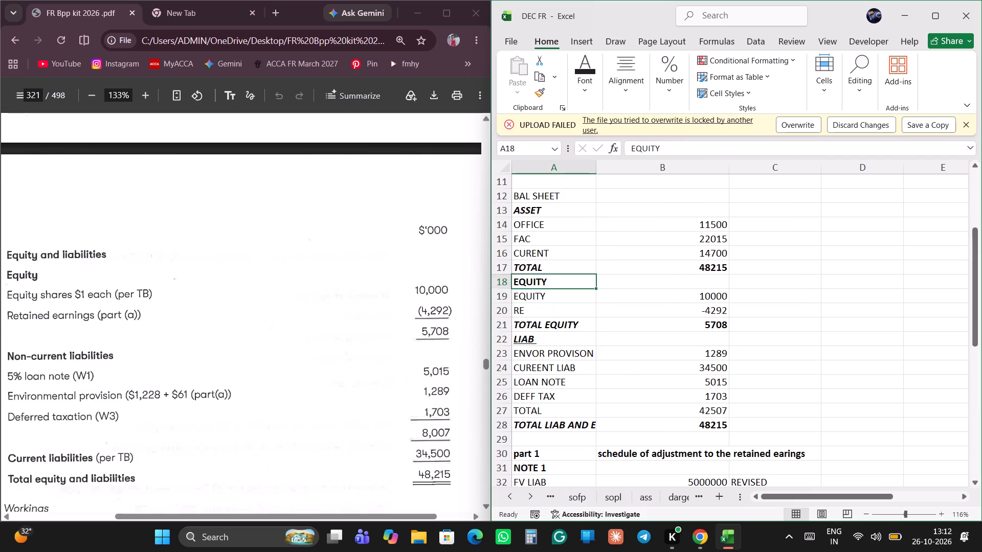
pyautogui.press('Up')
pyautogui.press('Up')
pyautogui.press('Up')
pyautogui.press('Up')
pyautogui.press('Up')
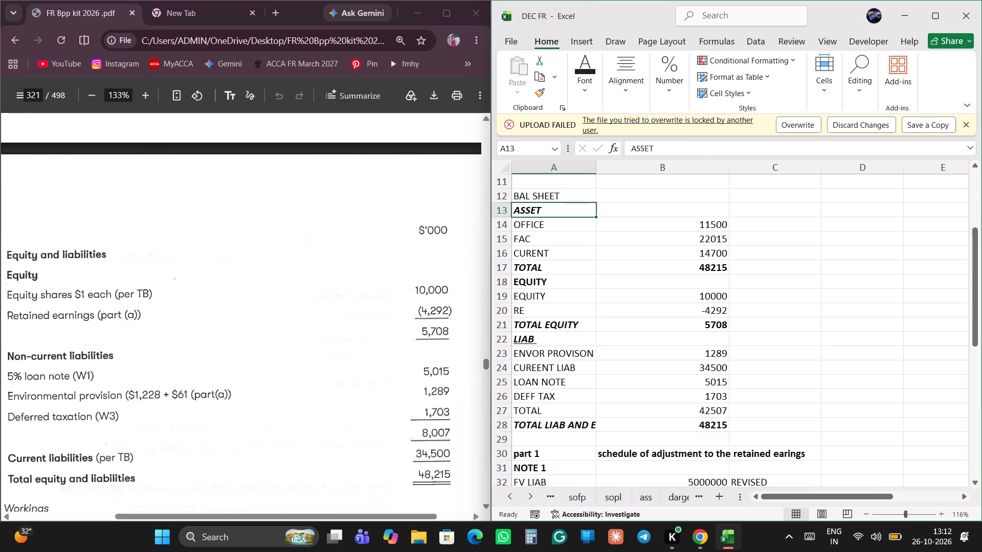
pyautogui.hotkey('ctrl', 'u')
# Underline the EQUITY section heading in row 18 of the balance sheet.
pyautogui.press('Down')
pyautogui.press('Down')
pyautogui.press('Down')
pyautogui.press('Down')
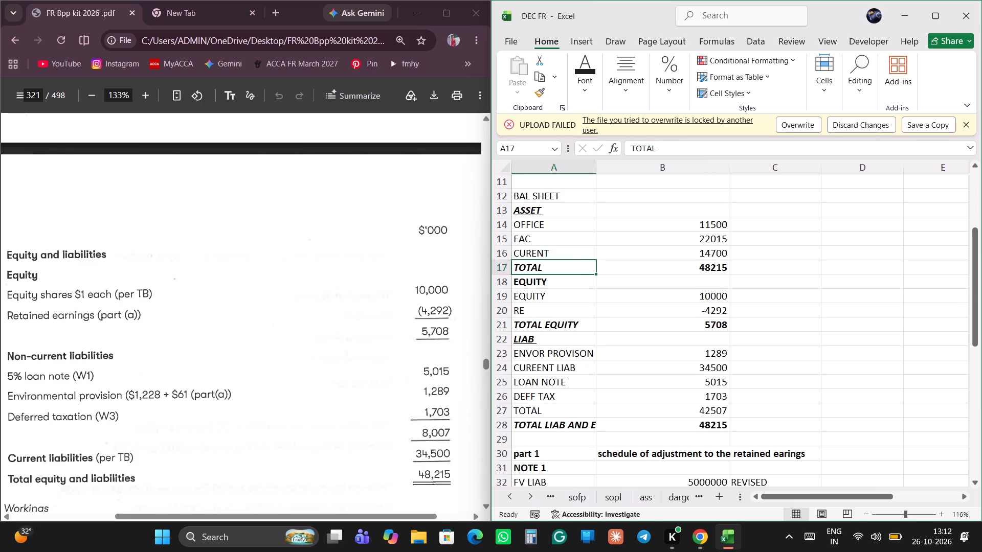
pyautogui.press('Down')
pyautogui.hotkey('ctrl', 'u')
pyautogui.press('Return')
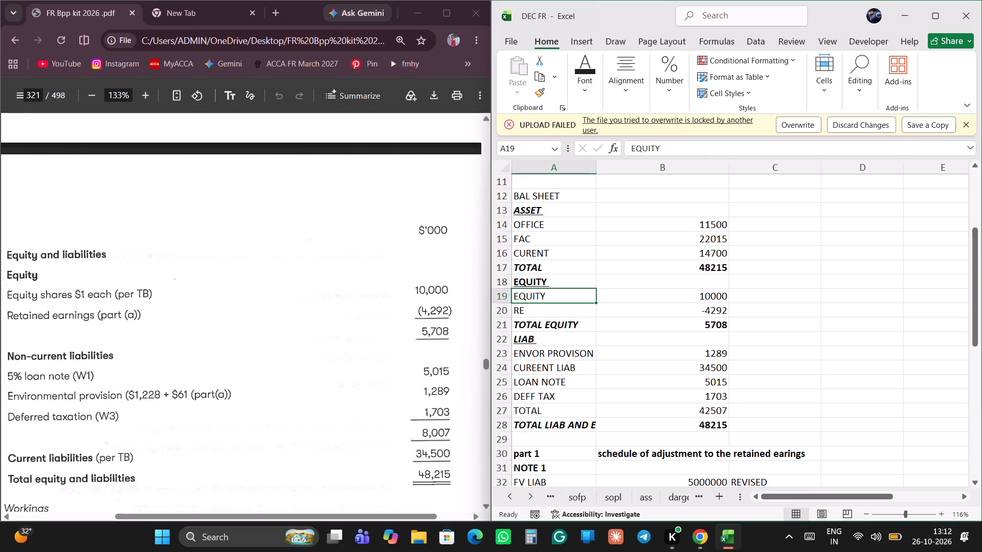
pyautogui.press('Up')
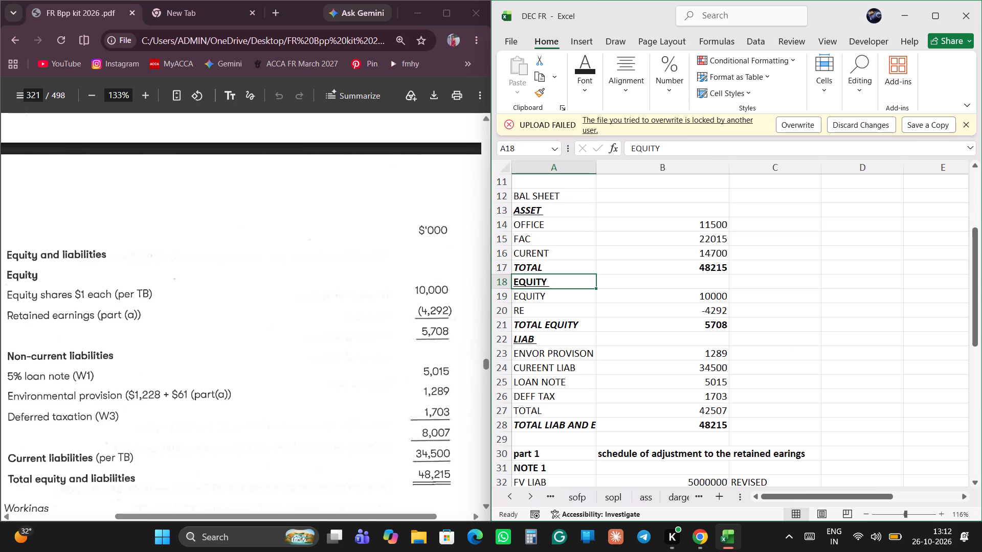
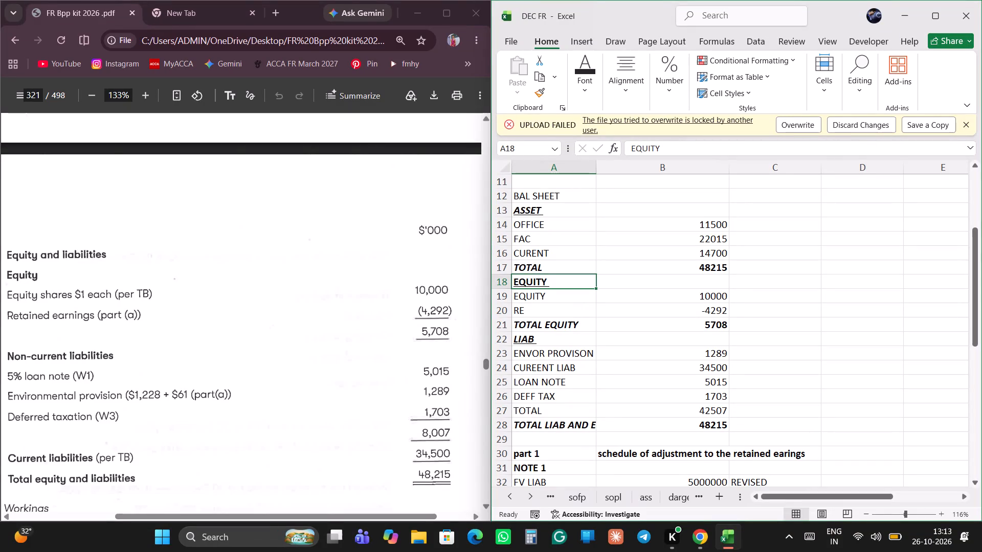
# Review the completed balance sheet and the note workings beneath it, then switch to the BPP kit PDF's model answer.
pyautogui.scroll(-3, 750, 296)
pyautogui.scroll(4, 750, 296)
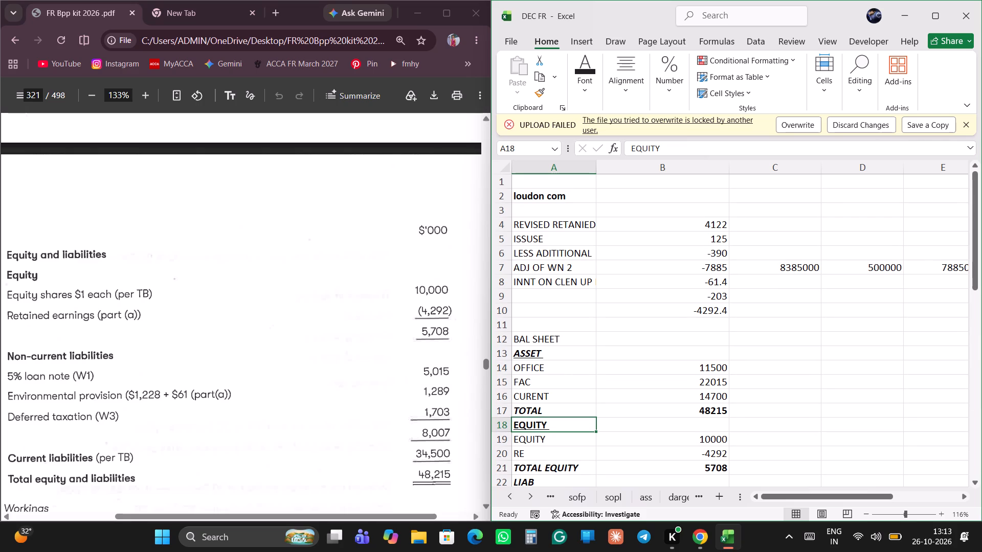
pyautogui.scroll(-2, 750, 296)
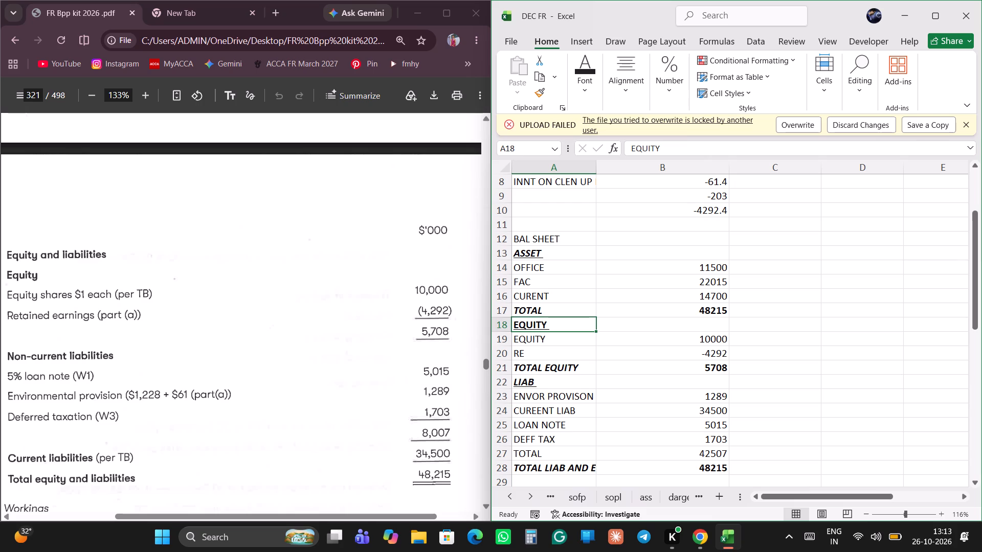
pyautogui.scroll(-2, 750, 296)
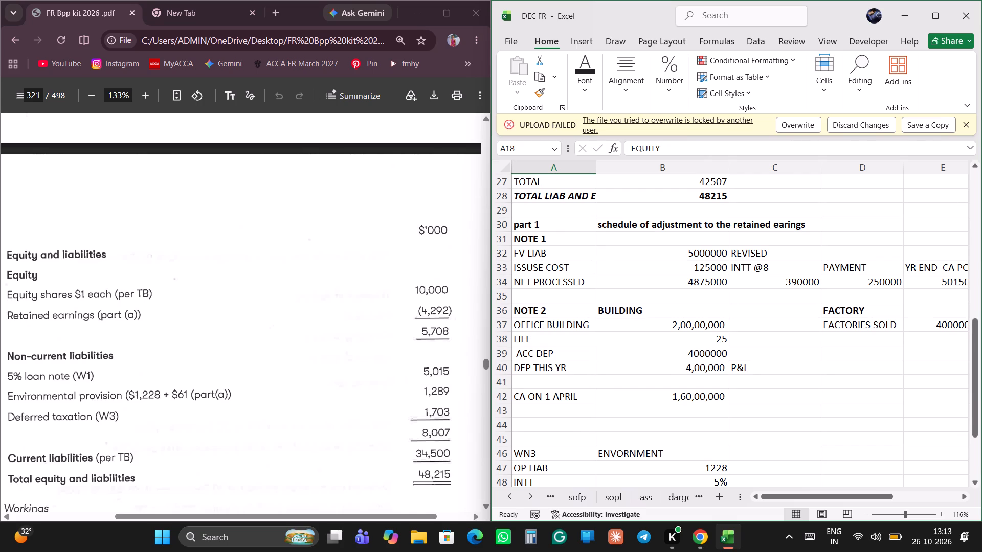
pyautogui.click(194, 389)
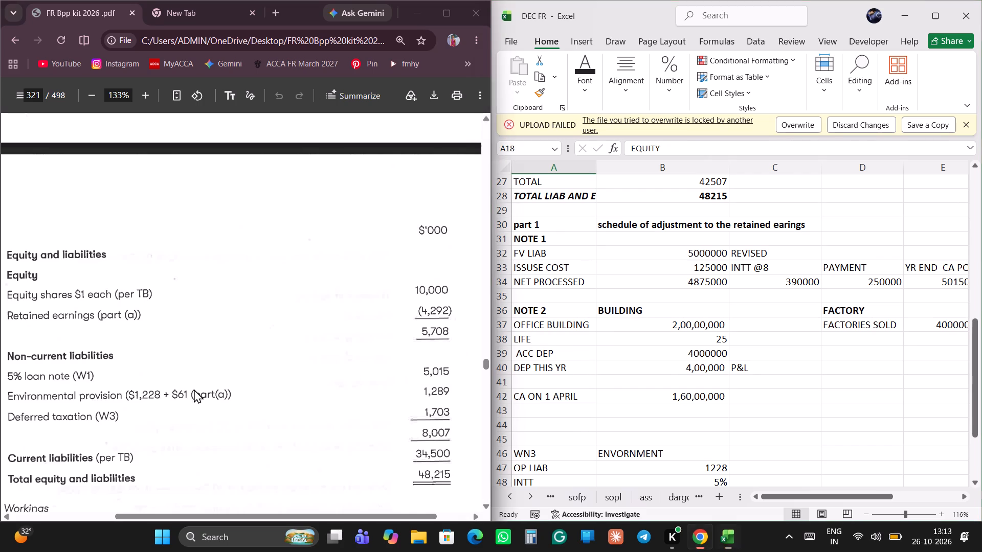
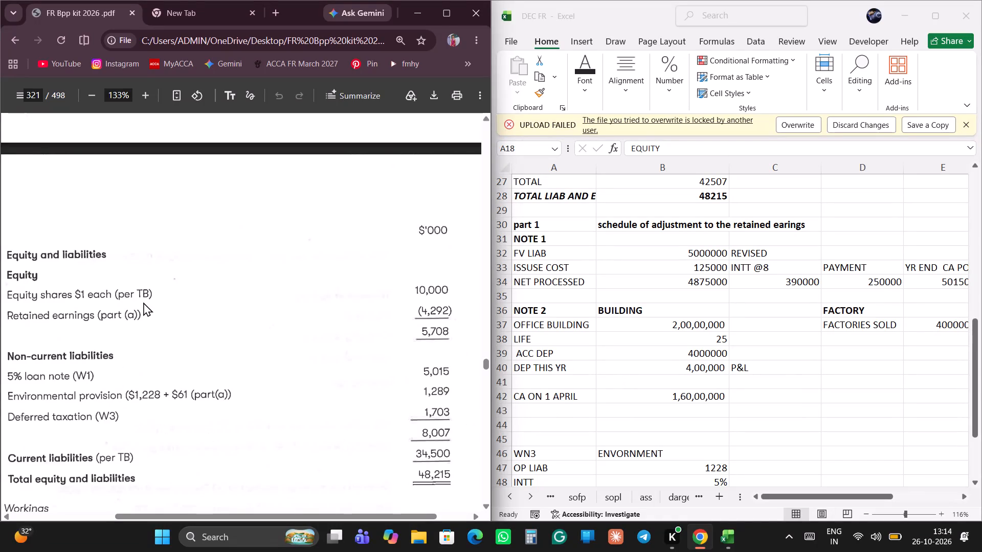
# Open a second copy of the FR BPP kit PDF from the browsing history in the empty browser tab.
pyautogui.click(193, 12)
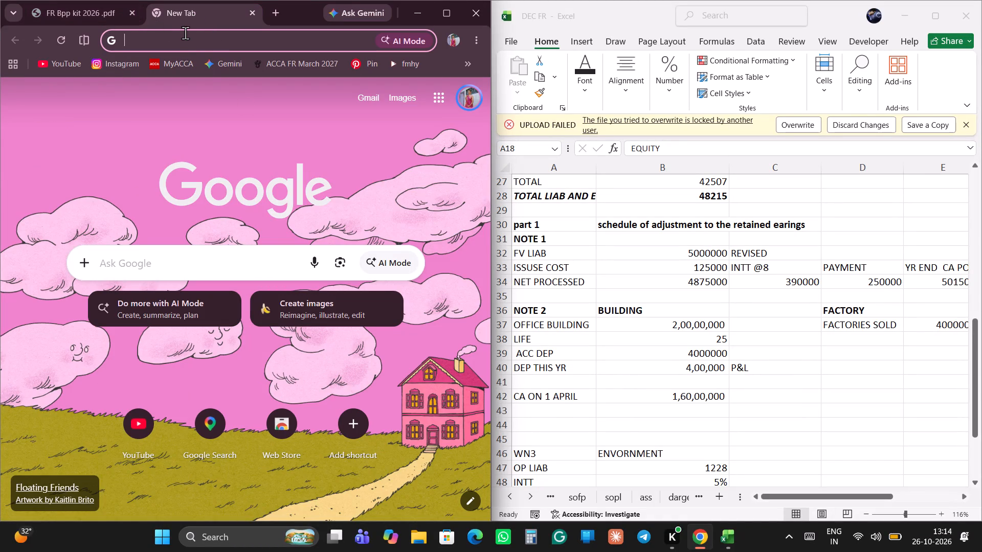
pyautogui.hotkey('ctrl', 'h')
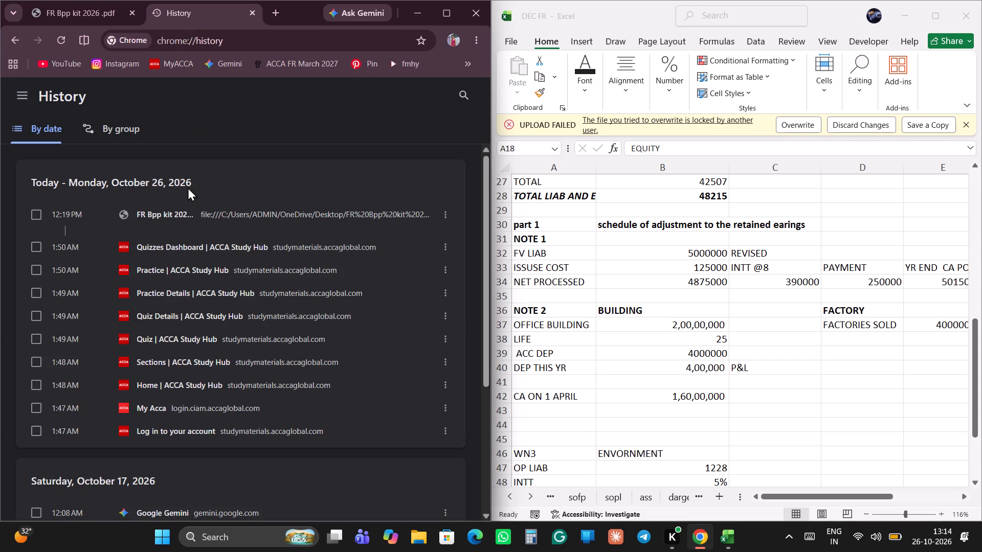
pyautogui.click(181, 211)
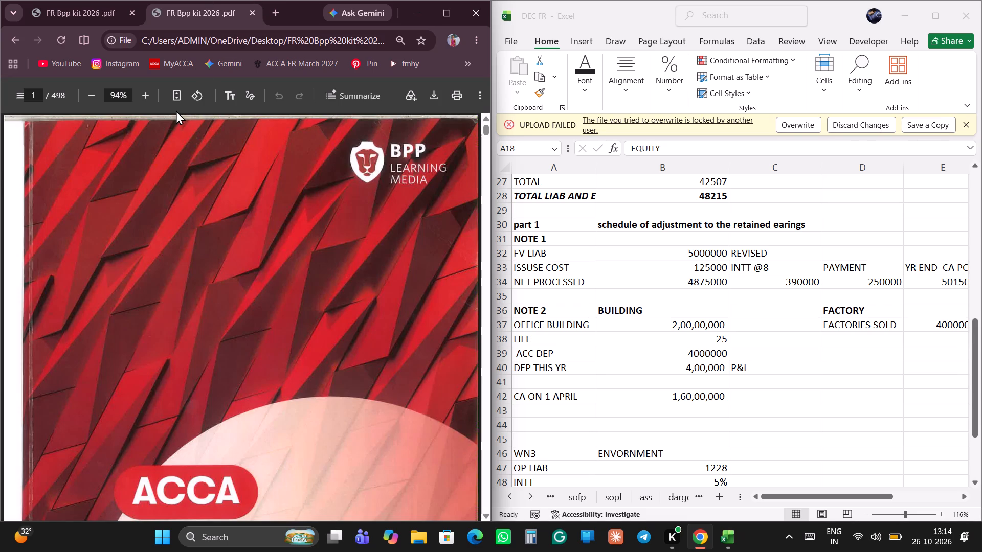
# Go to page 170 of the newly opened kit and look through the Loudon Co question and its notes.
pyautogui.scroll(-20, 198, 341)
pyautogui.scroll(-9, 198, 341)
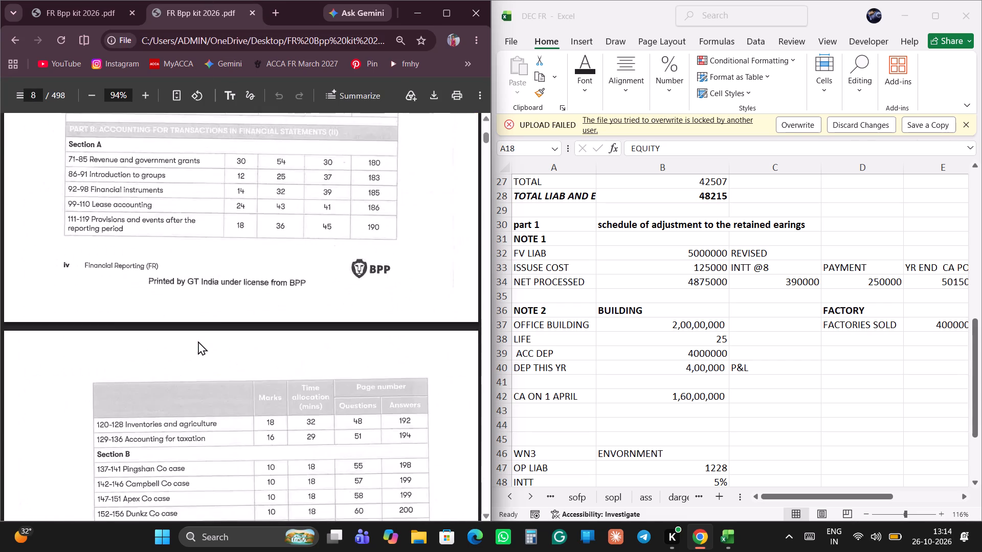
pyautogui.scroll(-7, 198, 341)
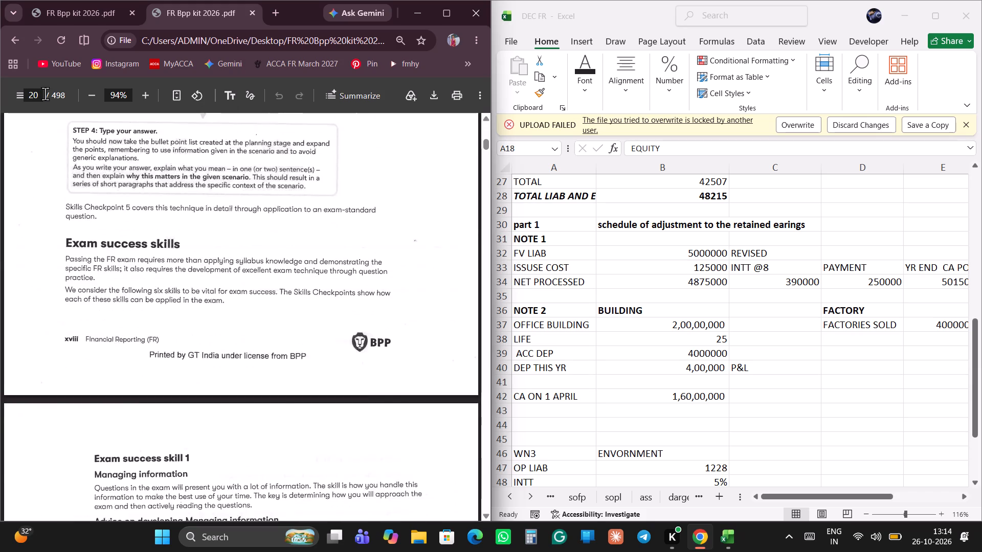
pyautogui.click(38, 93)
pyautogui.press('BackSpace')
pyautogui.press('BackSpace')
pyautogui.press('BackSpace')
pyautogui.write('170')
pyautogui.press('Return')
pyautogui.scroll(-4, 147, 356)
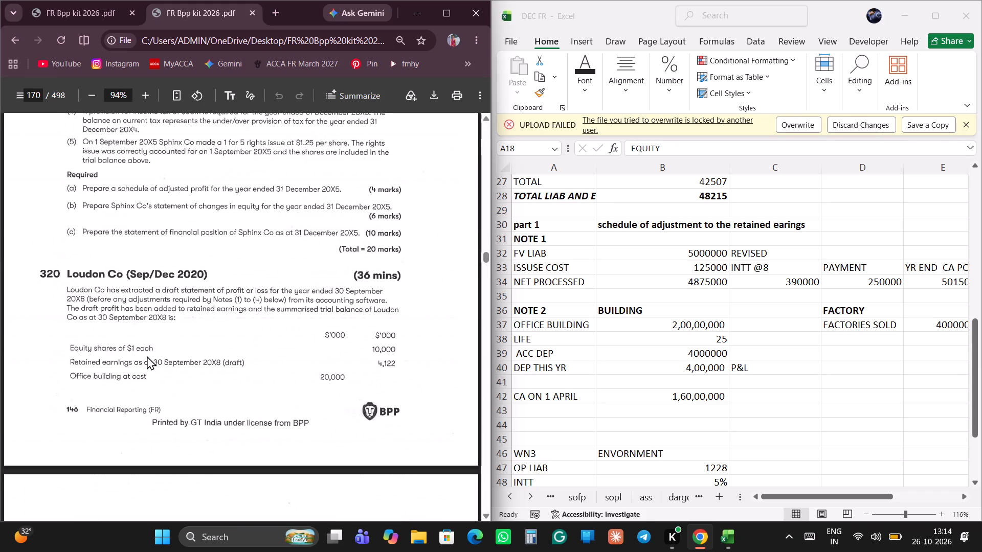
pyautogui.scroll(-8, 147, 356)
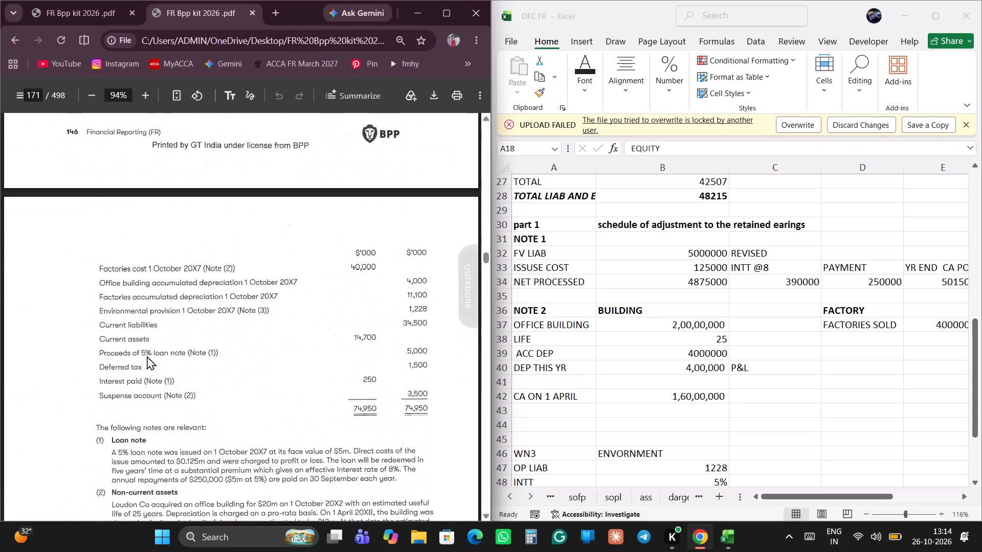
pyautogui.scroll(-1, 147, 356)
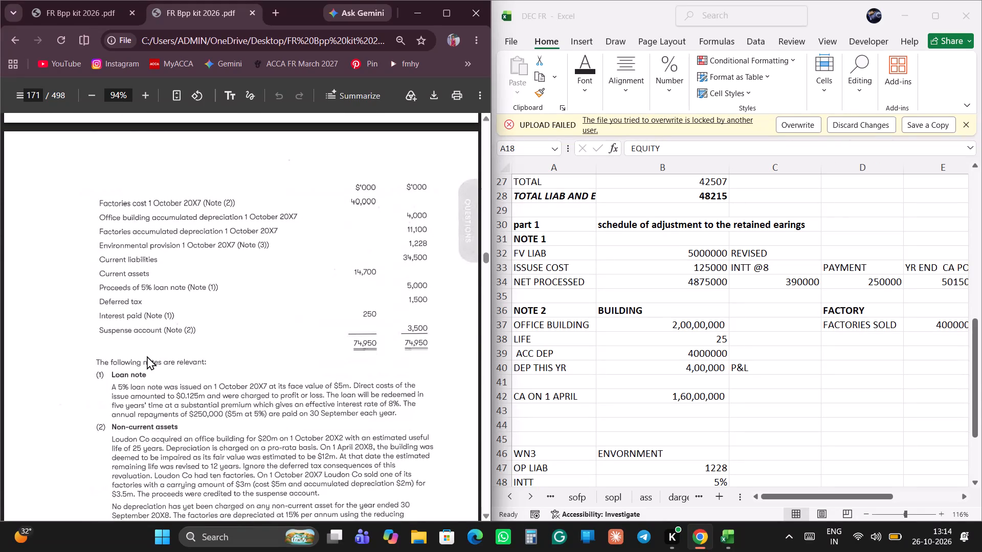
# Go to page 168 of the kit to view the start of the preparation of financial statements questions.
pyautogui.click(36, 97)
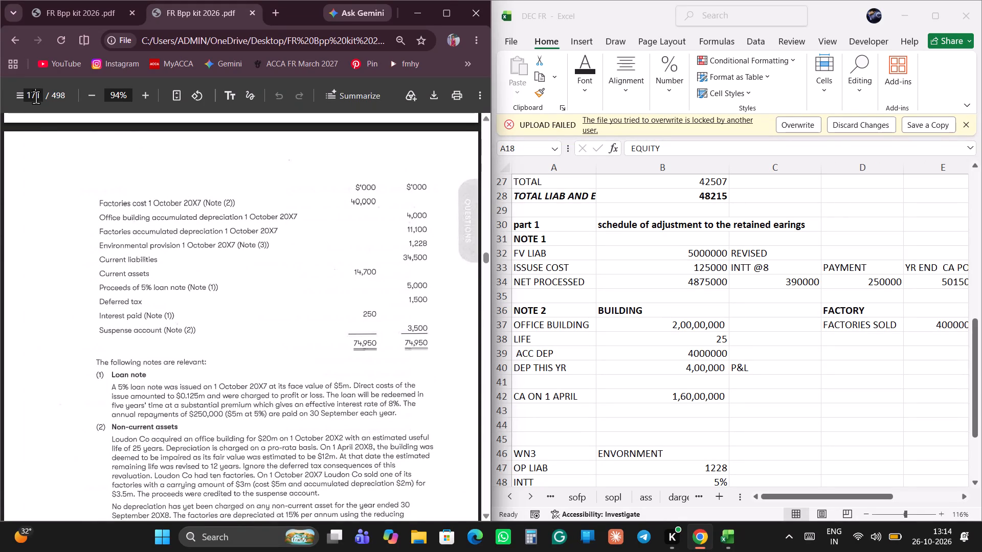
pyautogui.press('BackSpace')
pyautogui.press('BackSpace')
pyautogui.press('1')
pyautogui.write('68')
pyautogui.press('Return')
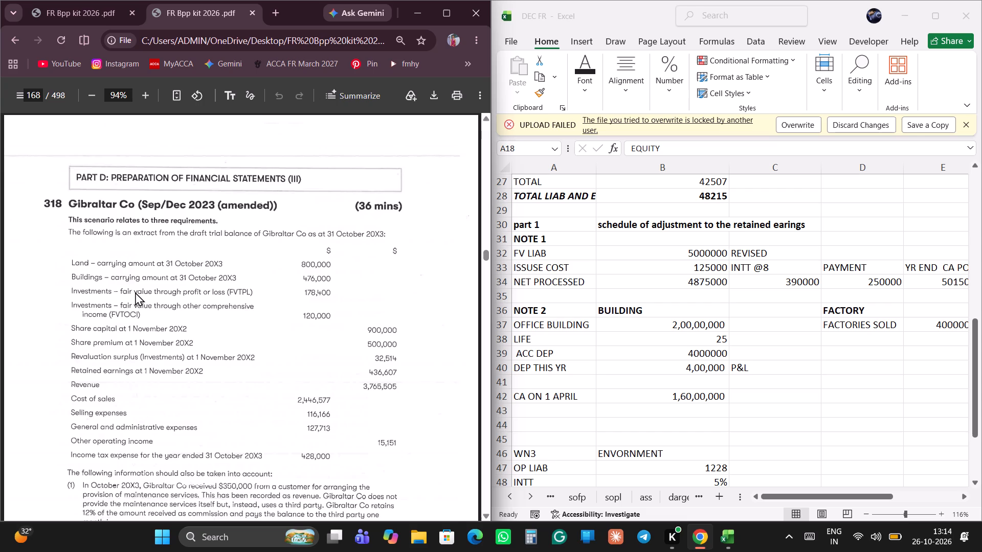
# In the Excel workbook, enter the page reference "PG -171" in cell A1 above the loudon com heading.
pyautogui.scroll(6, 753, 288)
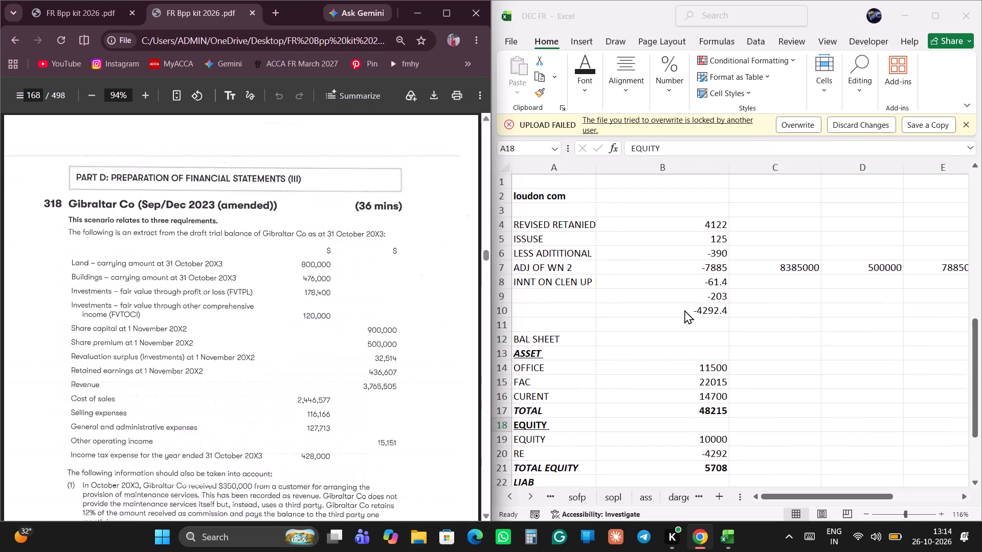
pyautogui.click(561, 181)
pyautogui.click(561, 181)
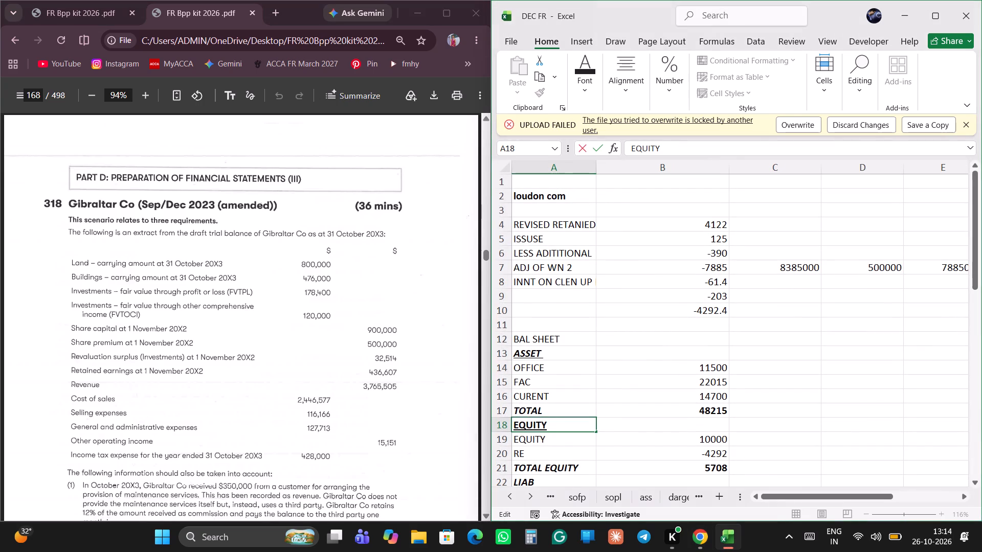
pyautogui.click(561, 181)
pyautogui.write('PG')
pyautogui.press('space')
pyautogui.press('-')
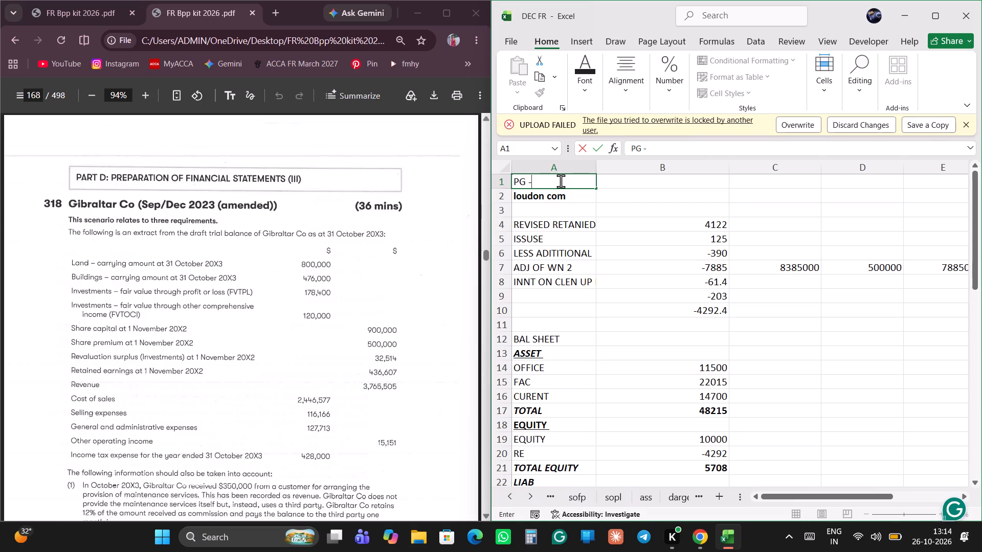
pyautogui.write('171')
pyautogui.press('Return')
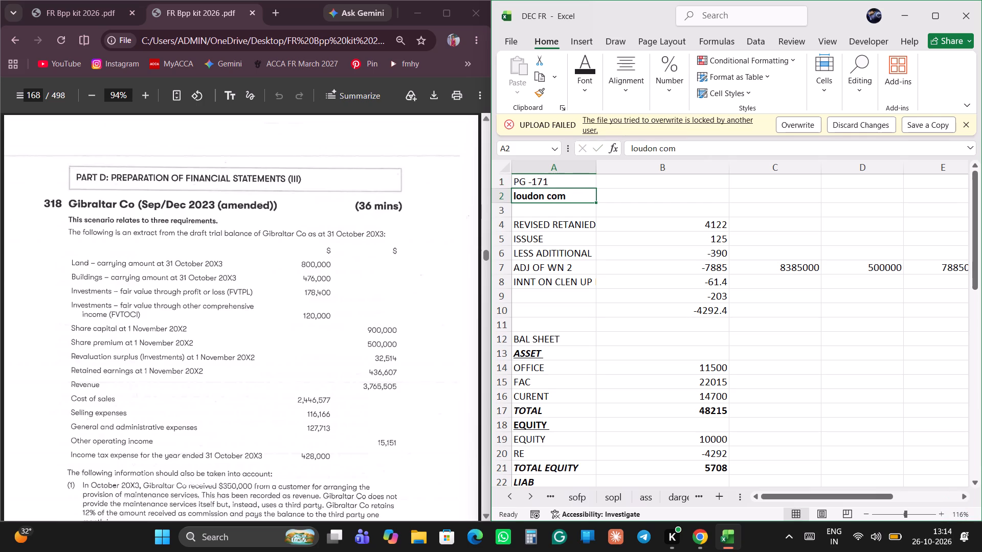
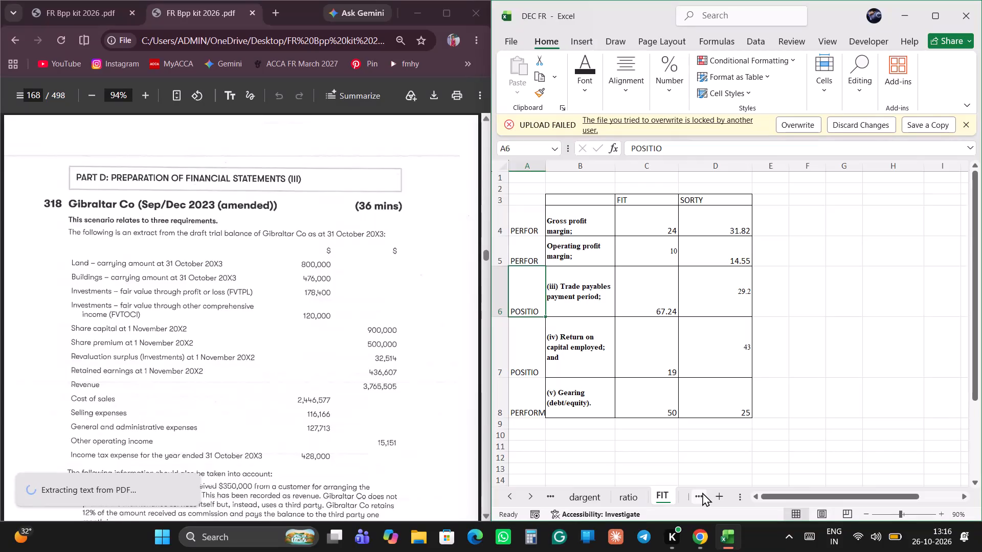
# Open the loudon single entity sheet in the DEC FR workbook.
pyautogui.click(698, 494)
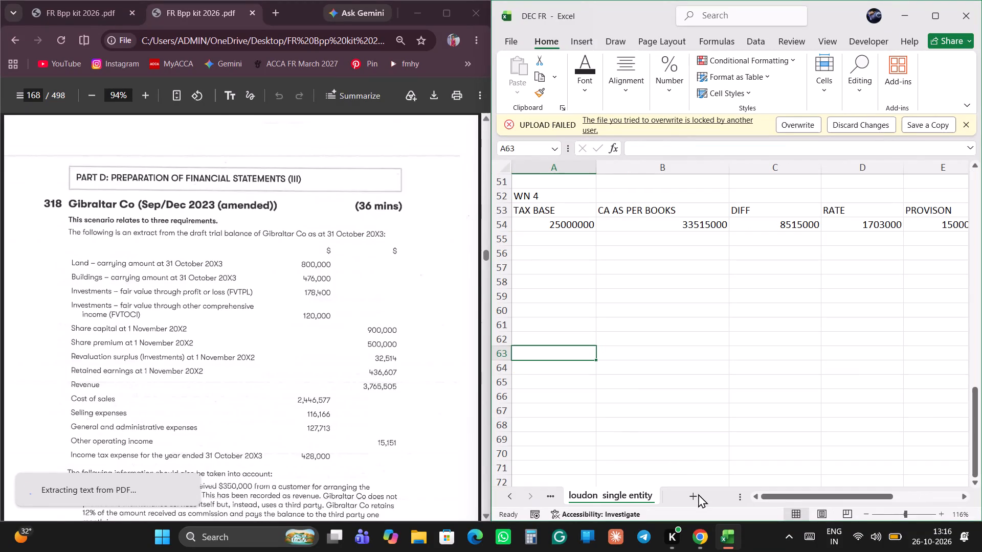
pyautogui.click(605, 425)
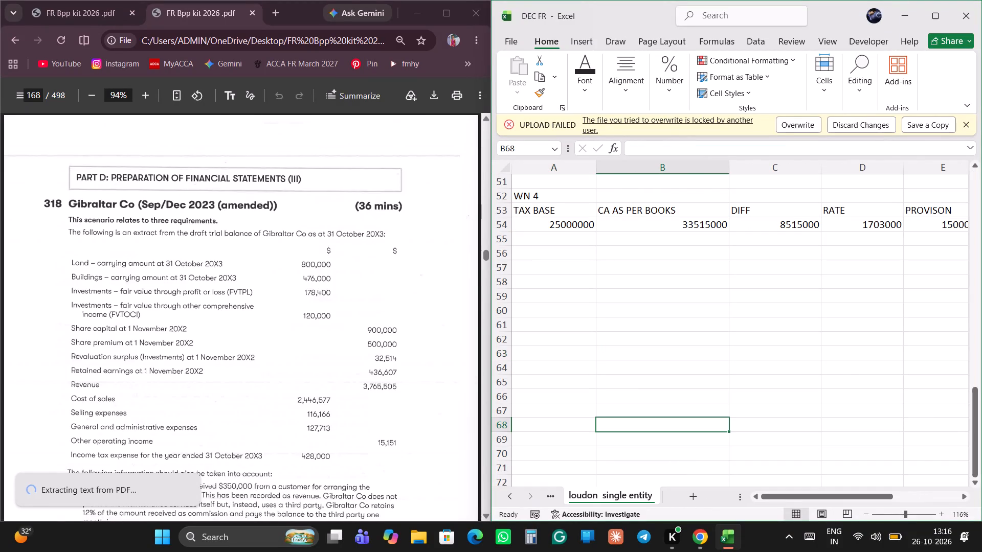
# Look through the Gibraltar Co question, its notes and its requirements on pages 168 and 169 of the kit PDF.
pyautogui.hscroll(1, 360, 380)
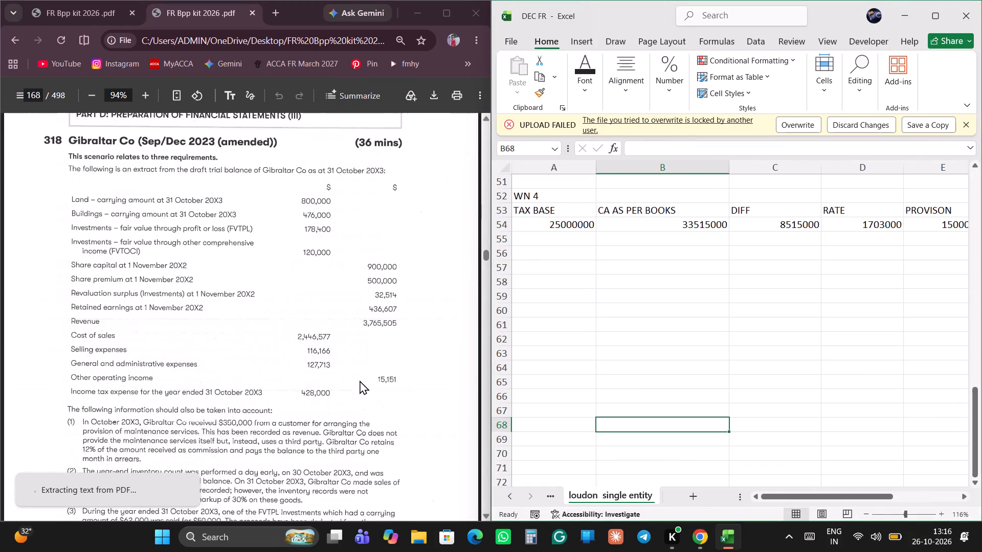
pyautogui.hscroll(1, 360, 380)
pyautogui.hscroll(2, 658, 371)
pyautogui.scroll(2, 658, 371)
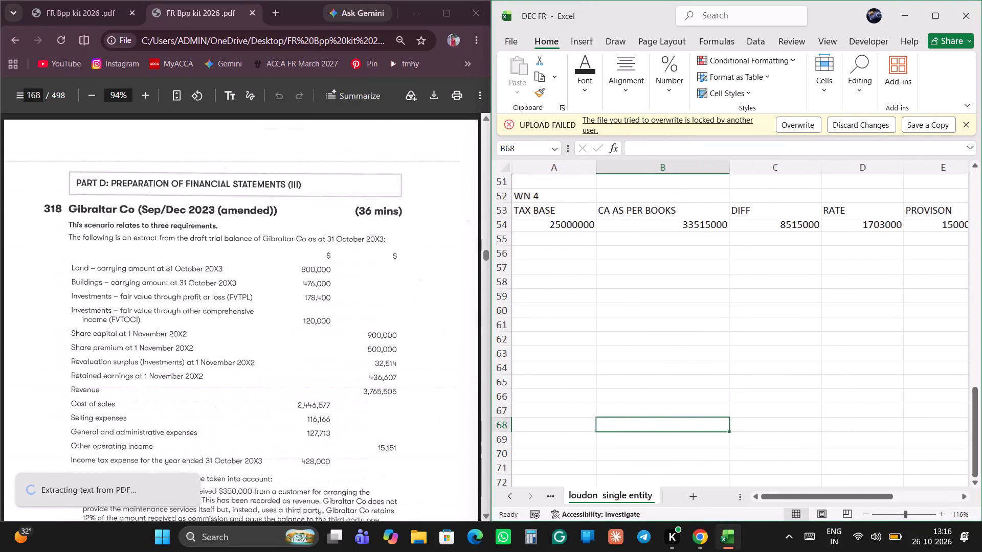
pyautogui.scroll(1, 658, 371)
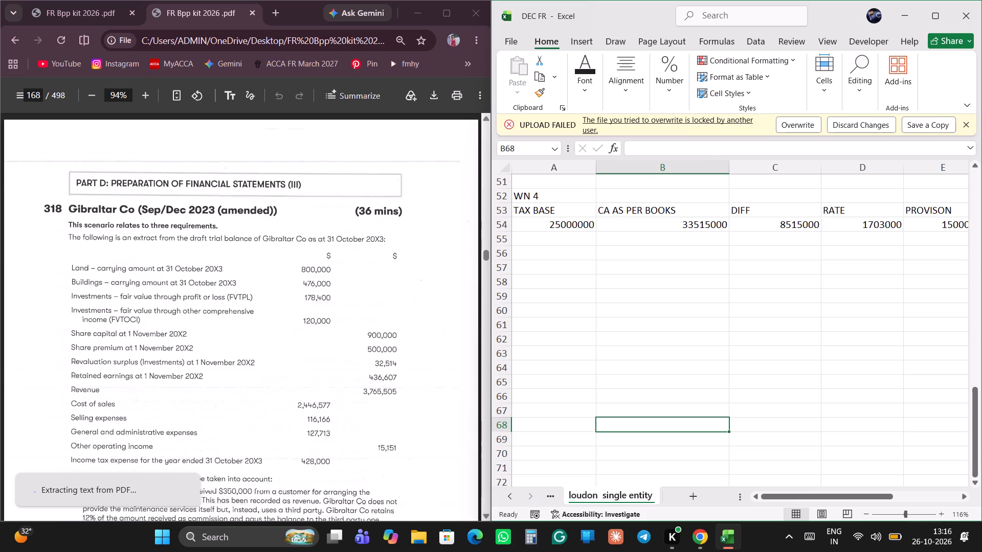
pyautogui.click(673, 316)
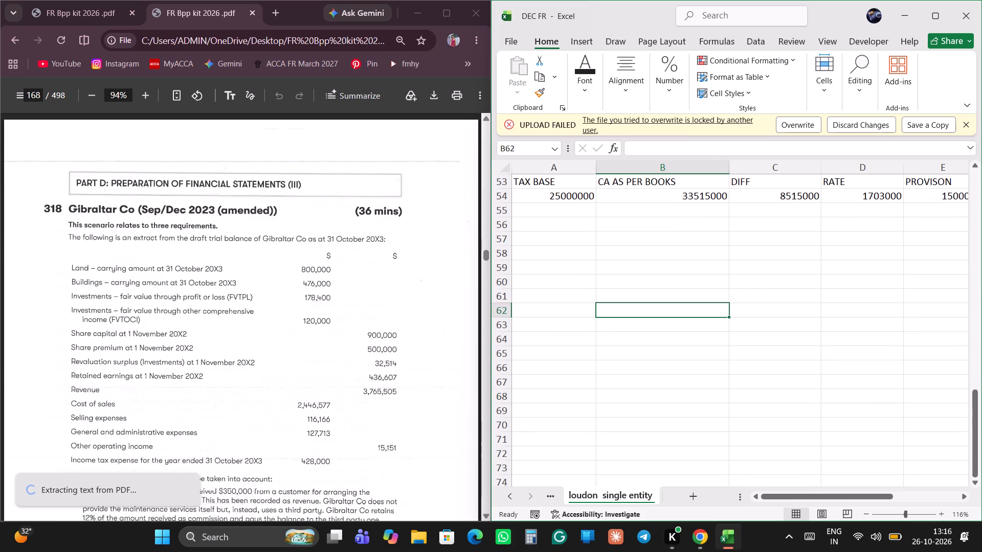
pyautogui.click(751, 273)
pyautogui.scroll(-2, 375, 278)
pyautogui.scroll(2, 384, 282)
pyautogui.moveTo(158, 284); pyautogui.dragTo(353, 317)
pyautogui.scroll(-2, 353, 317)
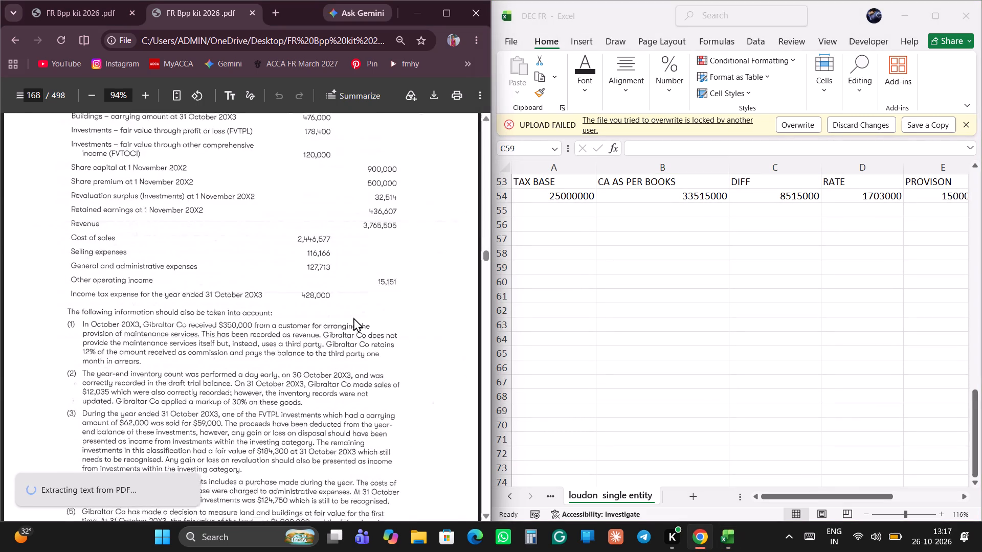
pyautogui.scroll(-6, 353, 317)
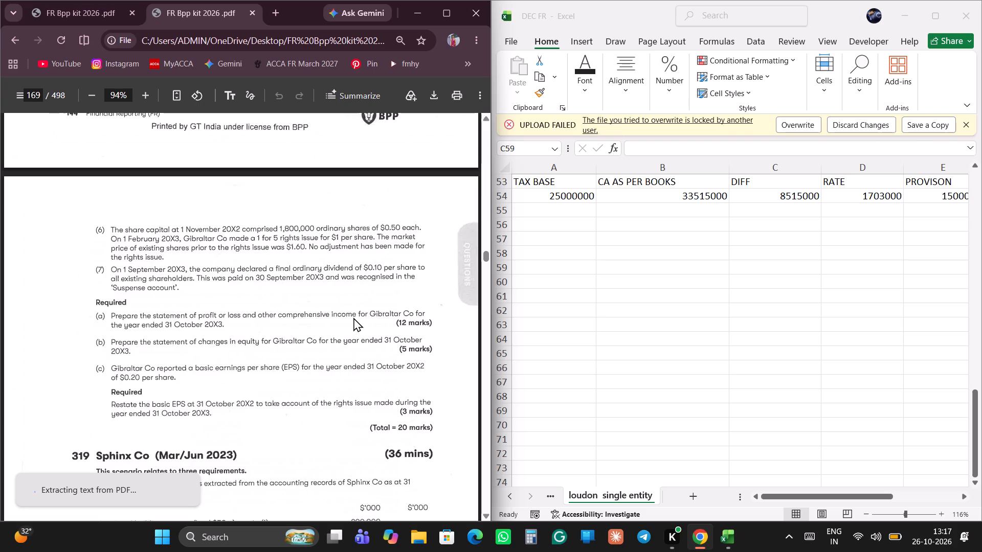
pyautogui.click(644, 379)
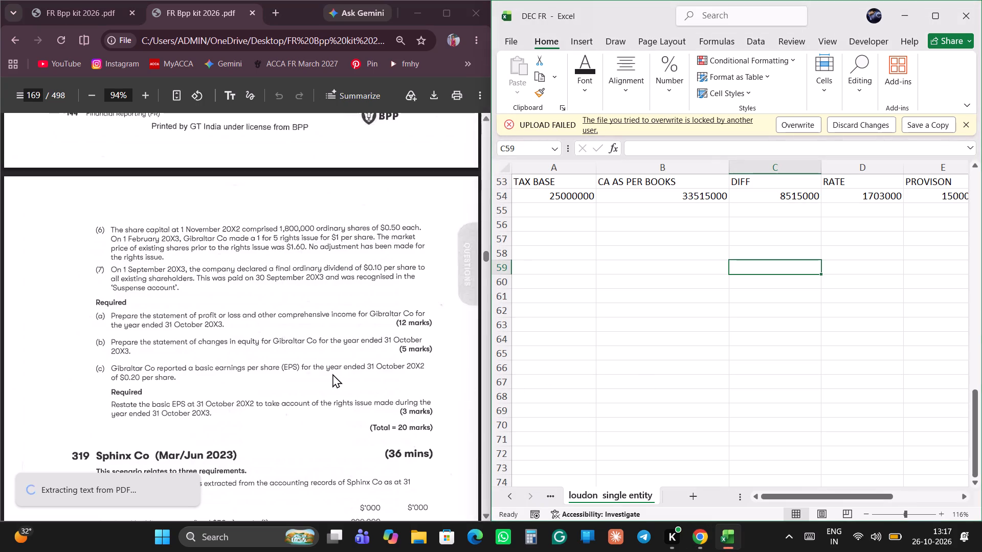
pyautogui.click(332, 374)
# Clear the CA ON 1 APRIL amount in cell B42 of the building note on the loudon sheet.
pyautogui.click(726, 272)
pyautogui.scroll(5, 726, 272)
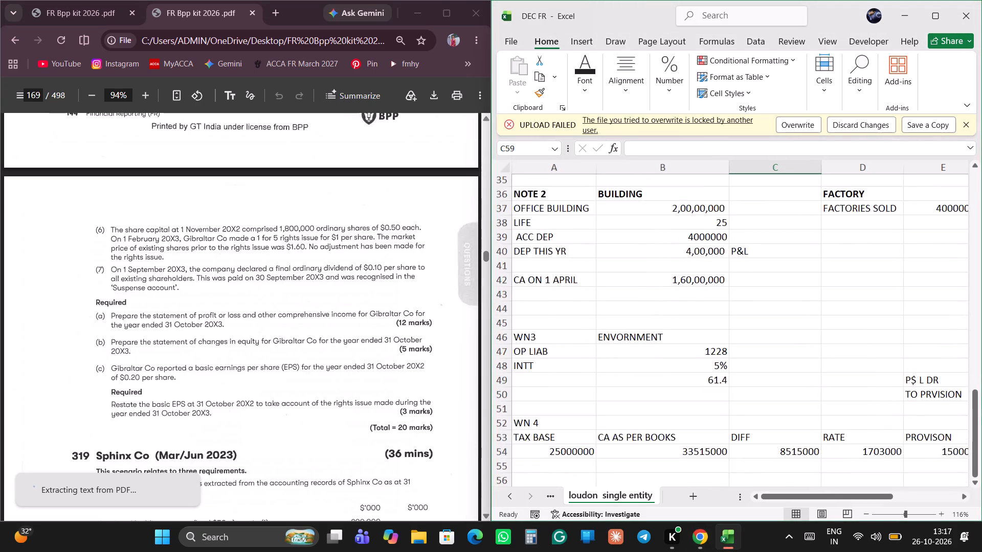
pyautogui.scroll(1, 726, 272)
pyautogui.click(707, 327)
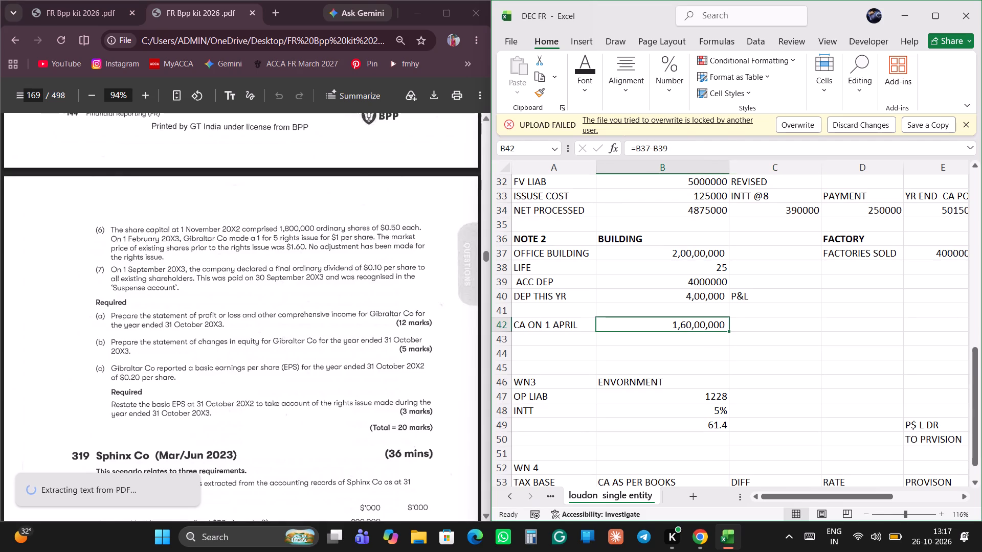
pyautogui.press('BackSpace')
pyautogui.press('BackSpace')
pyautogui.press('Return')
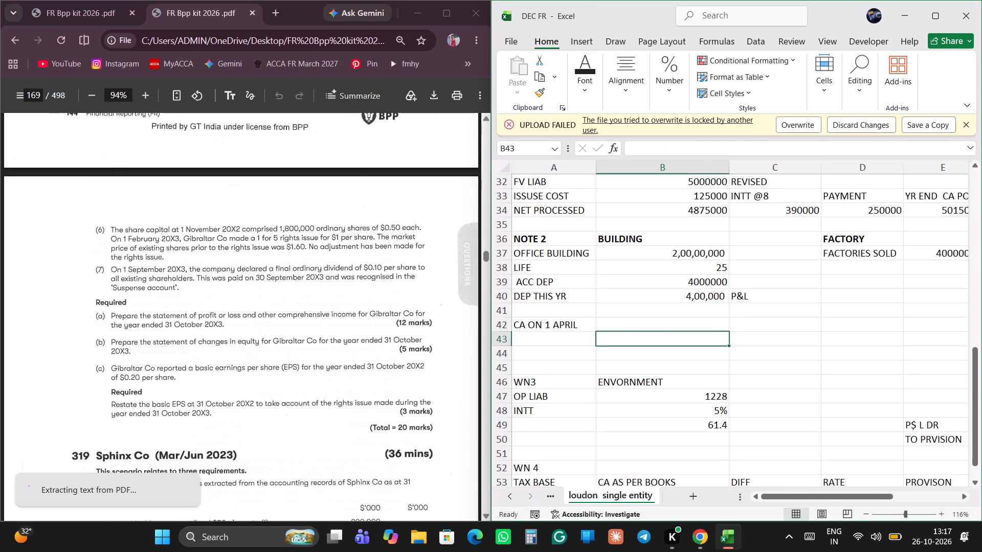
pyautogui.hscroll(3, 761, 302)
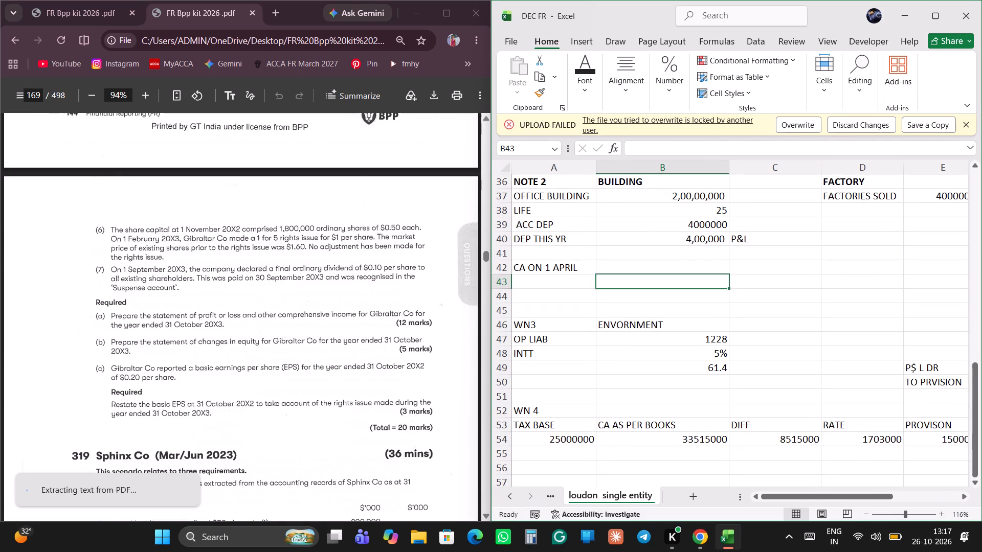
# In the study tracker workbook's FR Chapter Tracker sheet, tick Classroom notes & problems revision for IAS 36 Impairment of Assets.
pyautogui.click(519, 45)
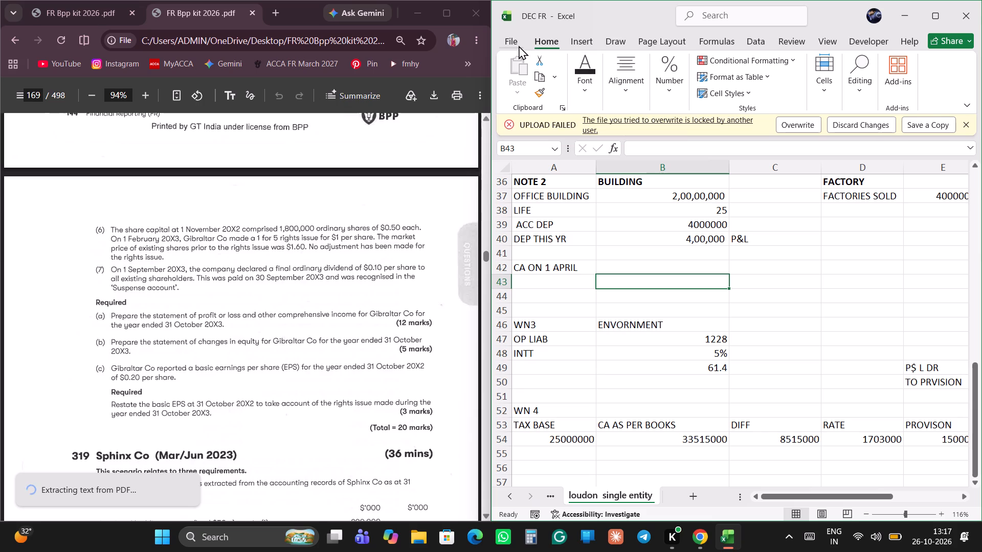
pyautogui.click(718, 219)
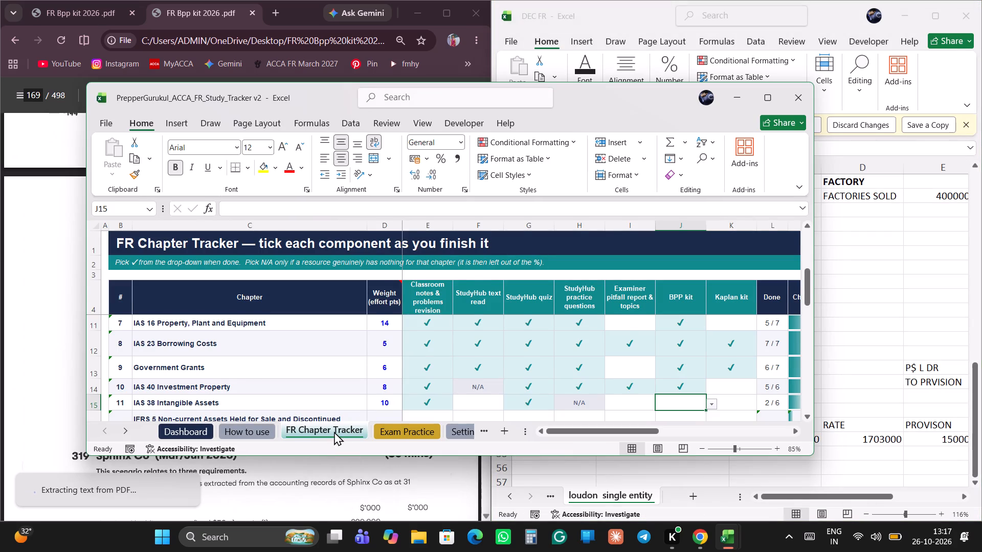
pyautogui.click(334, 431)
pyautogui.scroll(-1, 534, 396)
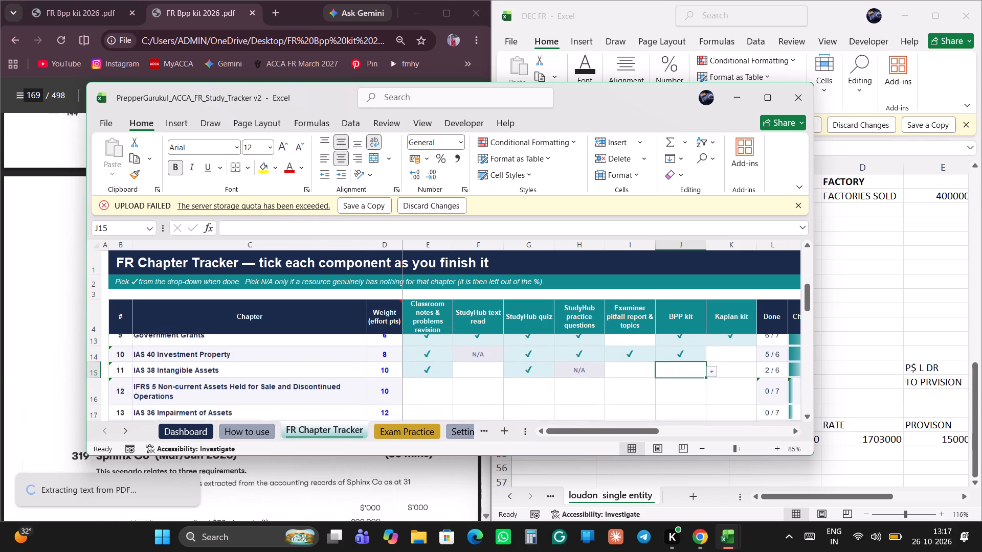
pyautogui.click(419, 400)
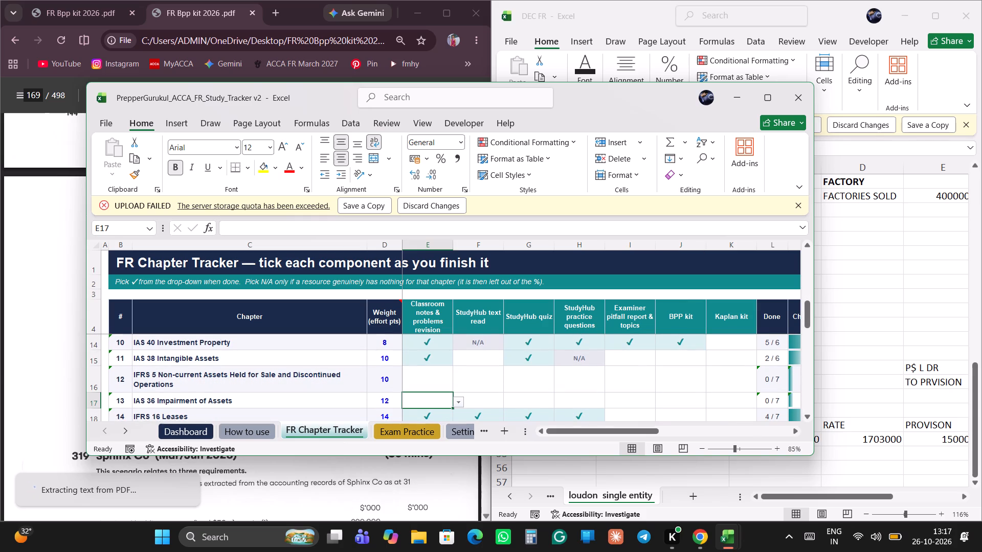
pyautogui.click(459, 397)
pyautogui.click(441, 395)
pyautogui.click(459, 399)
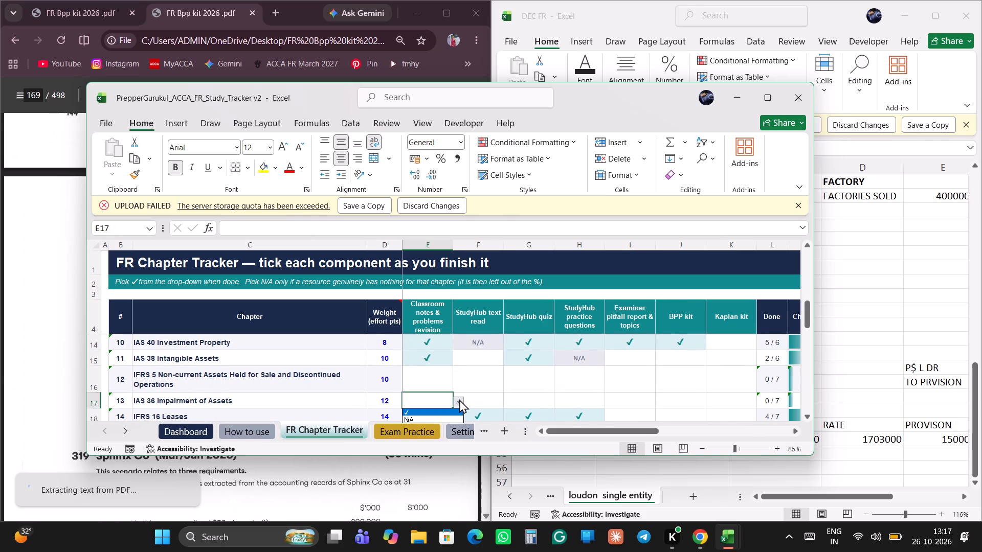
pyautogui.press('Return')
# Tick StudyHub text read for IAS 36 Impairment of Assets.
pyautogui.click(475, 399)
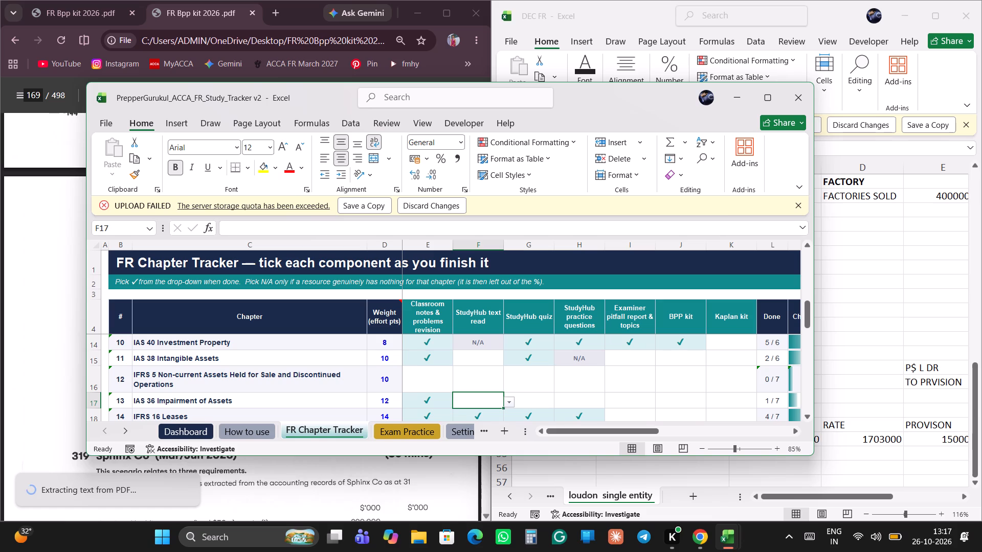
pyautogui.press('Down')
pyautogui.press('Up')
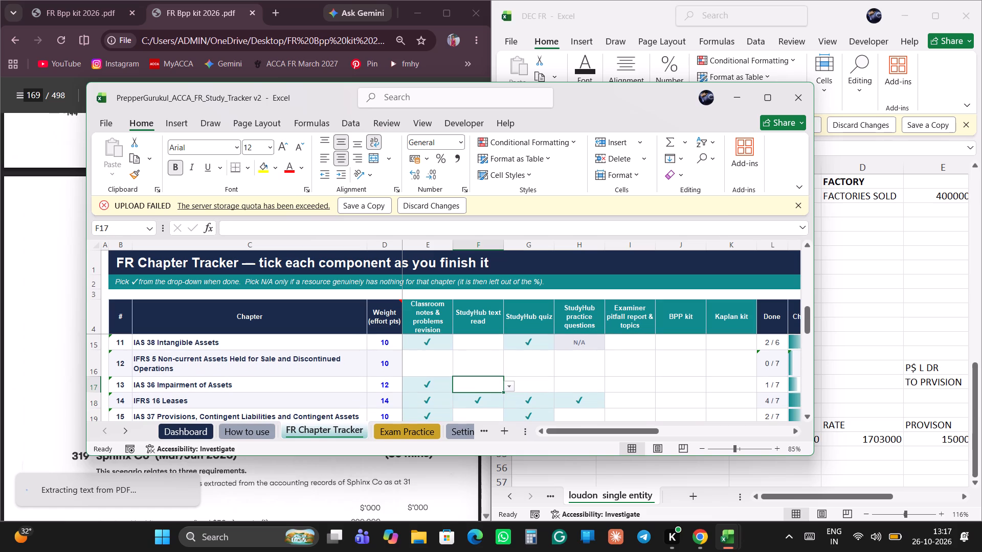
pyautogui.hotkey('shift', 'Return')
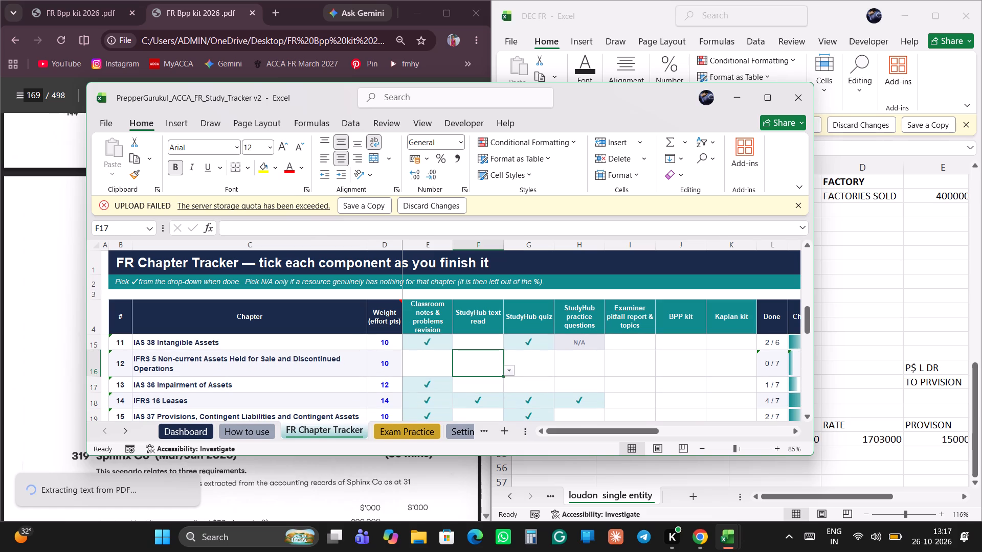
pyautogui.press('Down')
pyautogui.click(508, 389)
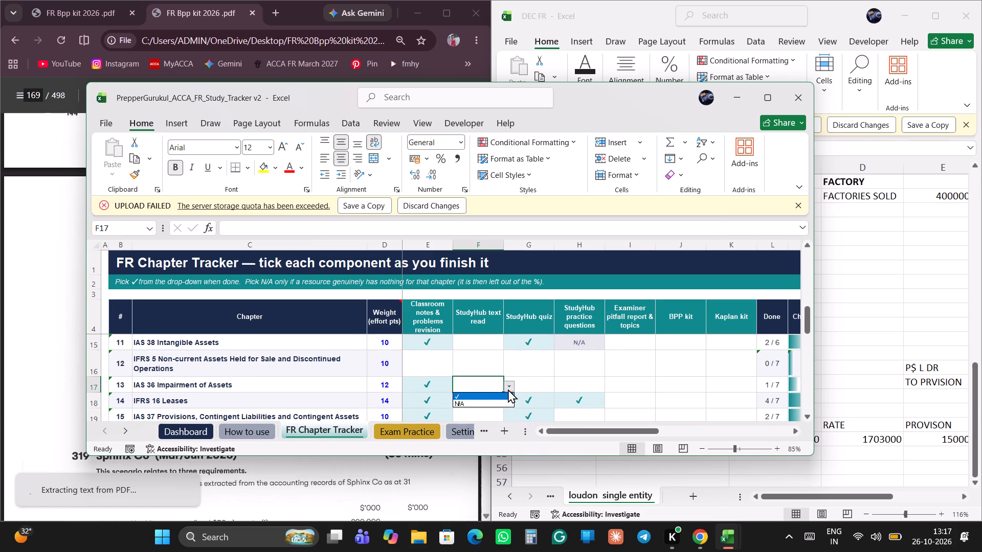
pyautogui.press('Return')
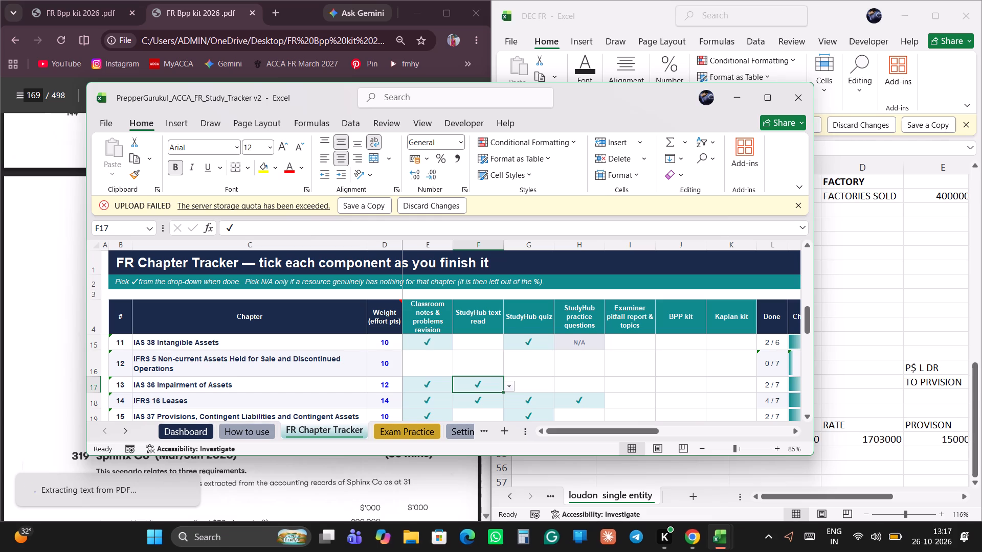
# Leave the study tracker and bring the DEC FR workbook and the kit PDF back into view.
pyautogui.click(850, 354)
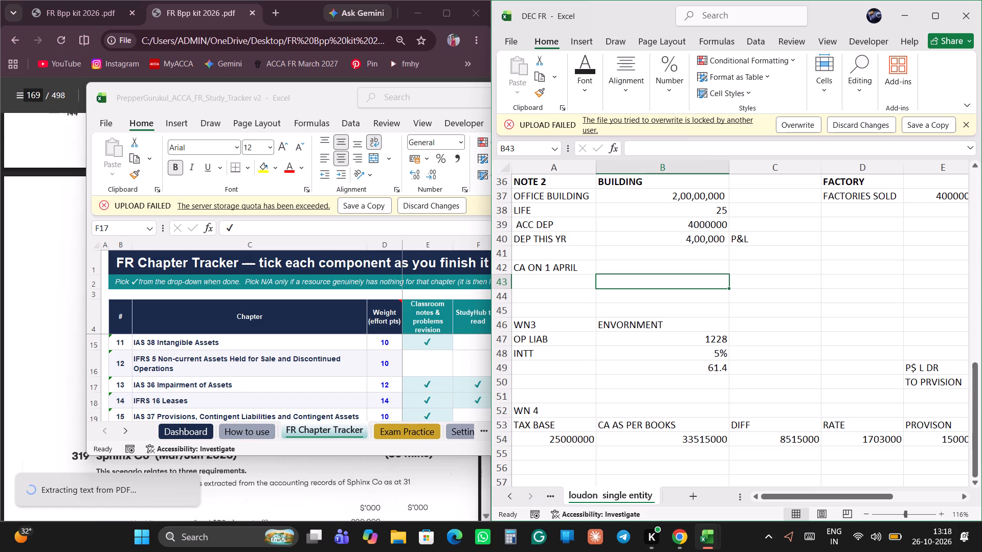
pyautogui.click(425, 489)
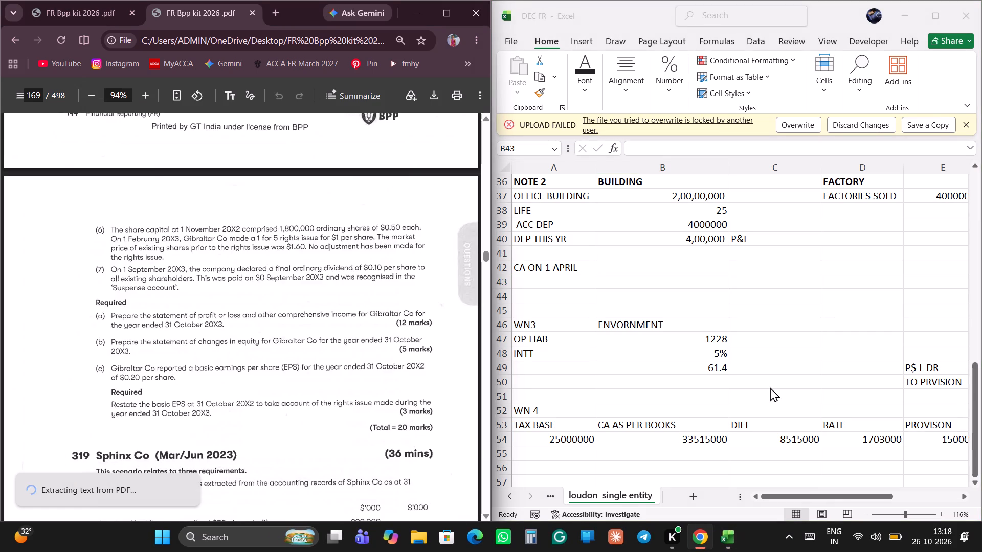
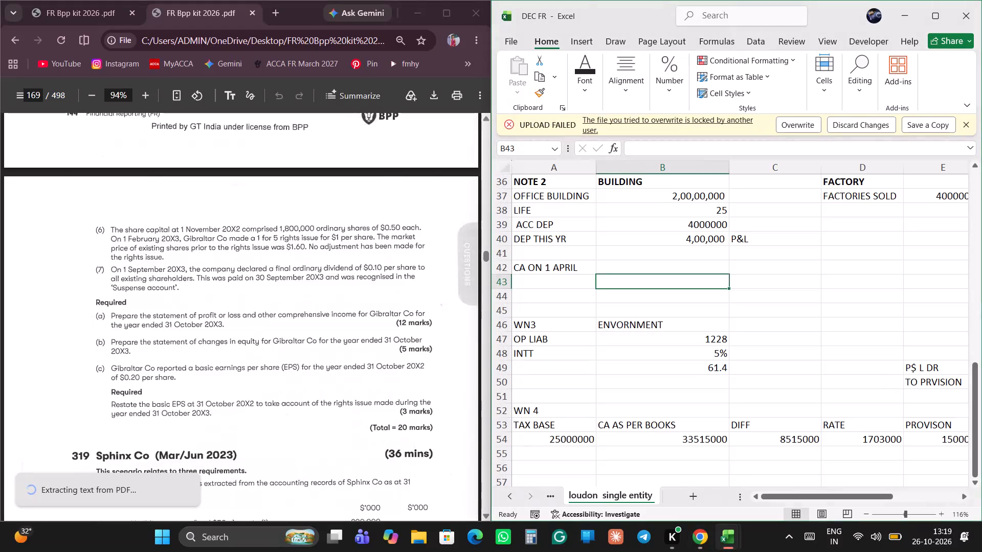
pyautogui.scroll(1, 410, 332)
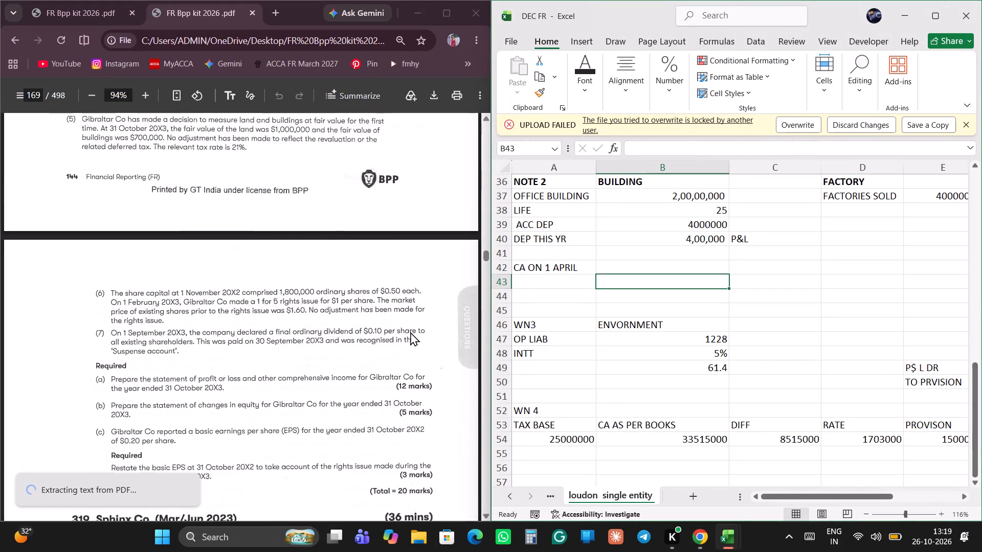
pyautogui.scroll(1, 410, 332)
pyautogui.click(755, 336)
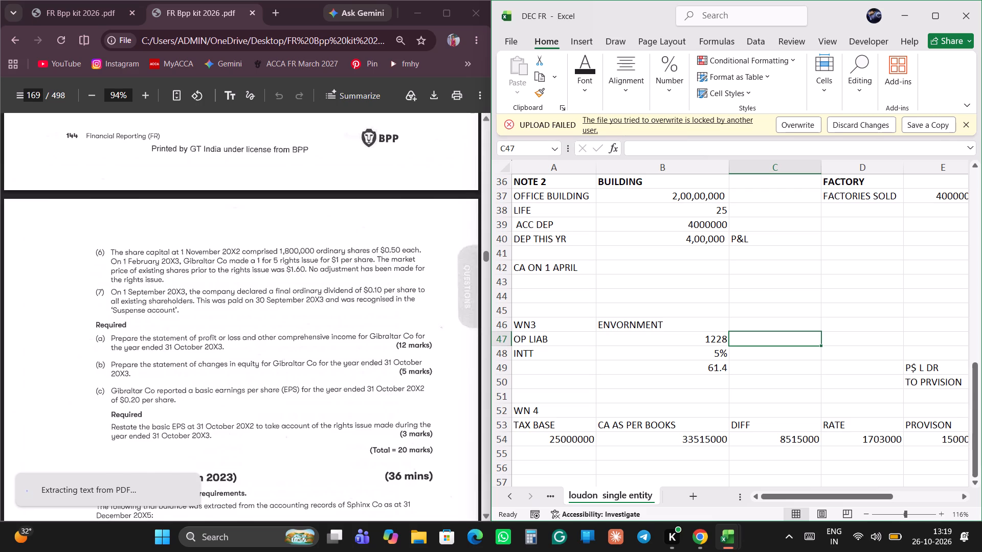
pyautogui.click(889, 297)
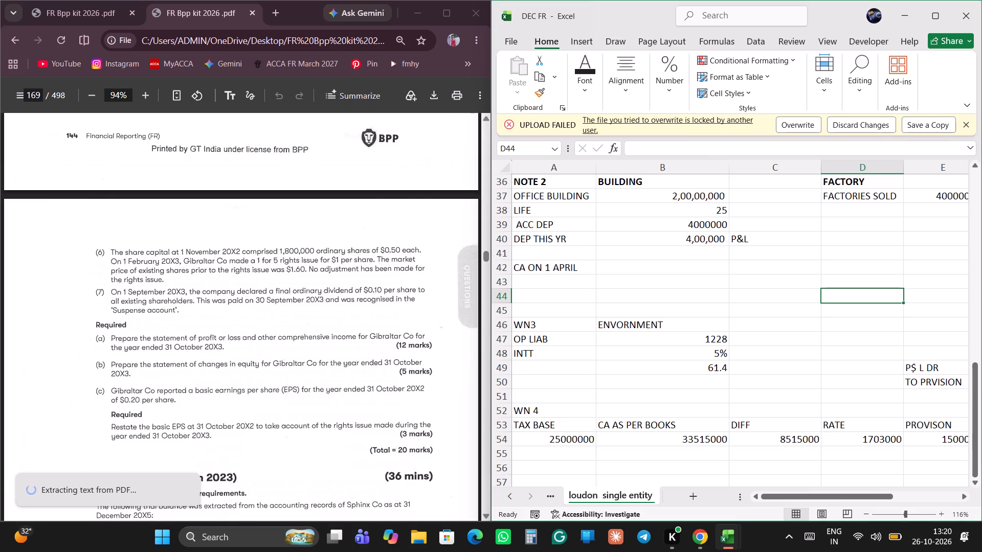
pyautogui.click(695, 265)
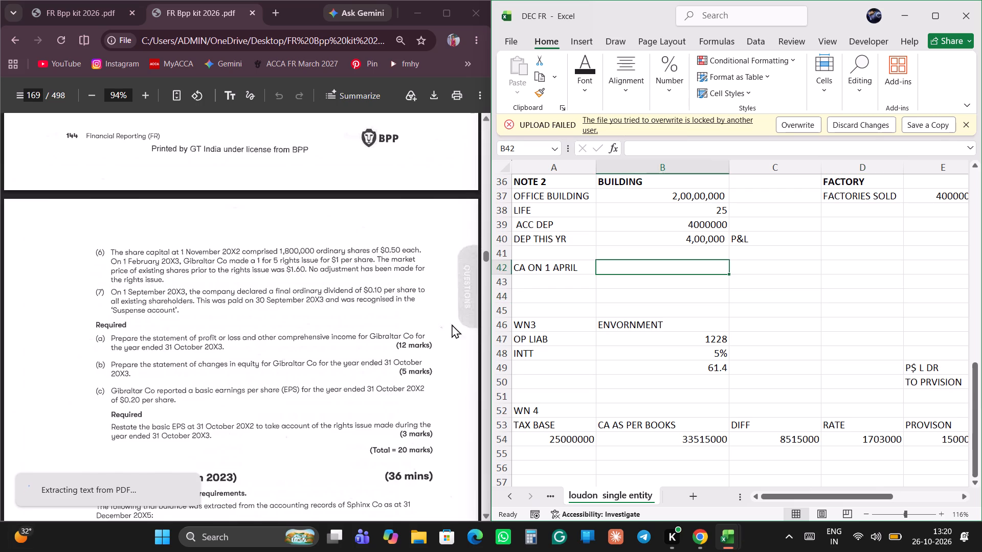
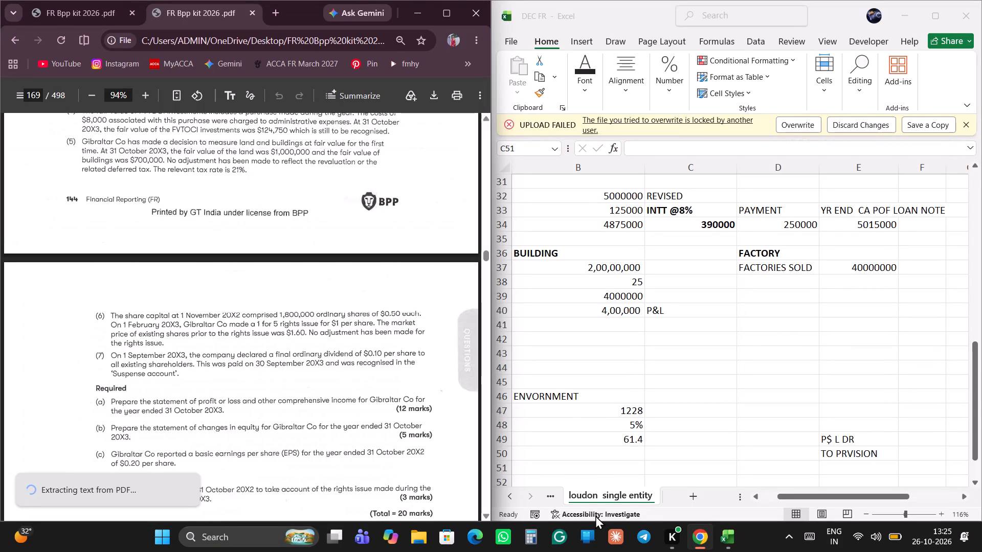
pyautogui.click(612, 538)
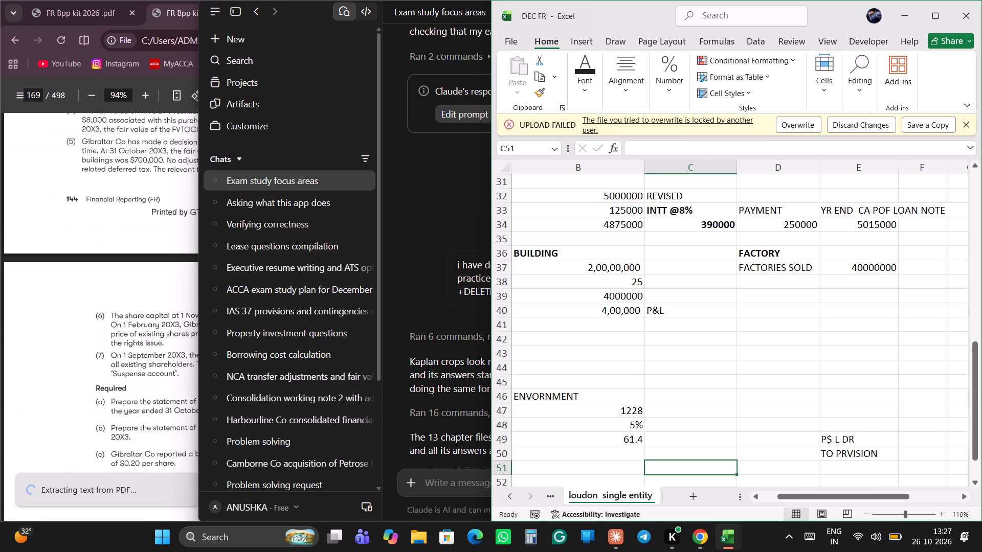
pyautogui.click(931, 18)
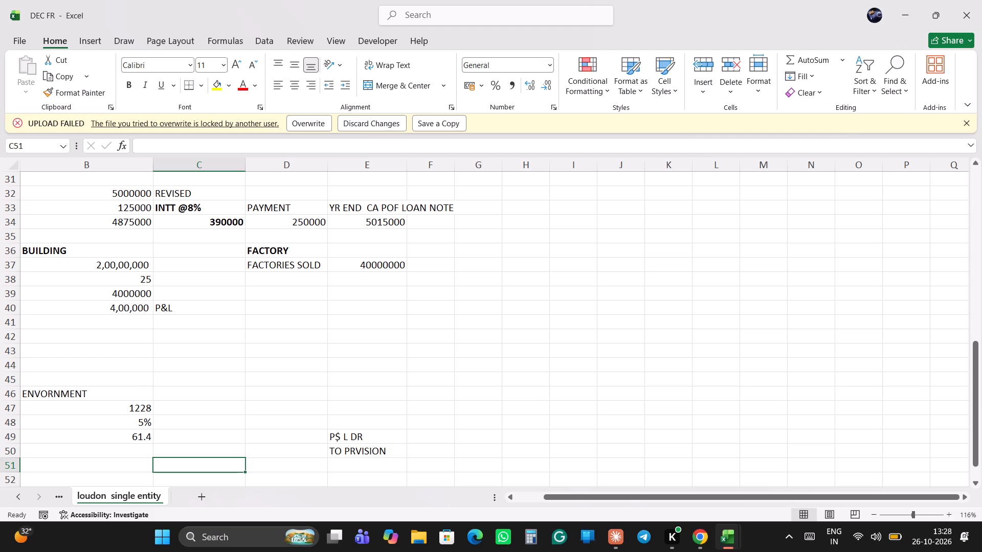
pyautogui.scroll(-1, 552, 270)
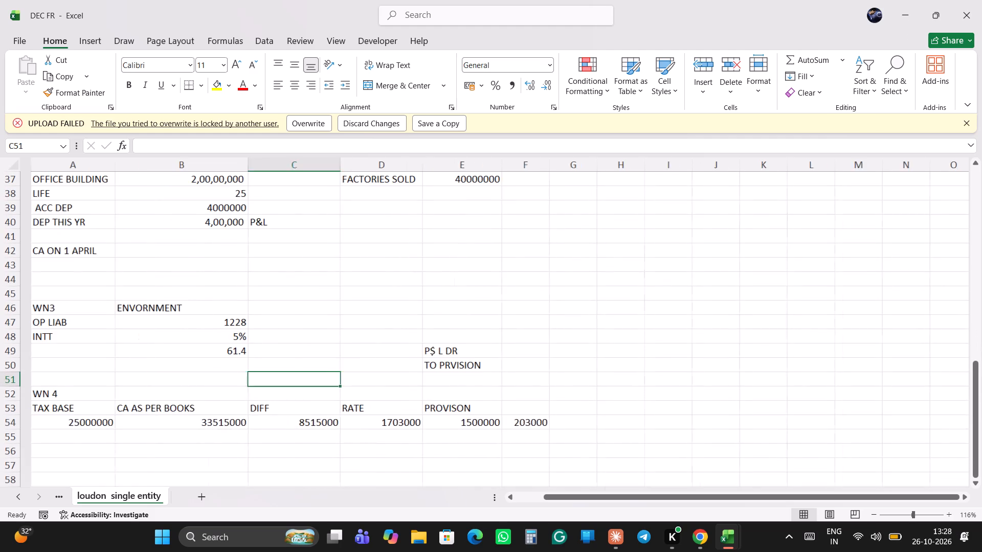
pyautogui.scroll(-1, 552, 270)
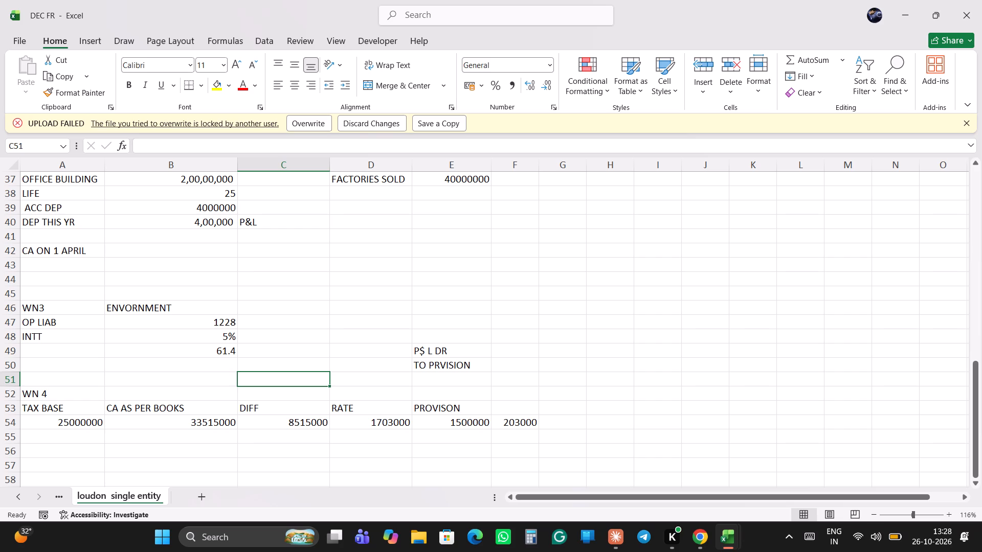
pyautogui.hscroll(1, 531, 406)
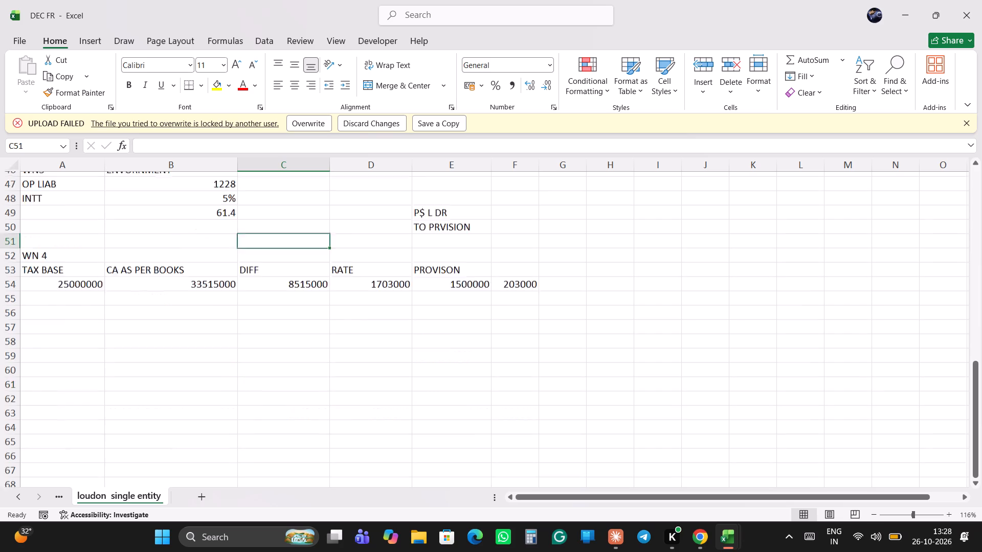
pyautogui.hscroll(1, 531, 406)
pyautogui.scroll(-3, 531, 406)
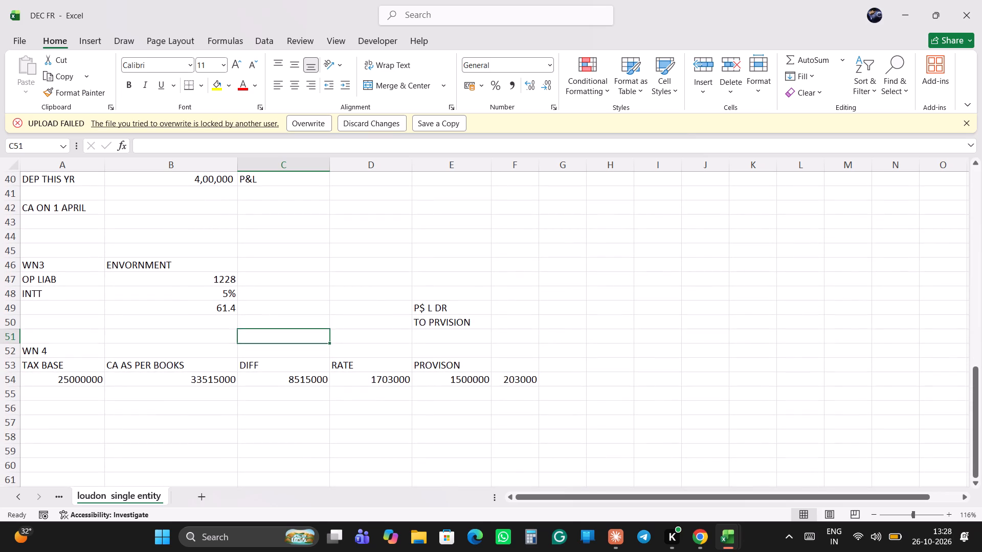
pyautogui.click(179, 409)
pyautogui.scroll(-1, 56, 450)
pyautogui.click(76, 298)
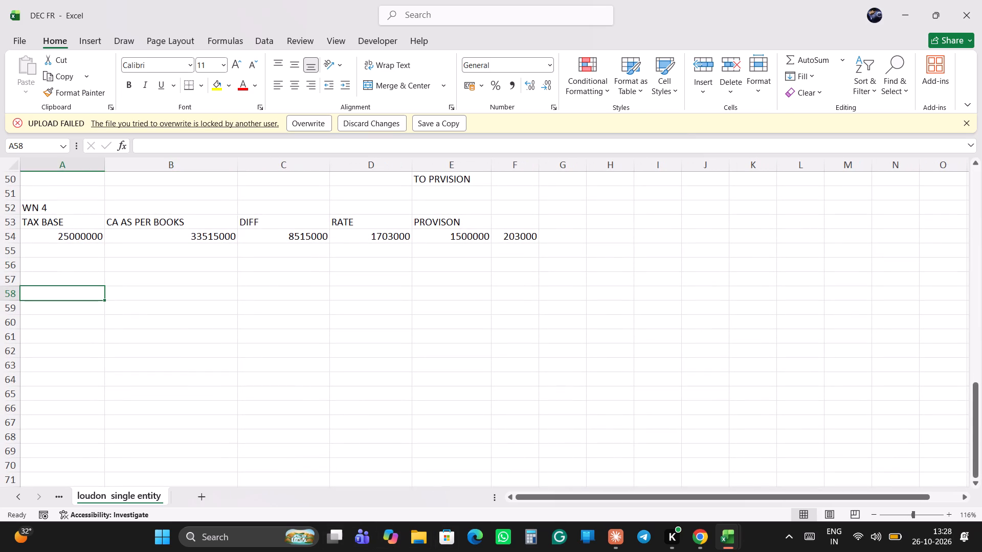
pyautogui.write('gilbert')
pyautogui.press('space')
pyautogui.press('BackSpace')
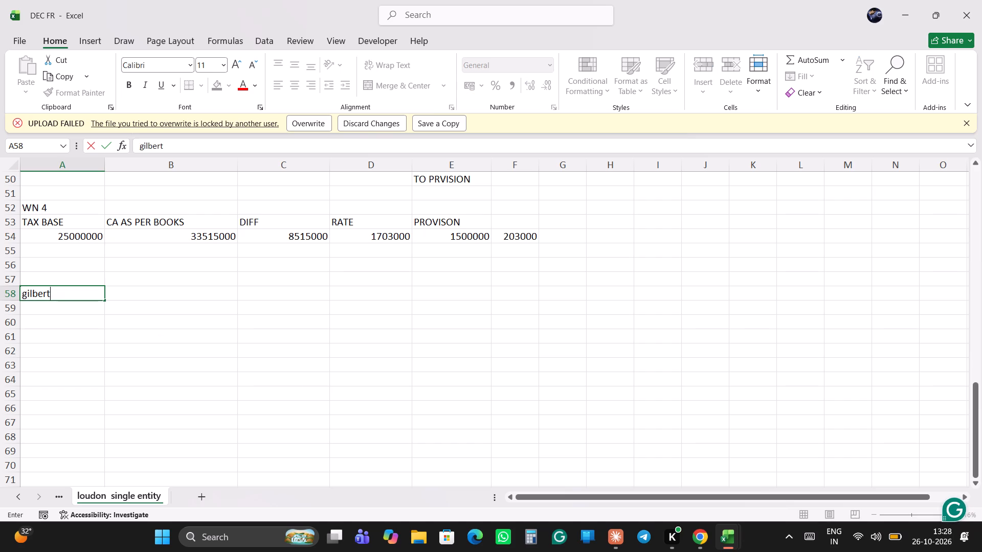
pyautogui.press('space')
pyautogui.press('Up')
# Look up the Gibraltar Co question's page in the BPP kit PDF and enter "pg 168" in cell A57 of the DEC FR workbook.
pyautogui.write('pg')
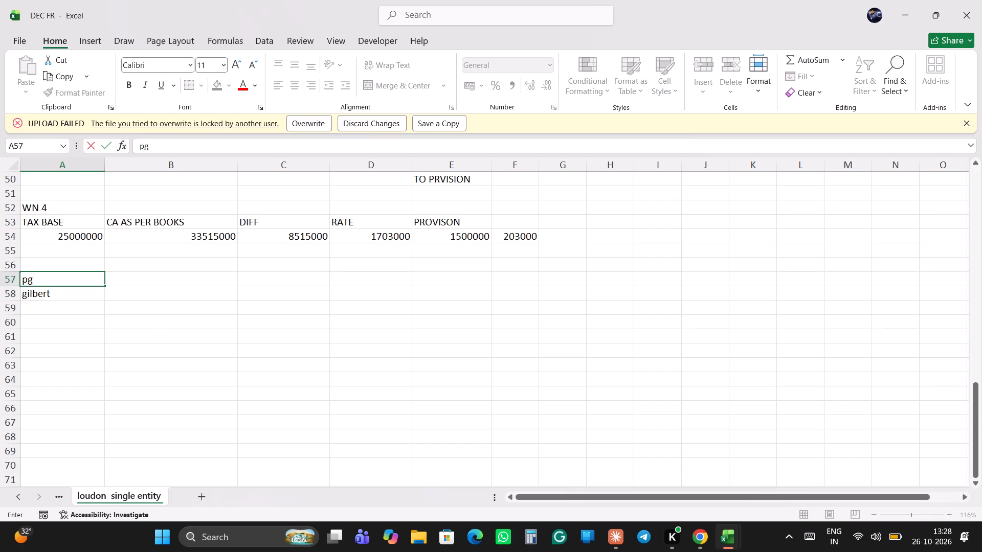
pyautogui.press('space')
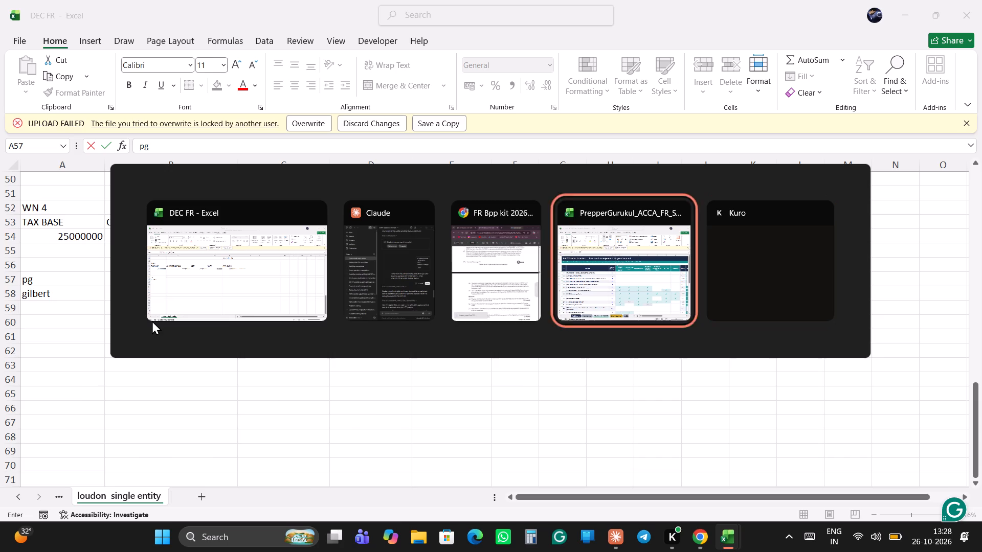
pyautogui.scroll(2, 248, 306)
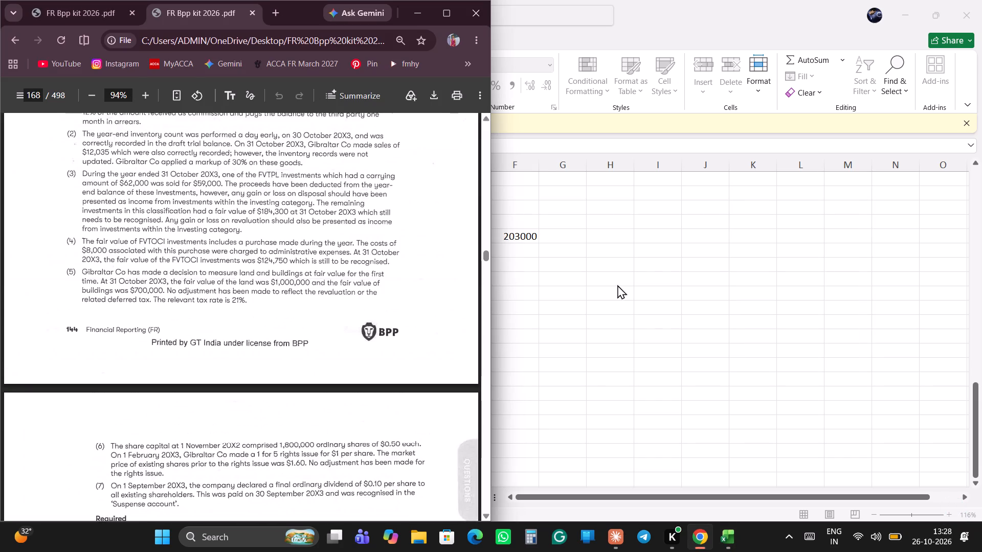
pyautogui.click(626, 286)
pyautogui.write('168')
pyautogui.press('space')
pyautogui.press('Return')
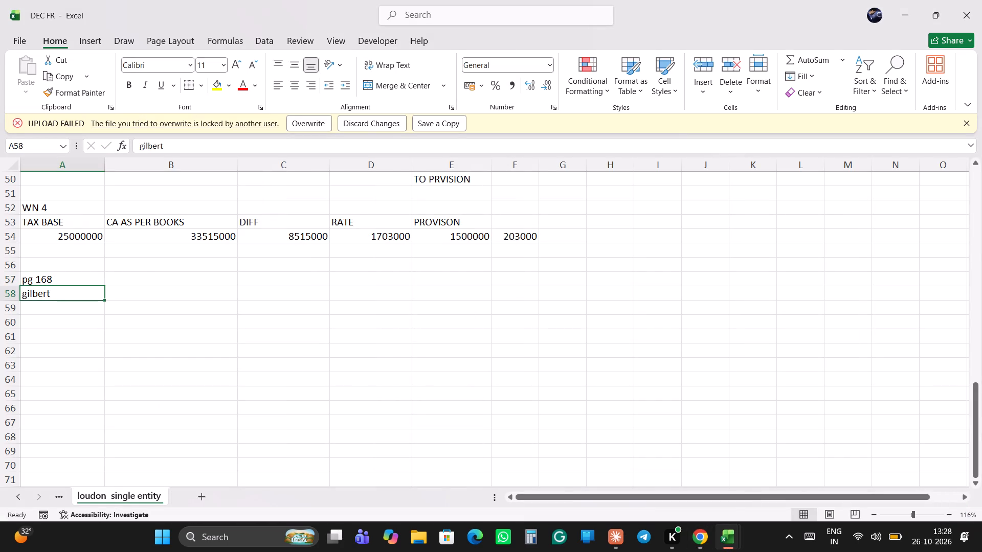
# Select cell B57 beside the page reference.
pyautogui.click(125, 282)
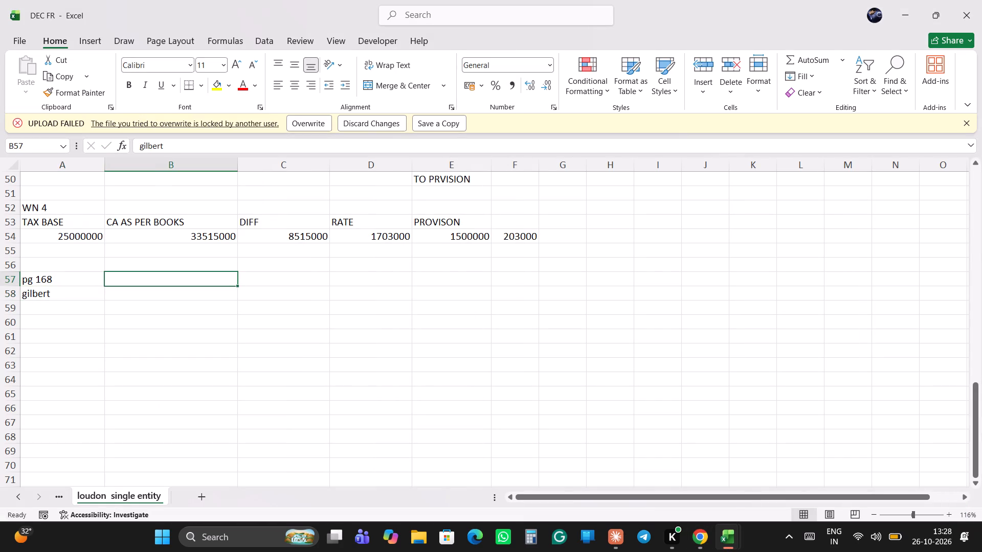